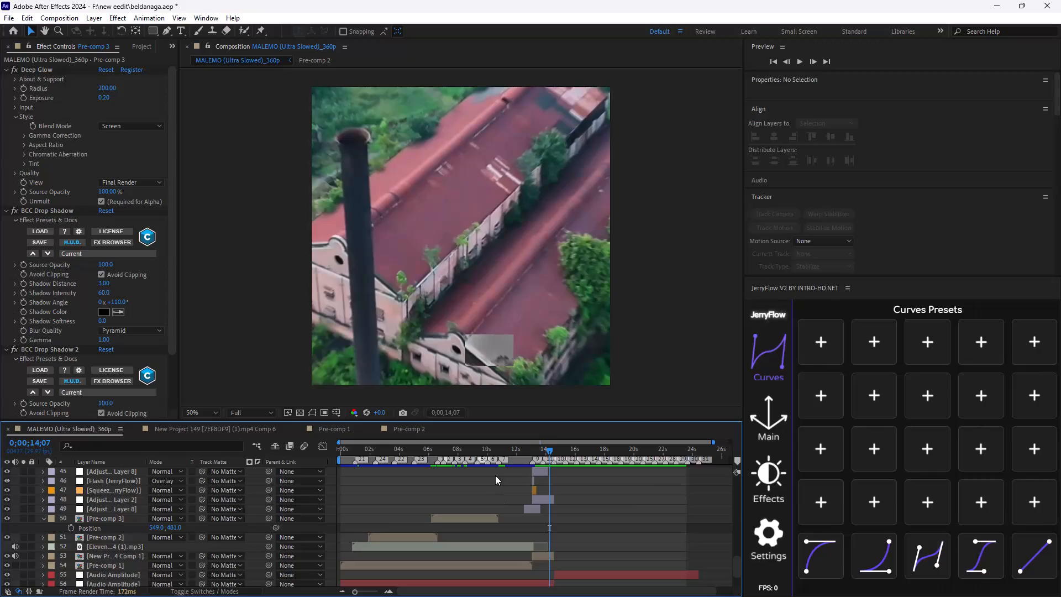
Move the playhead back from 14;07 and preview a short stretch of the MALEMO (Ultra Slowed)_360p composition.
drag(551, 447, 497, 478)
key(space)
key(space)
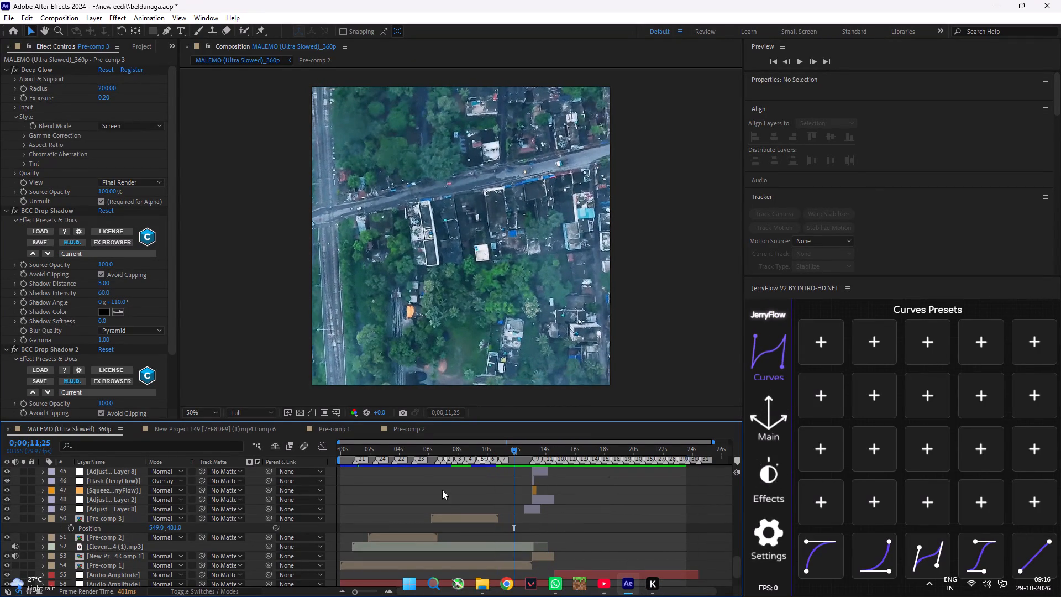
Create a new 1080 x 1920 px composition in the project with a frame rate of 30 frames per second.
right_click(442, 428)
scroll(82, 365, down, 4)
click(148, 41)
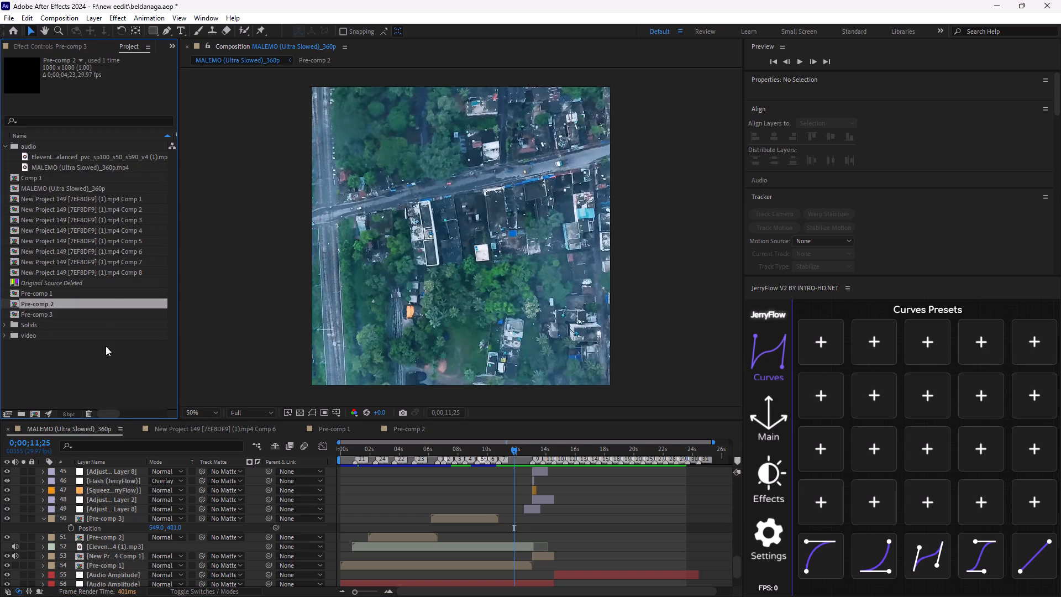
right_click(104, 363)
click(132, 374)
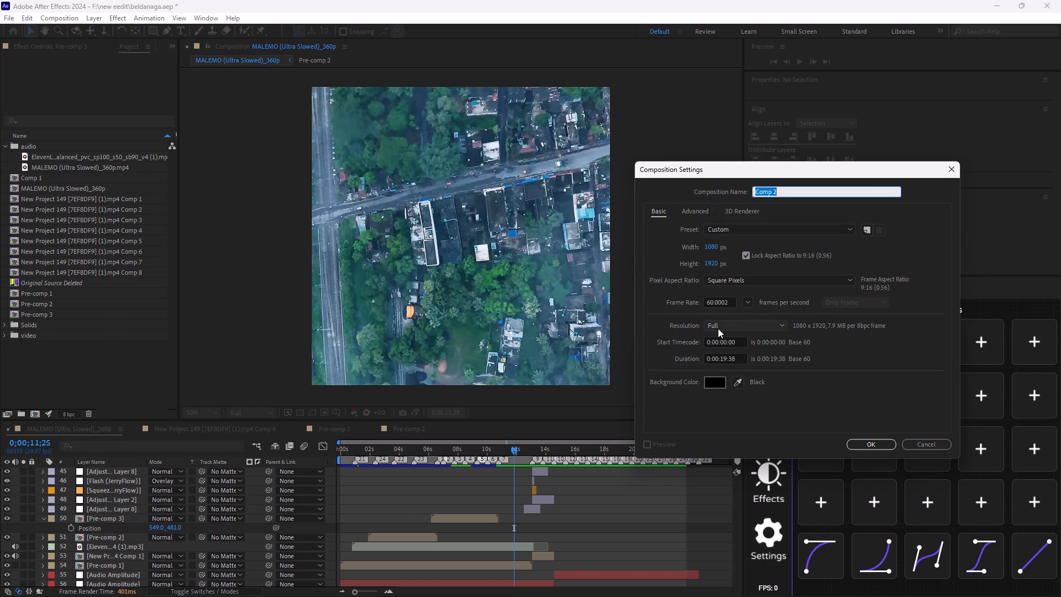
drag(729, 301, 595, 303)
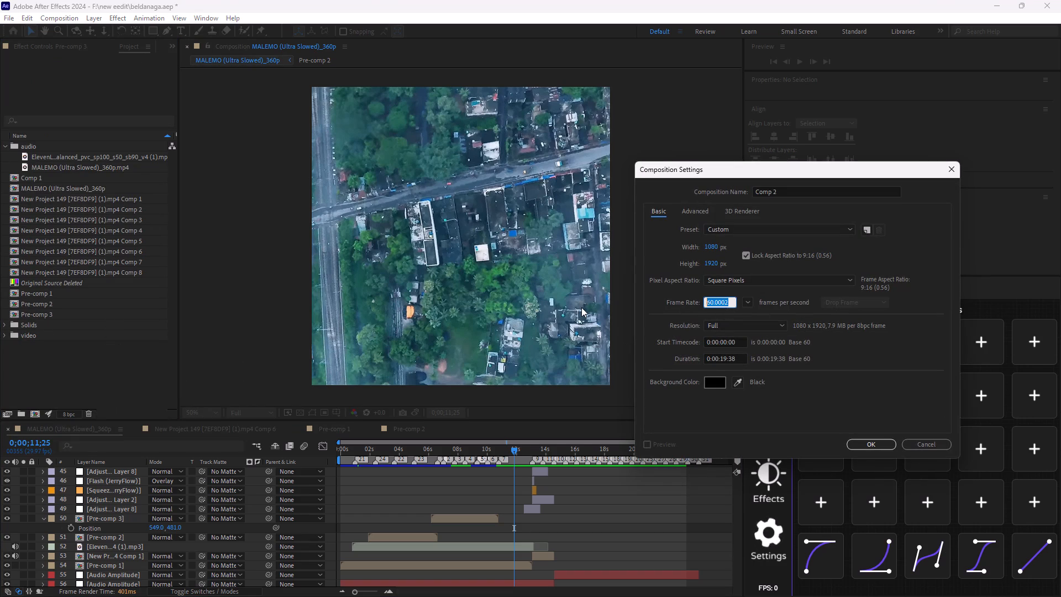
key(BackSpace)
text(30)
key(Return)
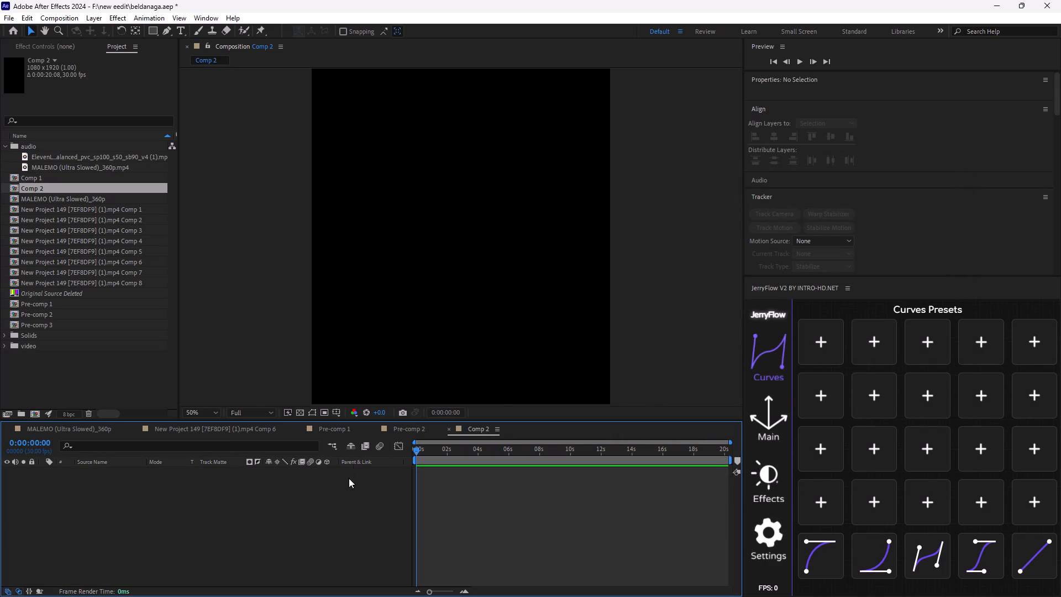
Activate the Type tool for adding text in the new empty composition.
right_click(455, 498)
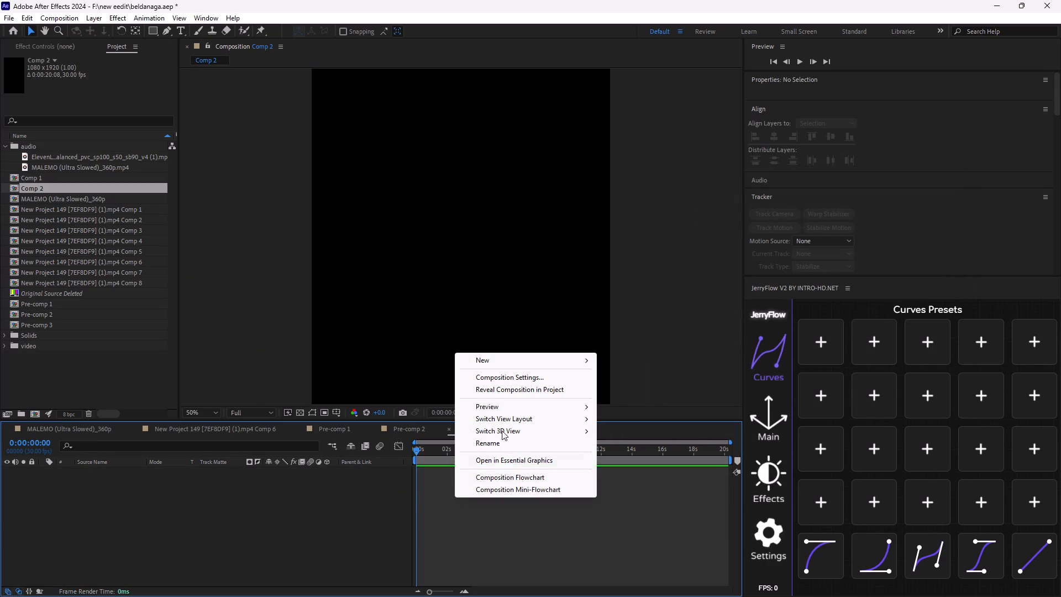
click(182, 34)
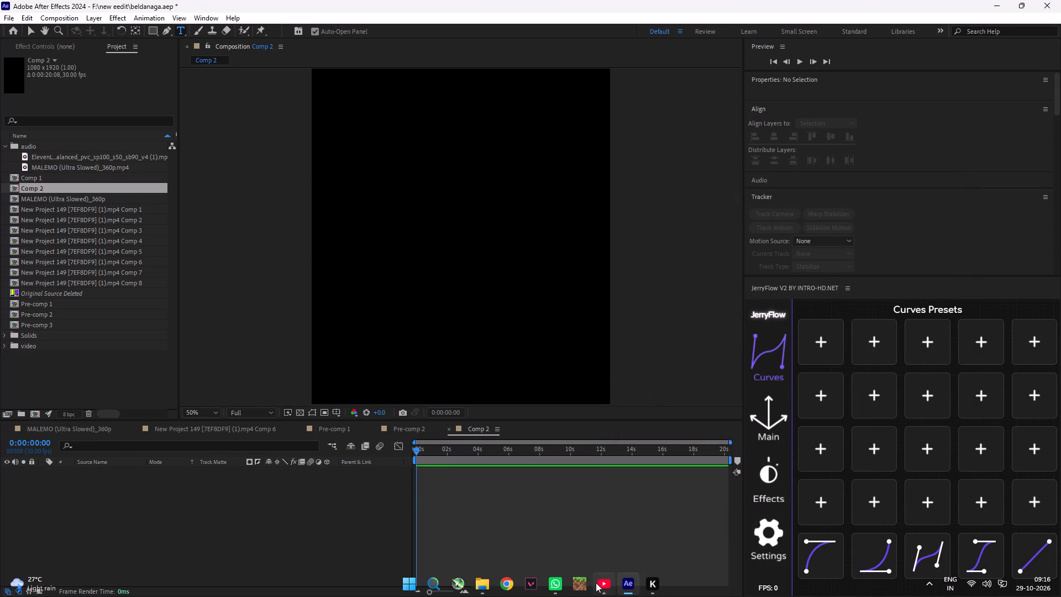
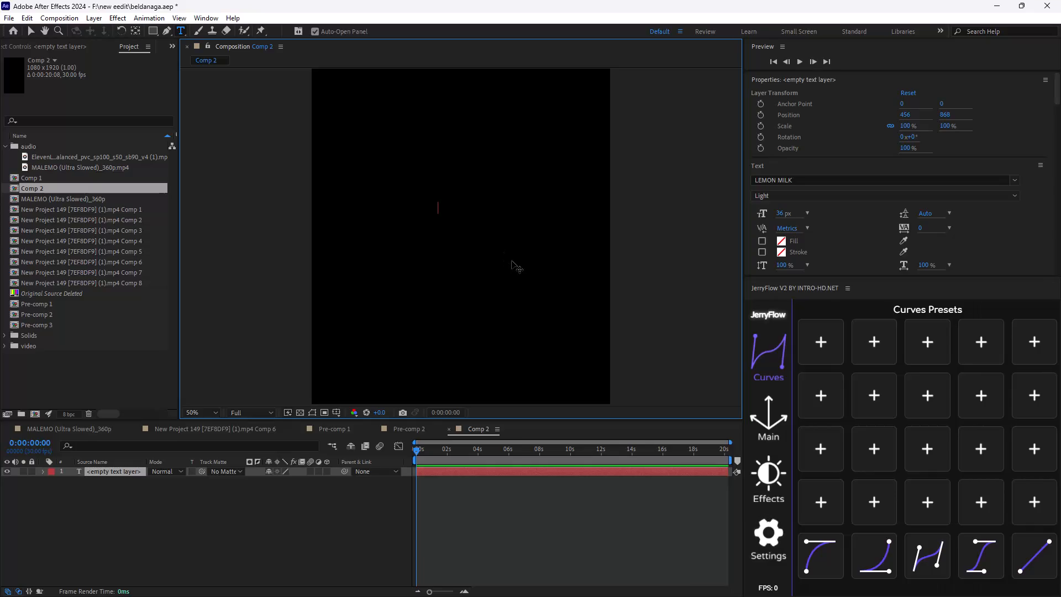
Paste "Watch closely" into the empty text layer and turn on the cyan fill for all its characters.
key(ctrl+v)
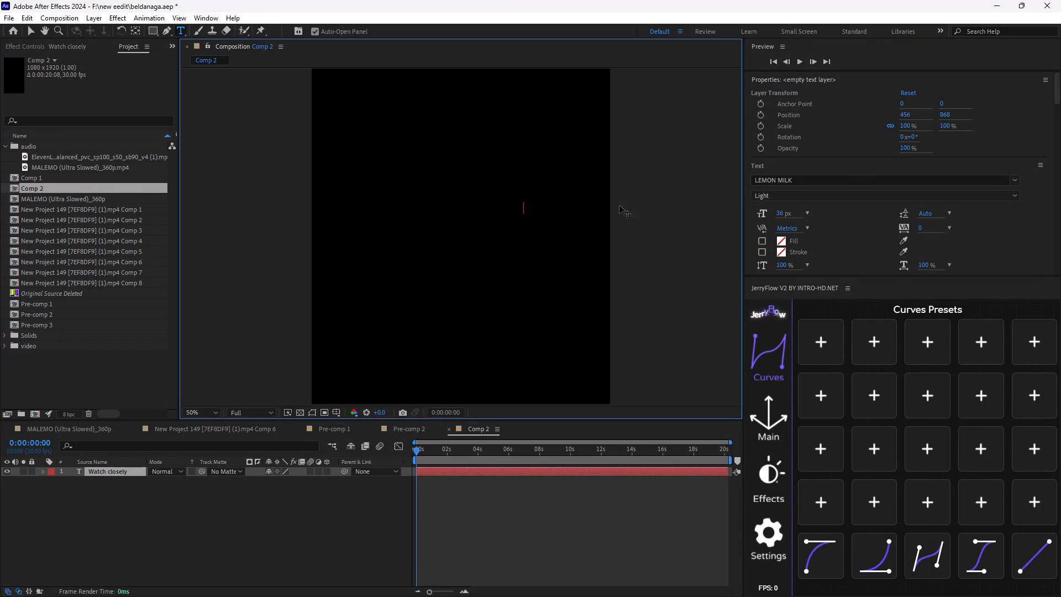
drag(528, 202, 329, 213)
click(761, 242)
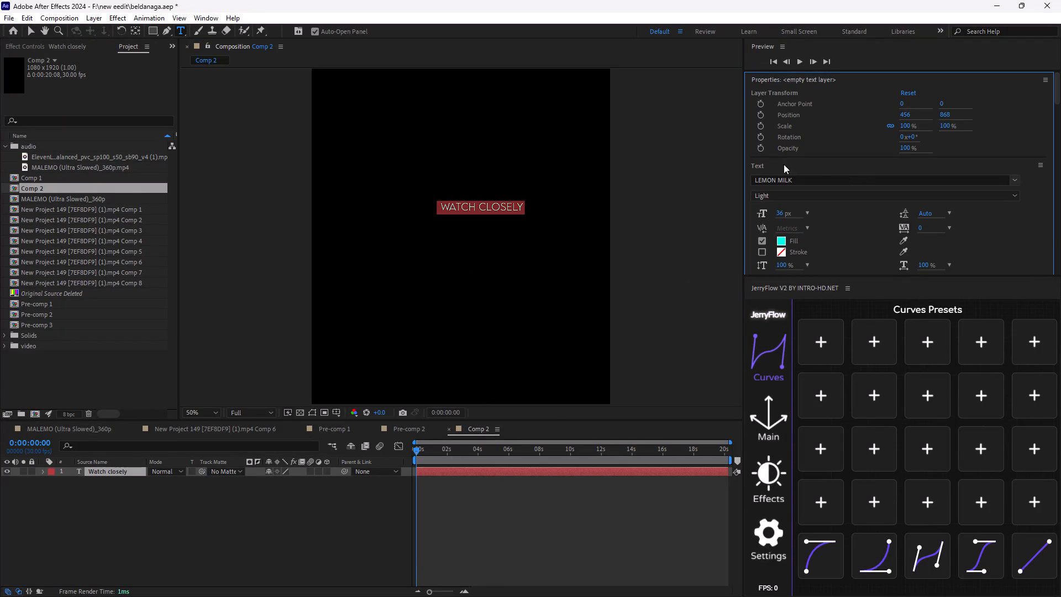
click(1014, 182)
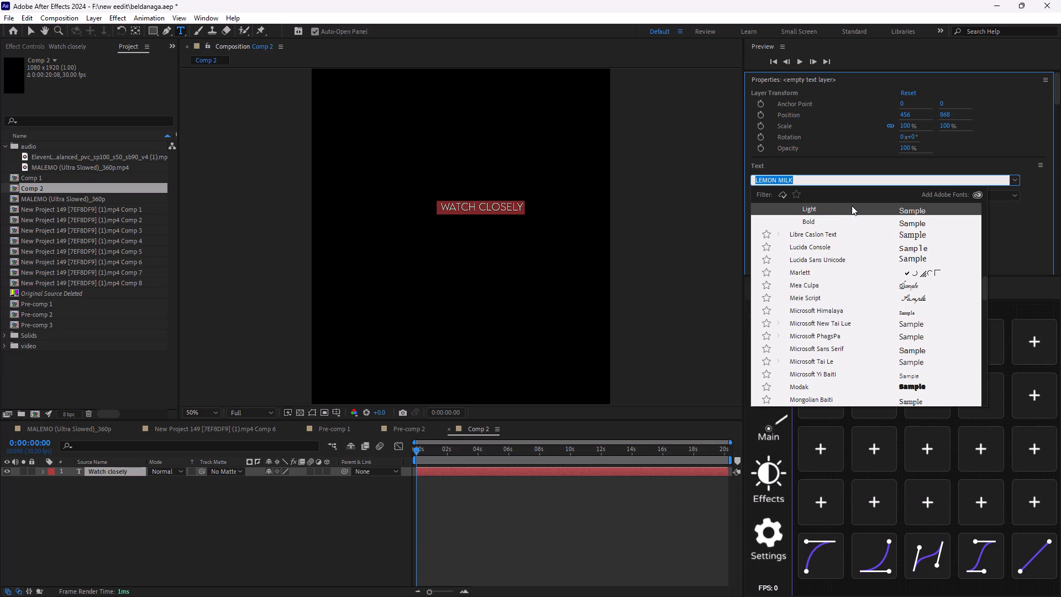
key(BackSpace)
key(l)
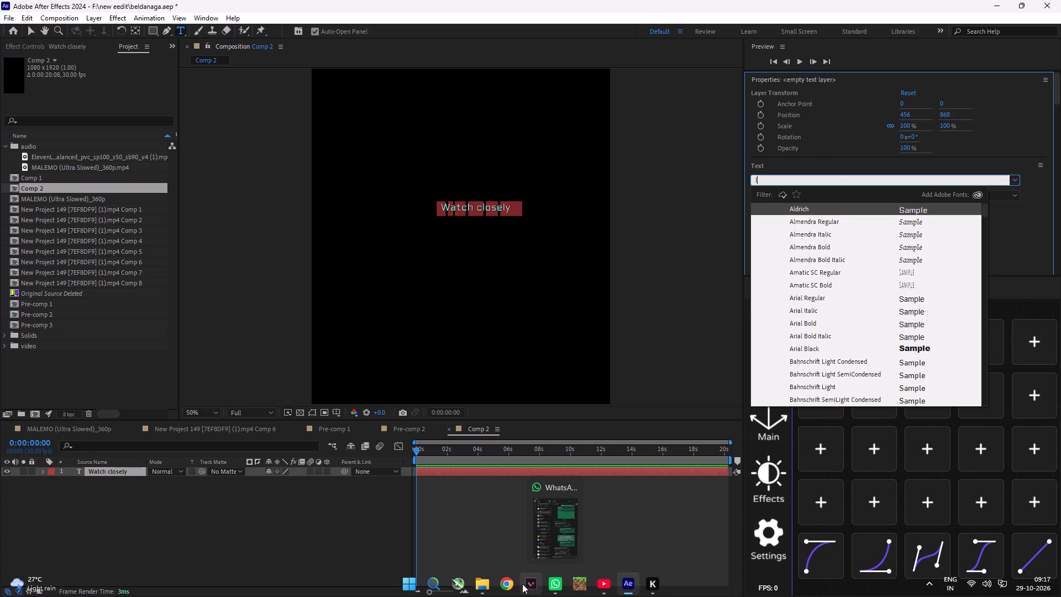
Switch to Google Chrome, search for "hamston font" and download the Hamston font from its DaFont page.
click(517, 582)
text(ham)
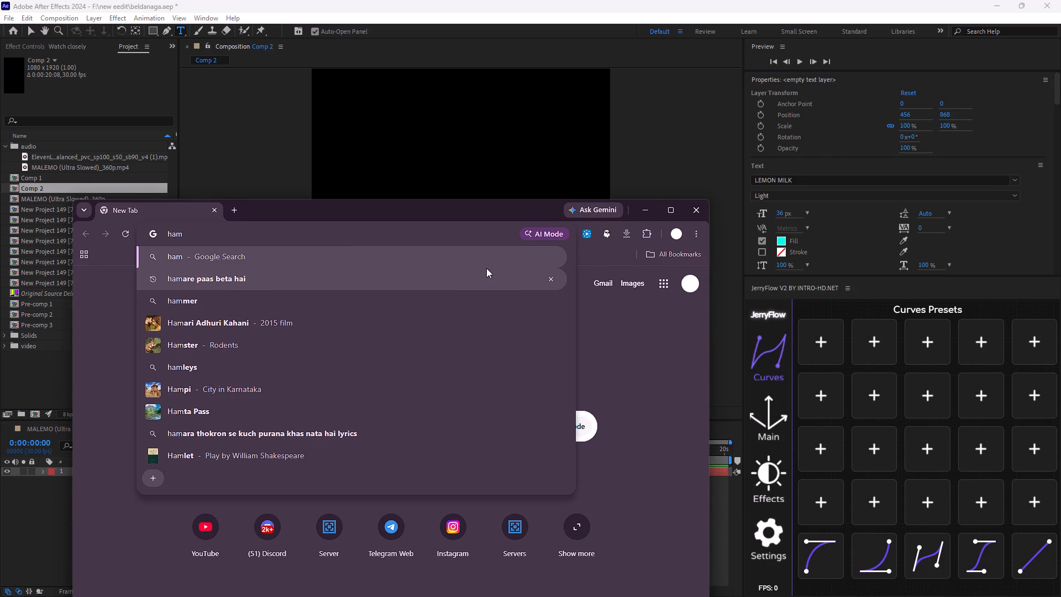
text(ston)
click(483, 254)
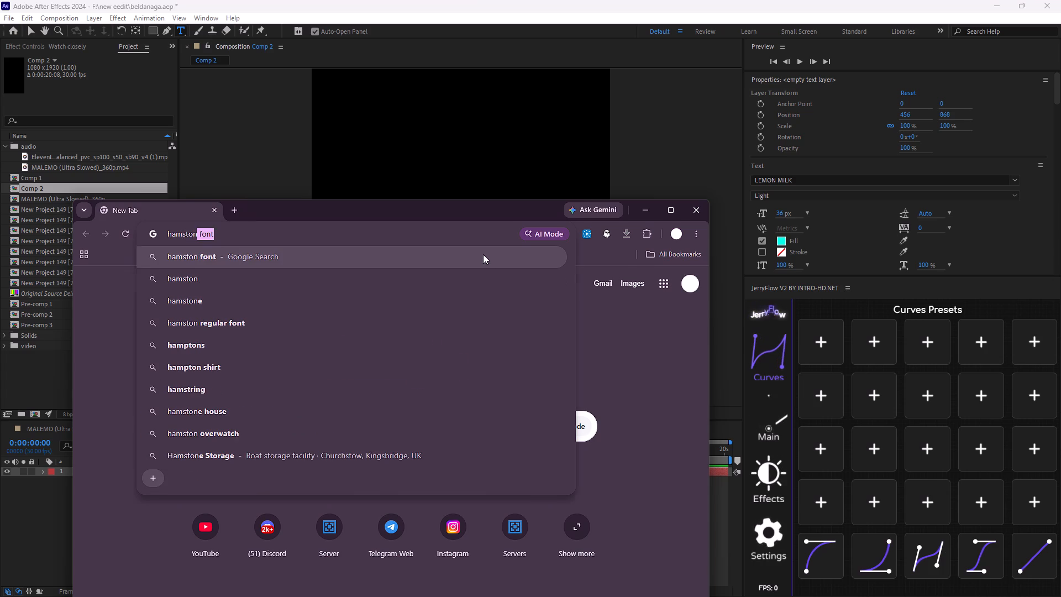
click(218, 359)
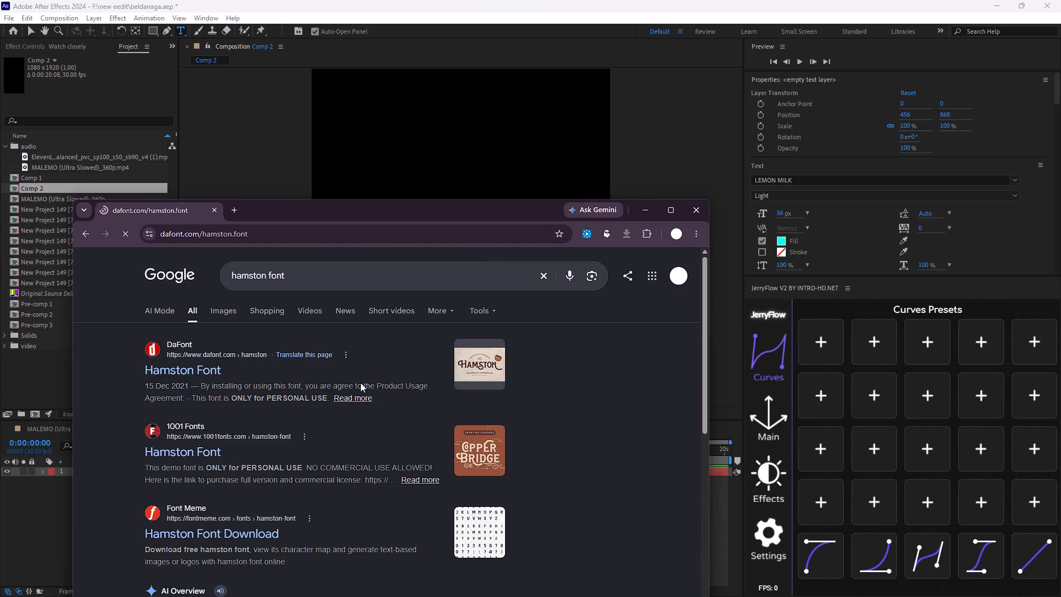
scroll(385, 399, down, 4)
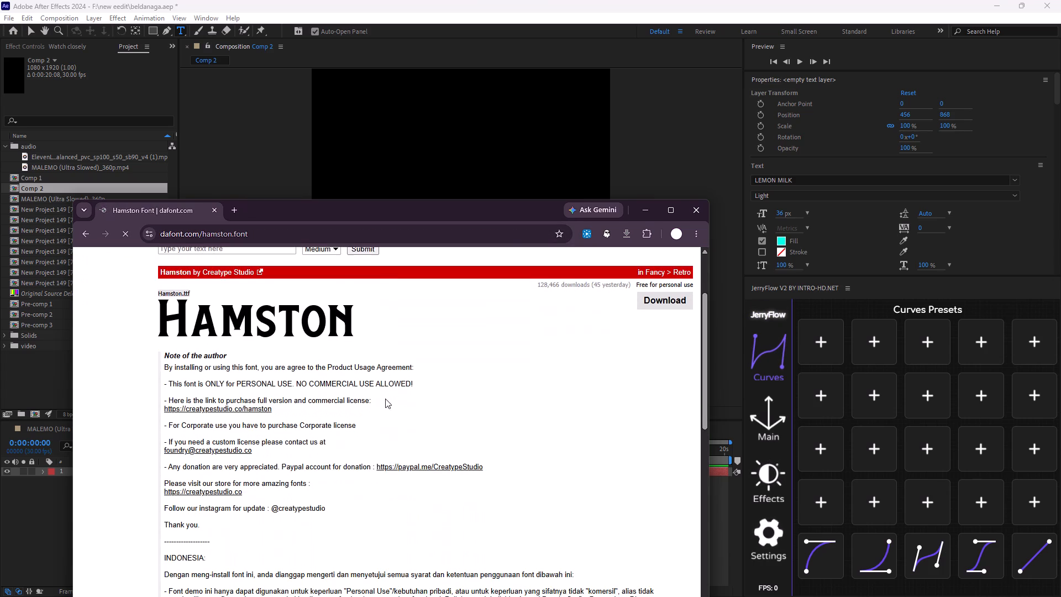
scroll(396, 380, up, 1)
click(662, 341)
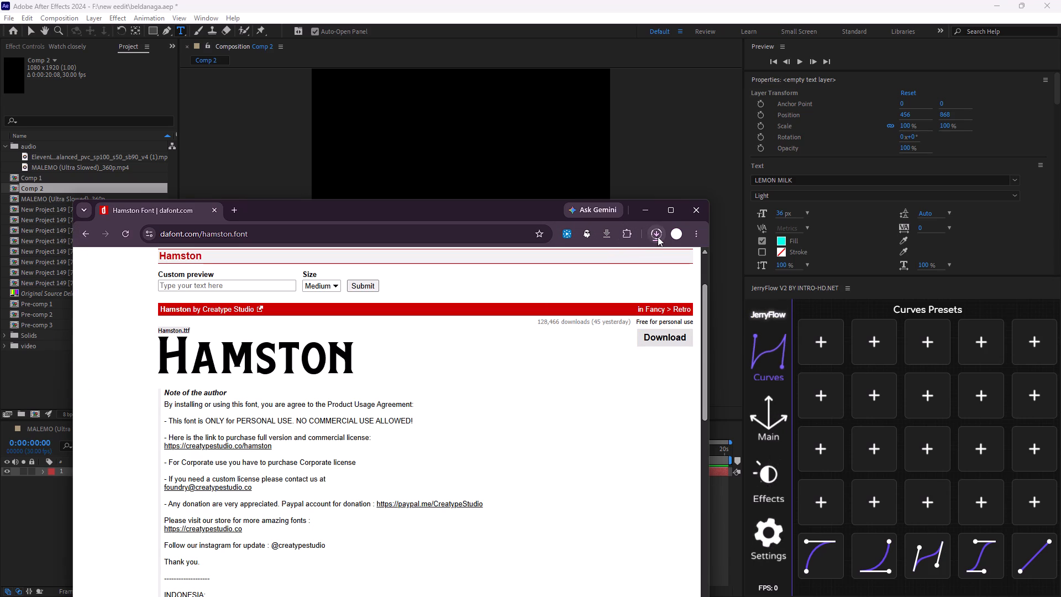
Open the downloaded hamston.zip, install the Hamston TrueType font, and return to After Effects.
click(658, 237)
click(656, 235)
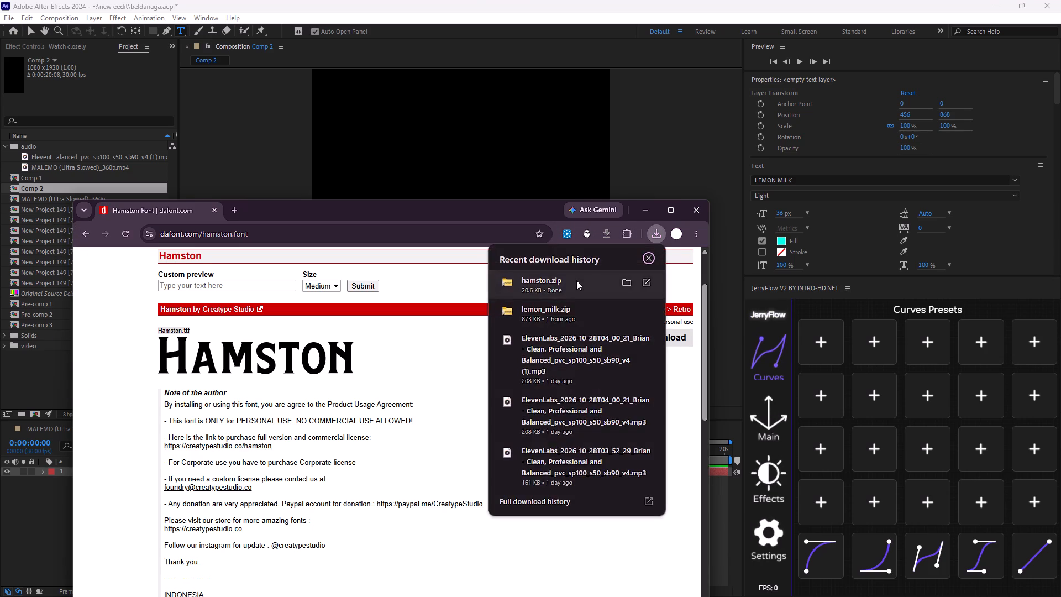
click(576, 280)
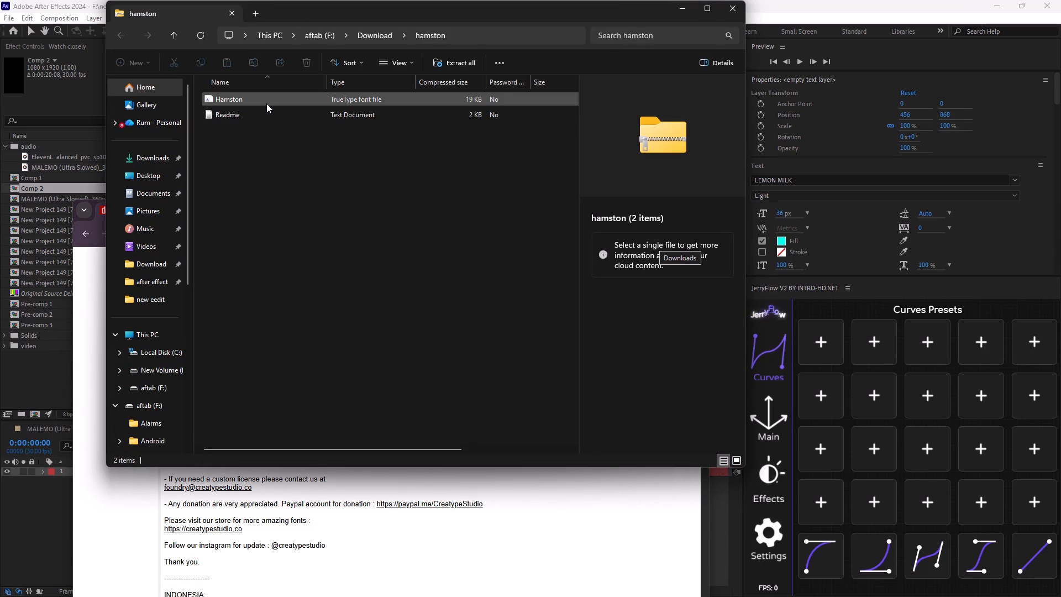
drag(266, 103, 267, 92)
double_click(261, 104)
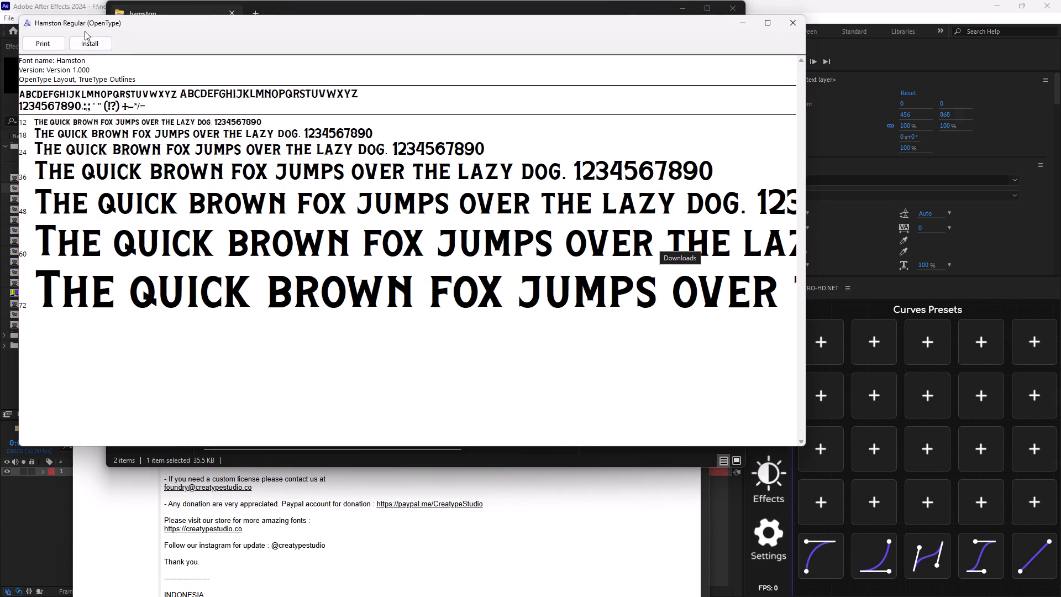
click(96, 46)
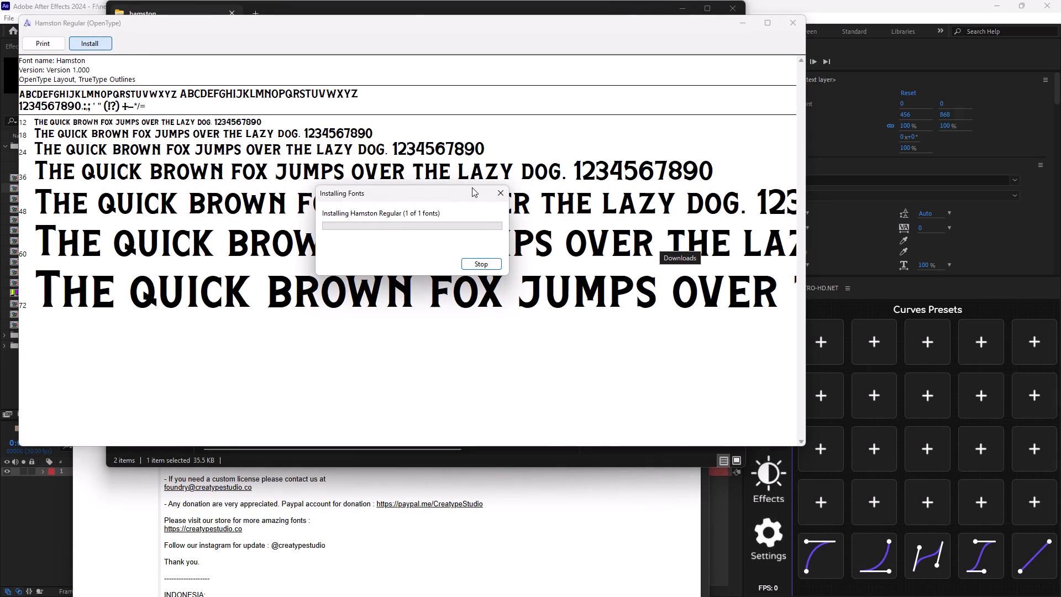
click(784, 28)
click(672, 4)
click(637, 203)
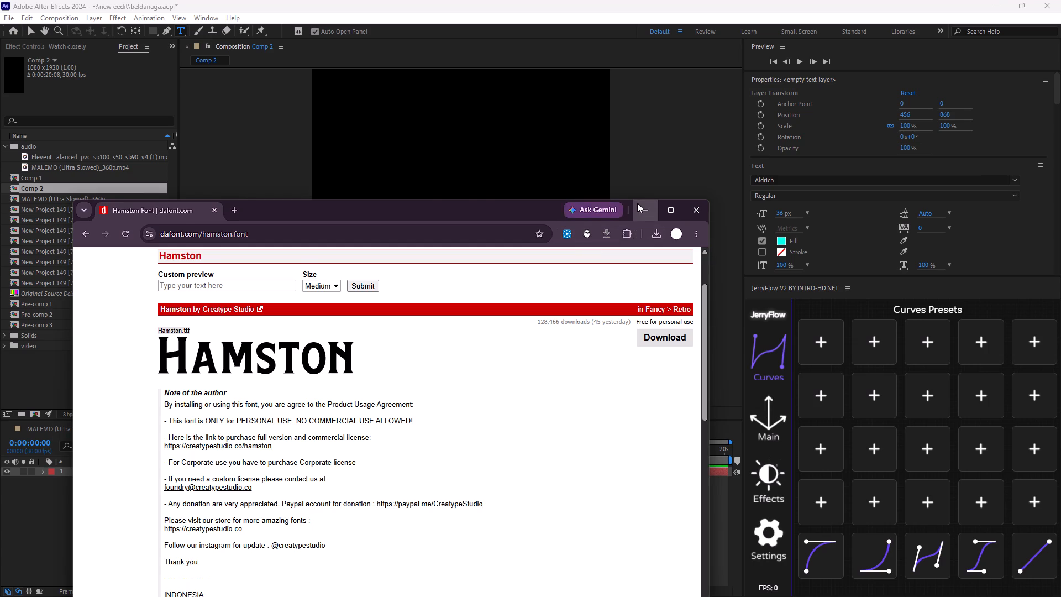
Set the font of the Watch closely text to Hamston and finish editing the text.
drag(886, 183, 690, 202)
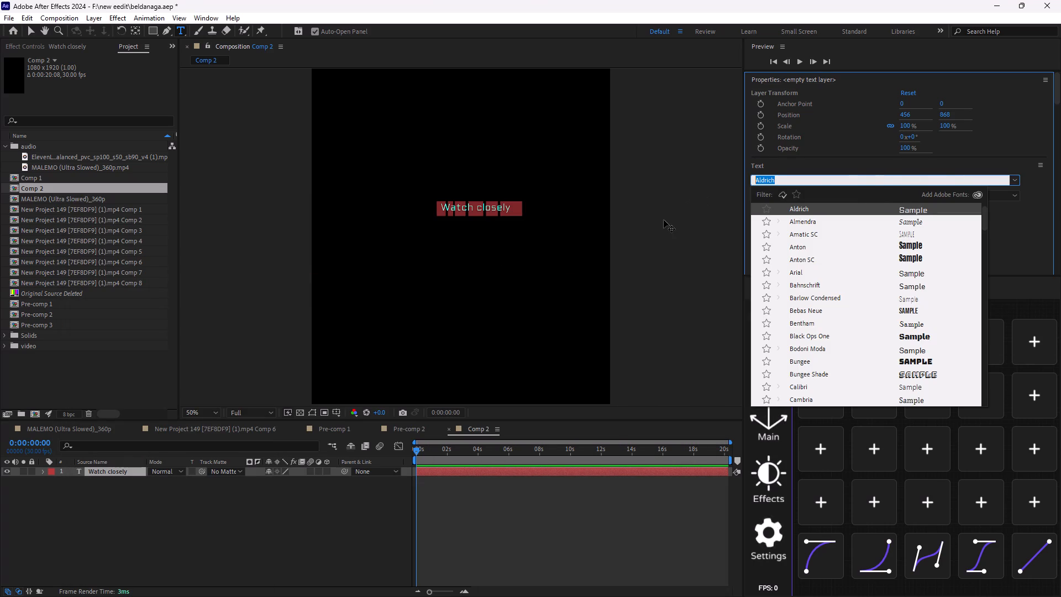
key(BackSpace)
text(ham)
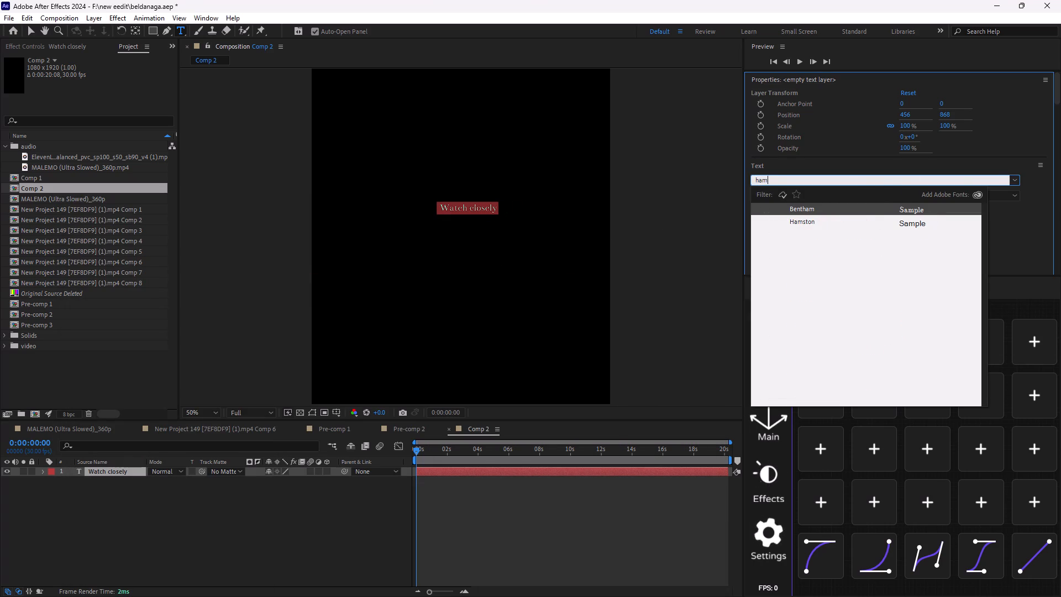
click(810, 219)
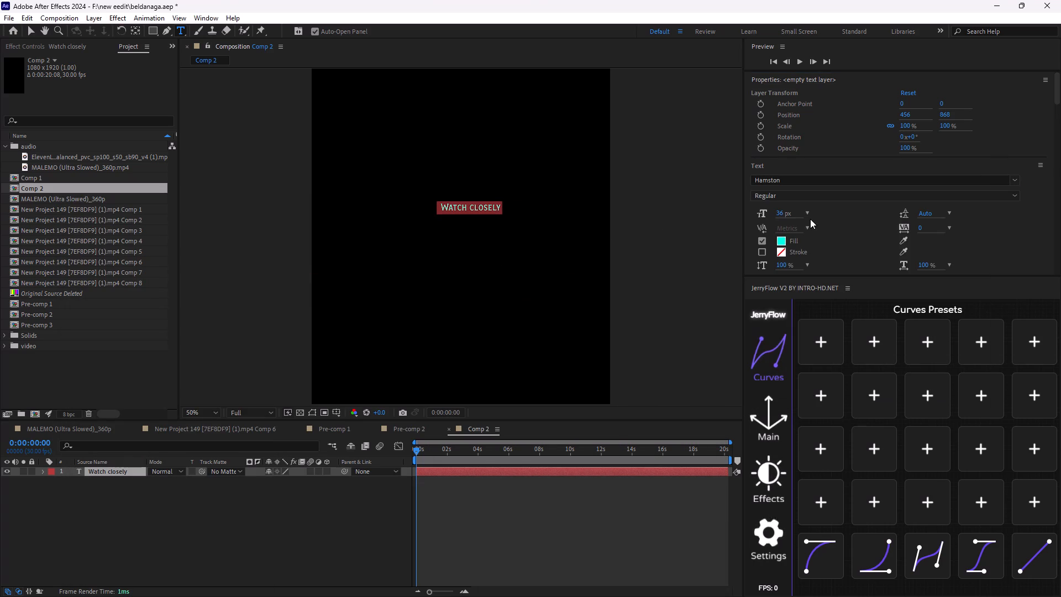
scroll(519, 243, up, 2)
scroll(519, 243, down, 2)
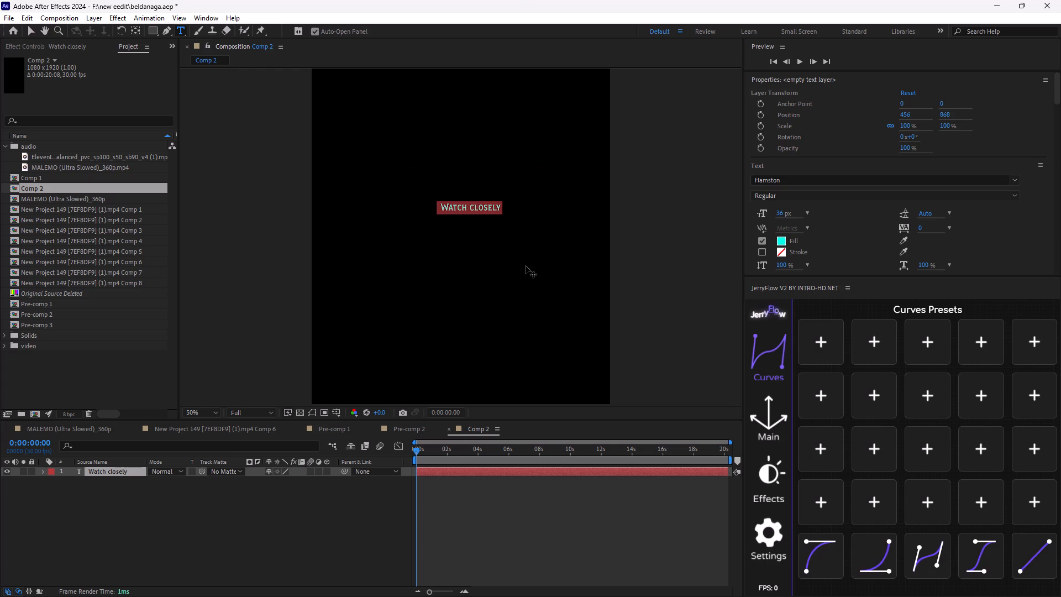
scroll(526, 266, up, 1)
scroll(526, 266, down, 1)
click(343, 508)
Scale the Watch closely text layer up to 264% in both dimensions.
click(126, 469)
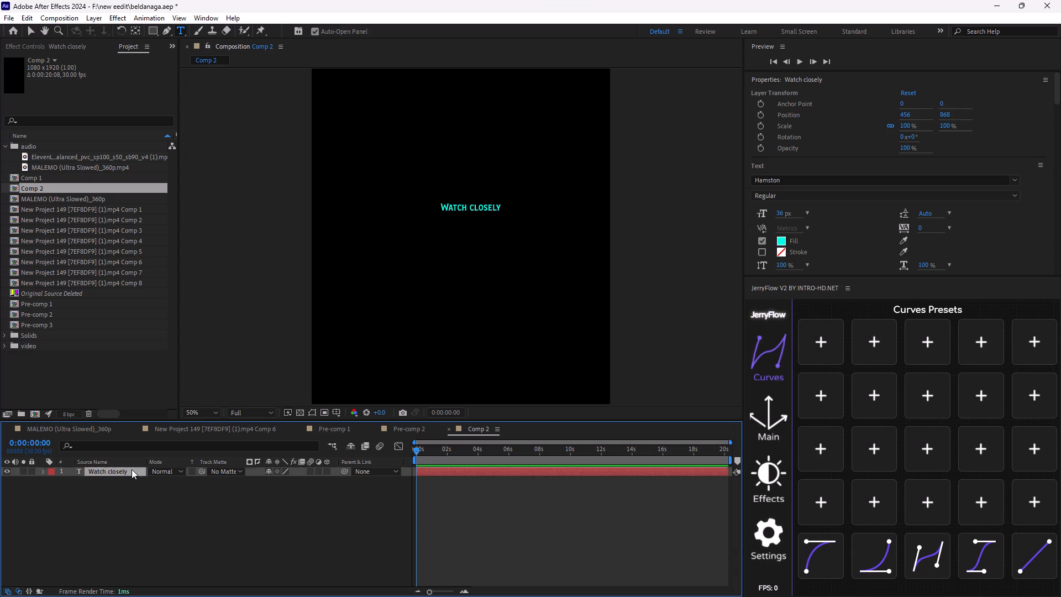
key(s)
drag(285, 480, 302, 480)
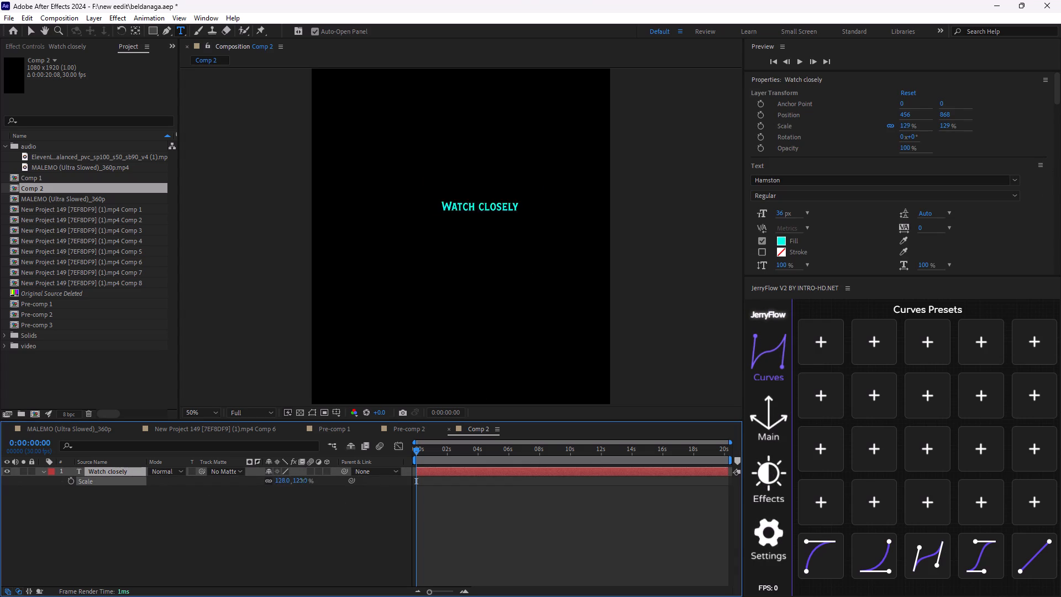
drag(302, 480, 386, 491)
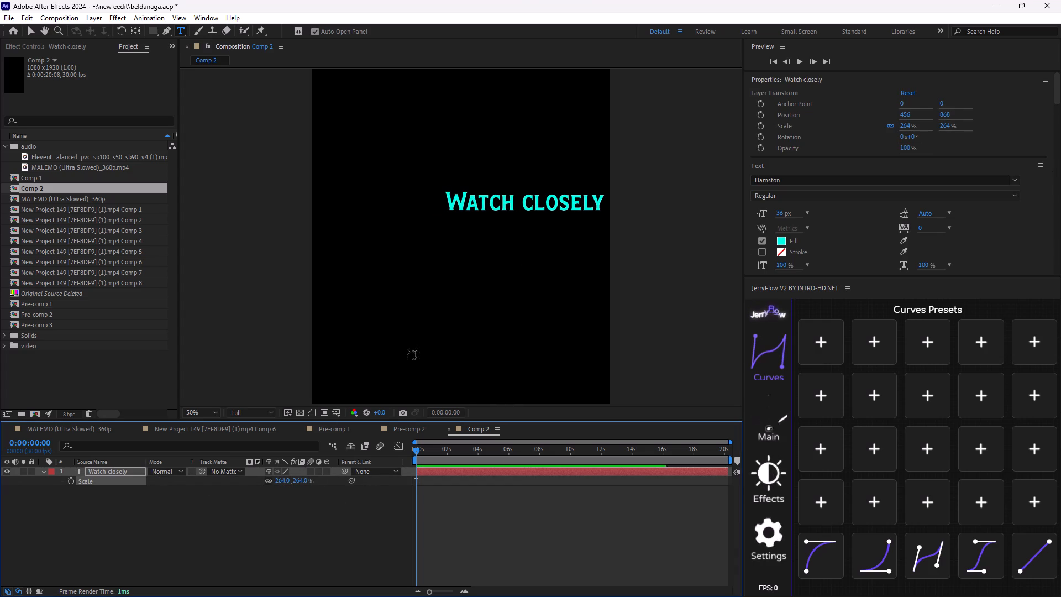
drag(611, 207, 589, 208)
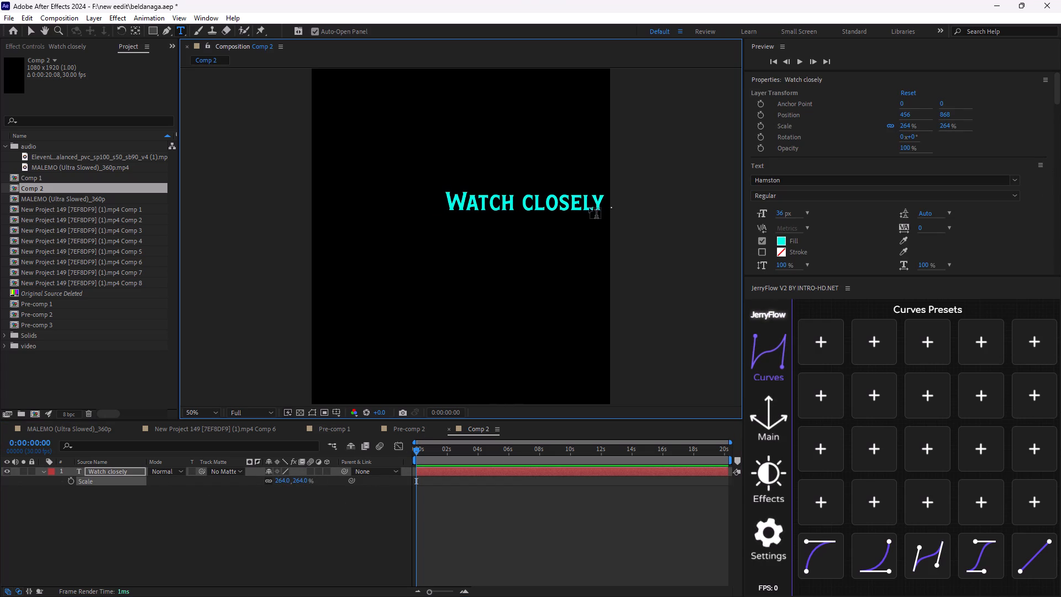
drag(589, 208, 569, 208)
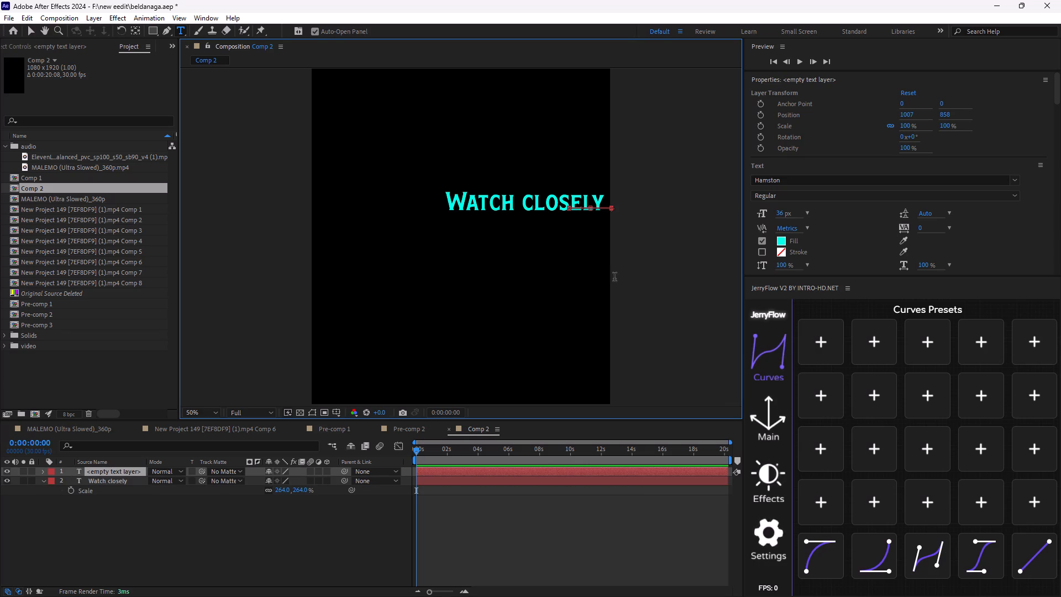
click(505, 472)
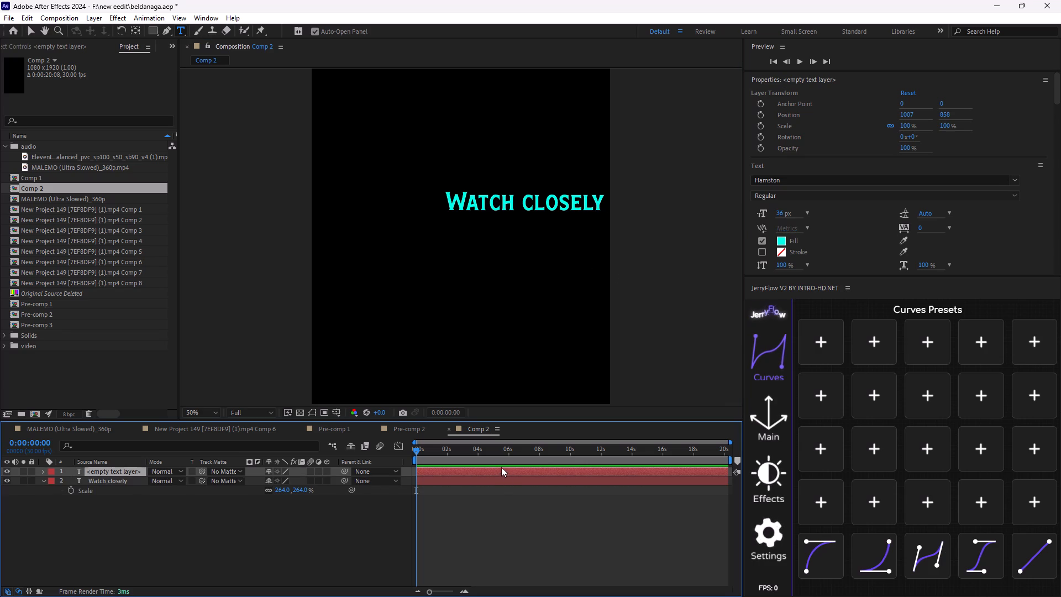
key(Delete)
Replace the lowercase letters in the first word of the Watch closely text with capitals, making it WATCH.
click(476, 469)
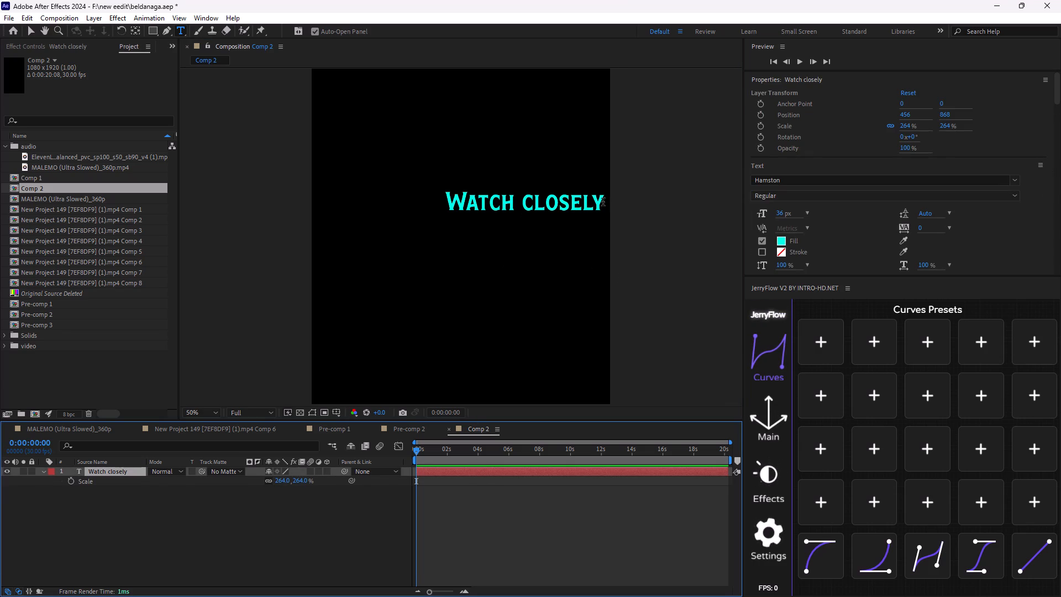
drag(603, 202, 434, 201)
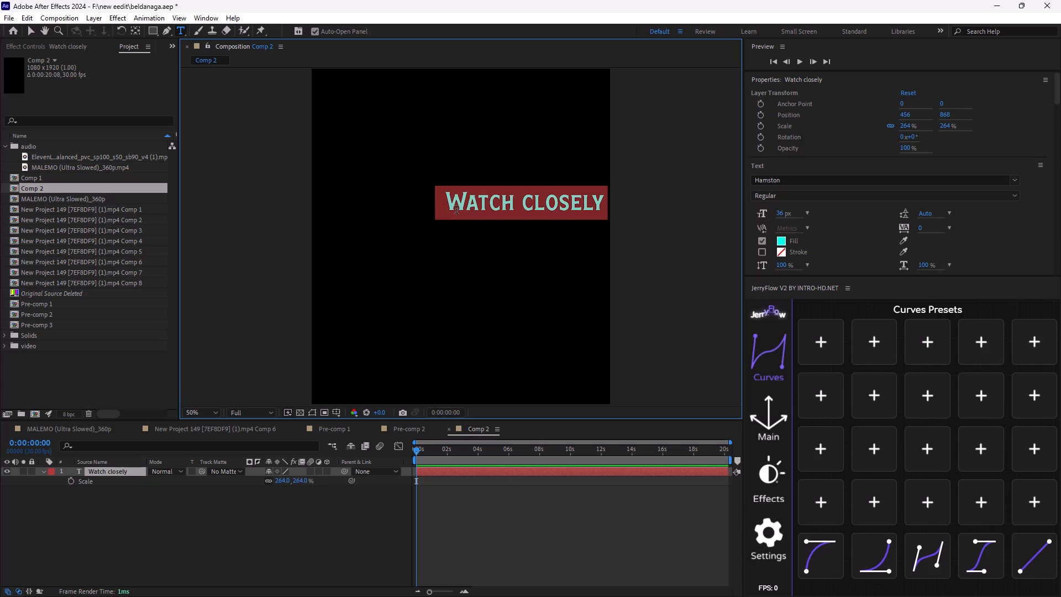
click(487, 202)
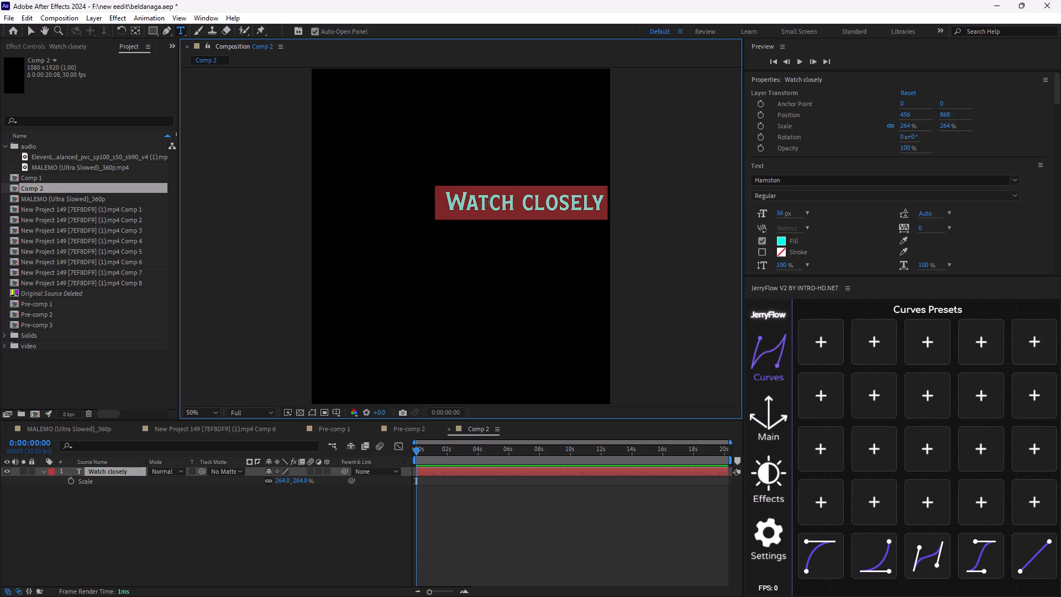
click(482, 206)
key(BackSpace)
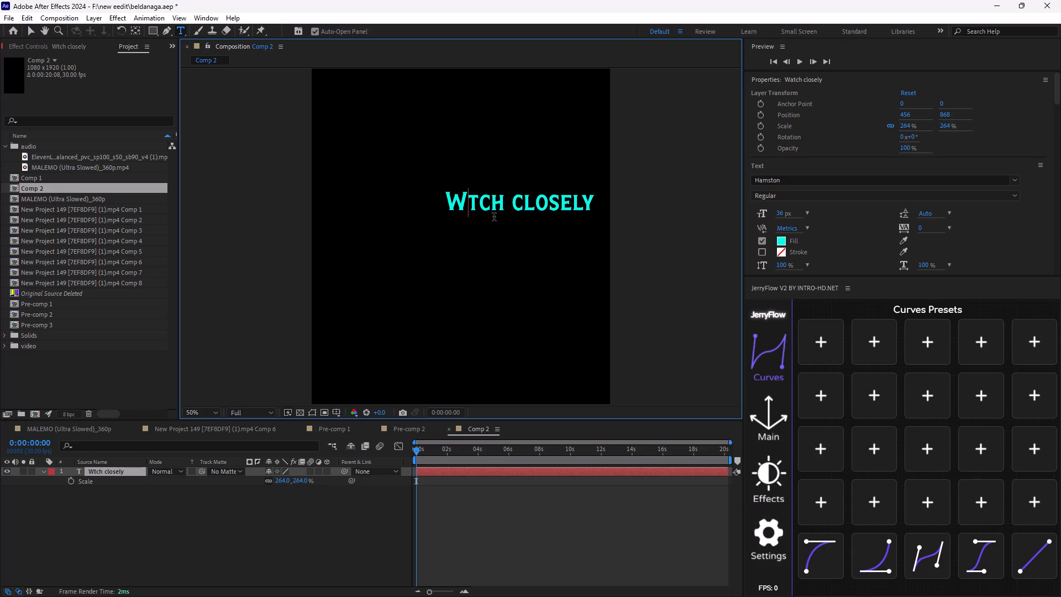
key(a)
click(499, 203)
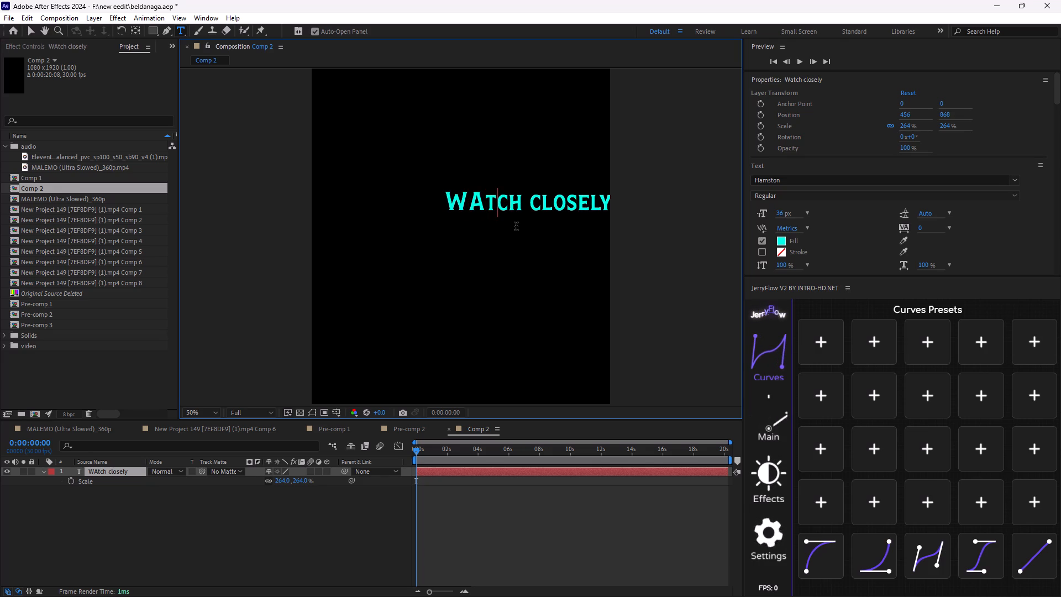
key(BackSpace)
key(t)
click(512, 204)
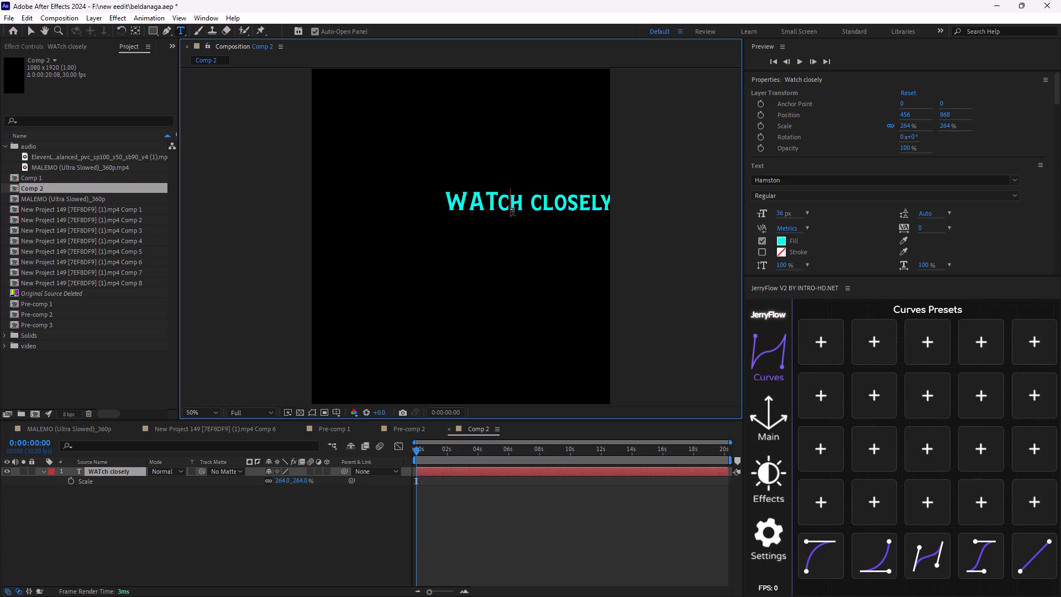
key(BackSpace)
key(c)
click(532, 207)
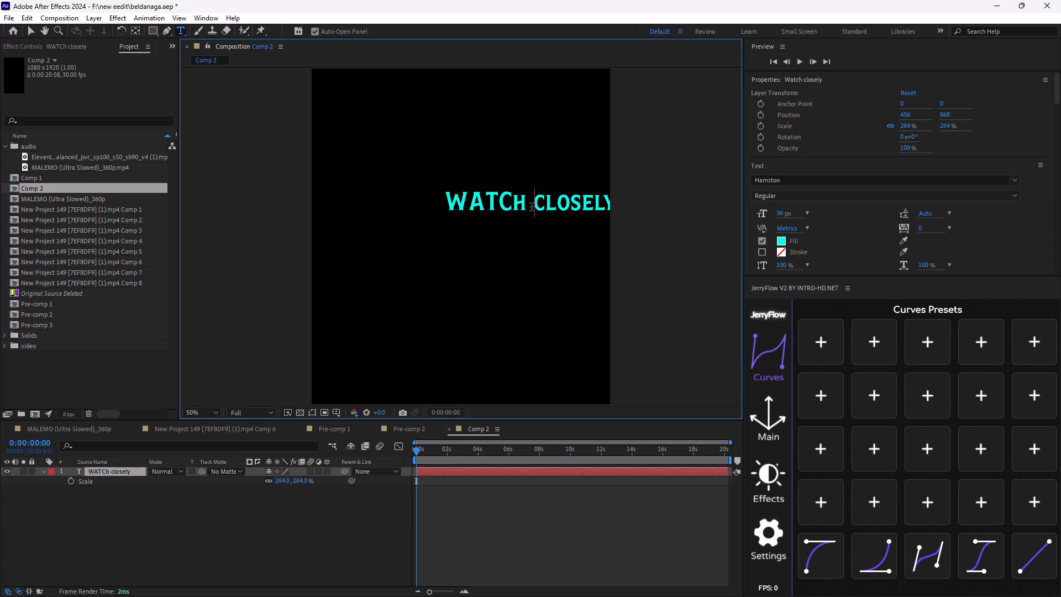
key(BackSpace)
key(BackSpace)
text(H)
key(space)
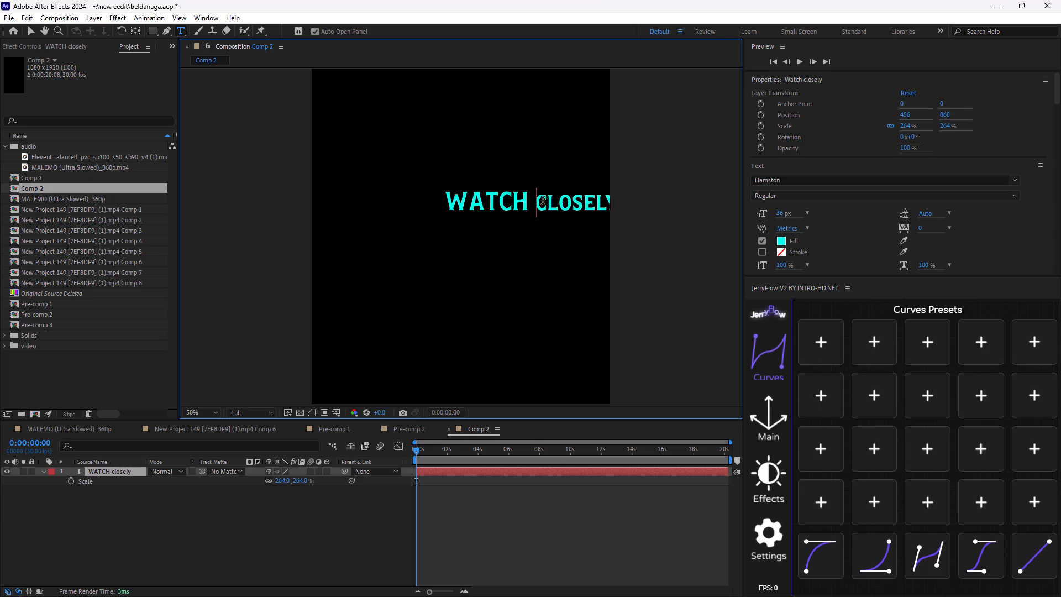
Replace the first five lowercase letters of the title's second word with capitals, making it CLOSEly.
click(548, 201)
key(BackSpace)
key(c)
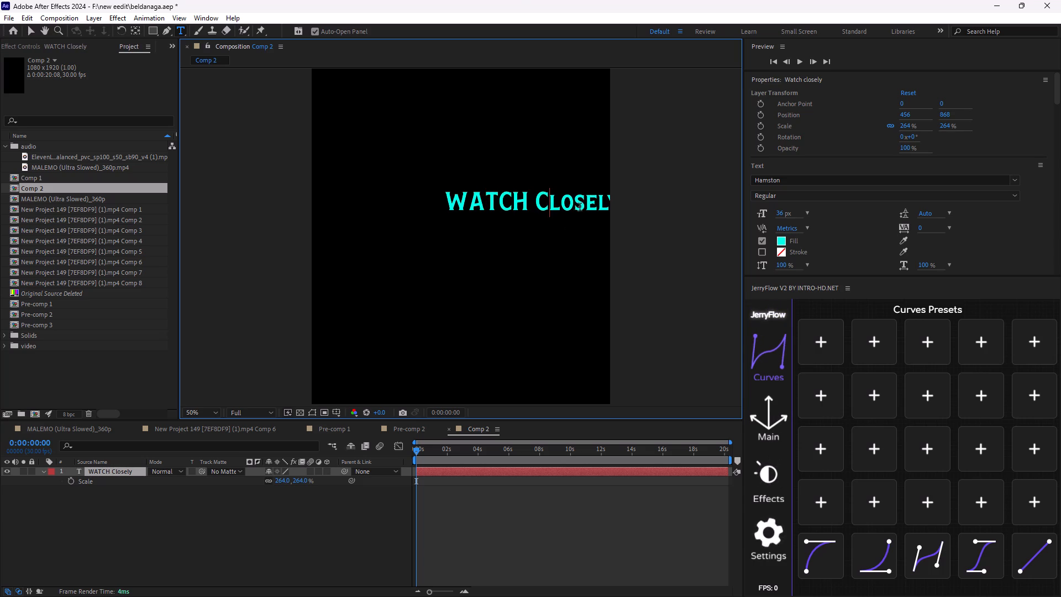
click(559, 199)
key(BackSpace)
key(l)
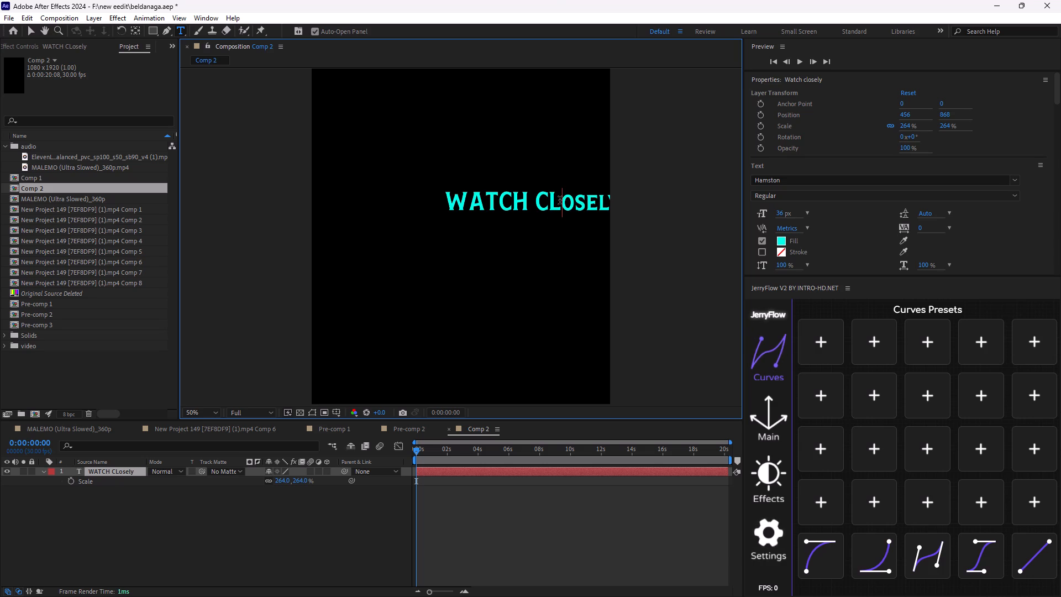
click(579, 203)
key(BackSpace)
key(o)
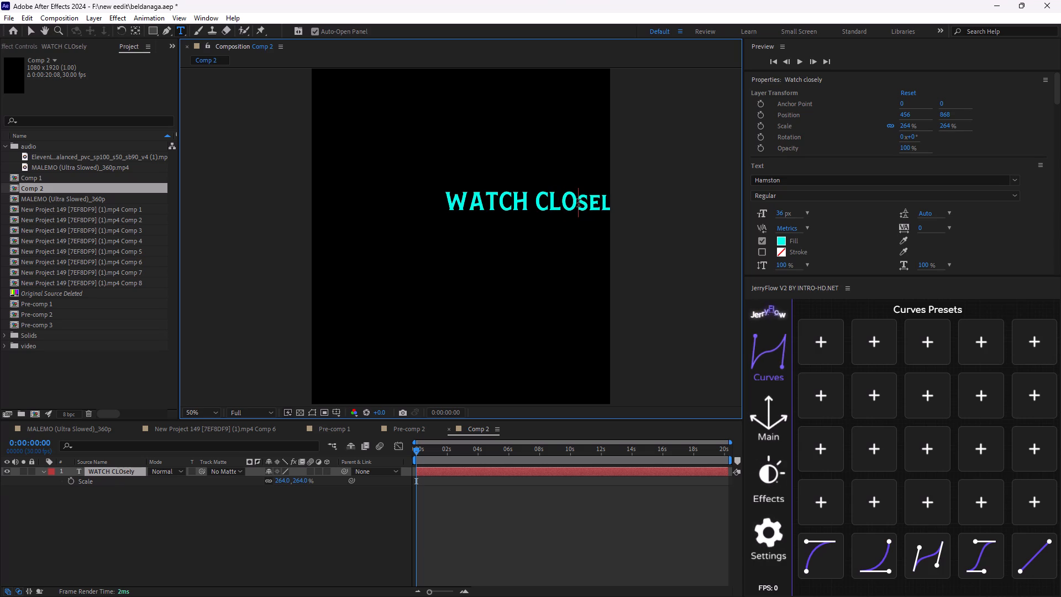
click(589, 201)
key(BackSpace)
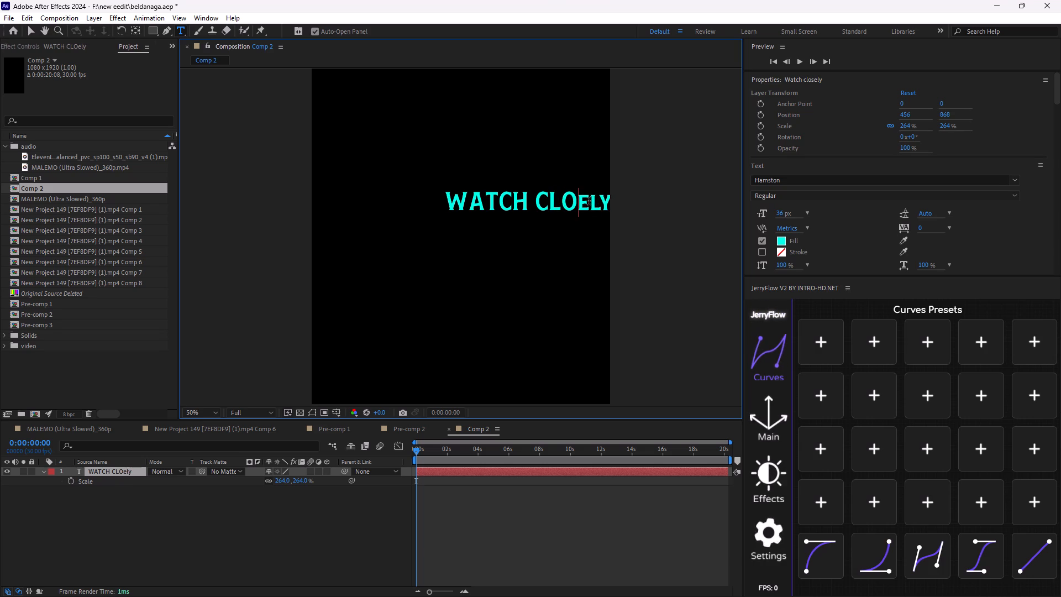
key(s)
click(605, 197)
key(BackSpace)
key(e)
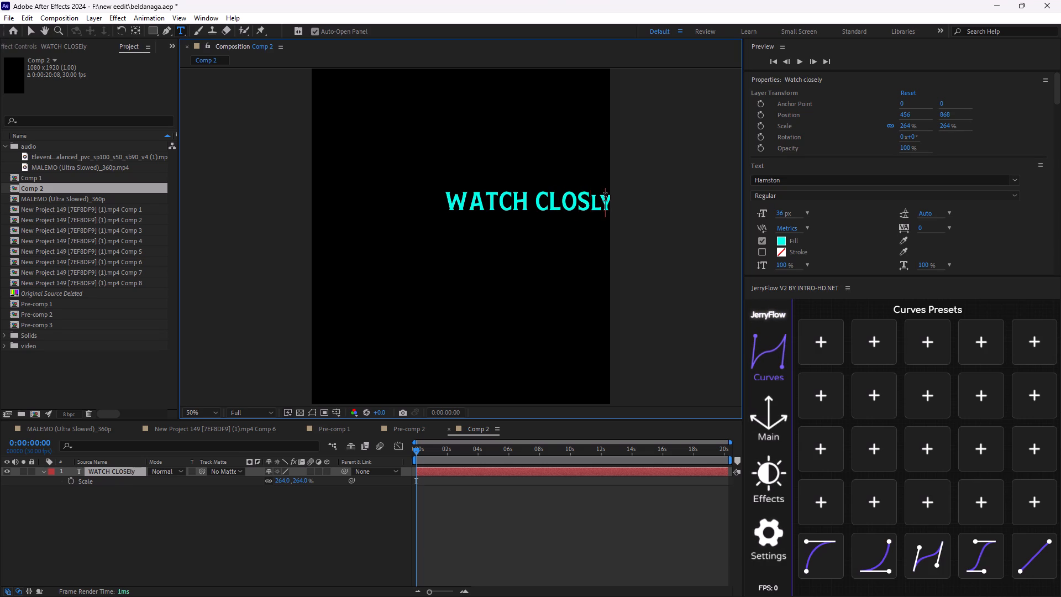
click(613, 202)
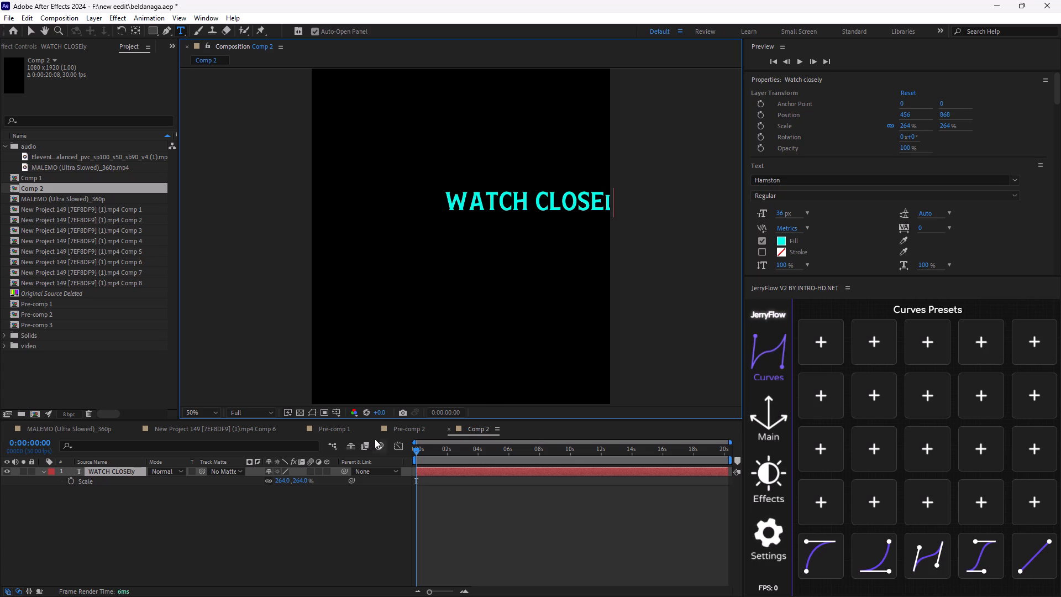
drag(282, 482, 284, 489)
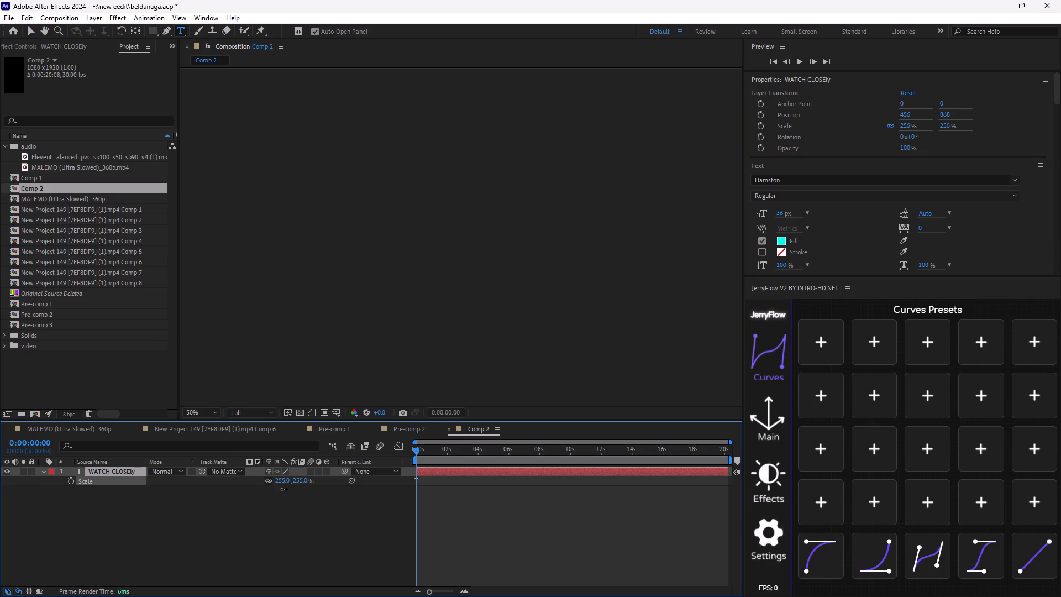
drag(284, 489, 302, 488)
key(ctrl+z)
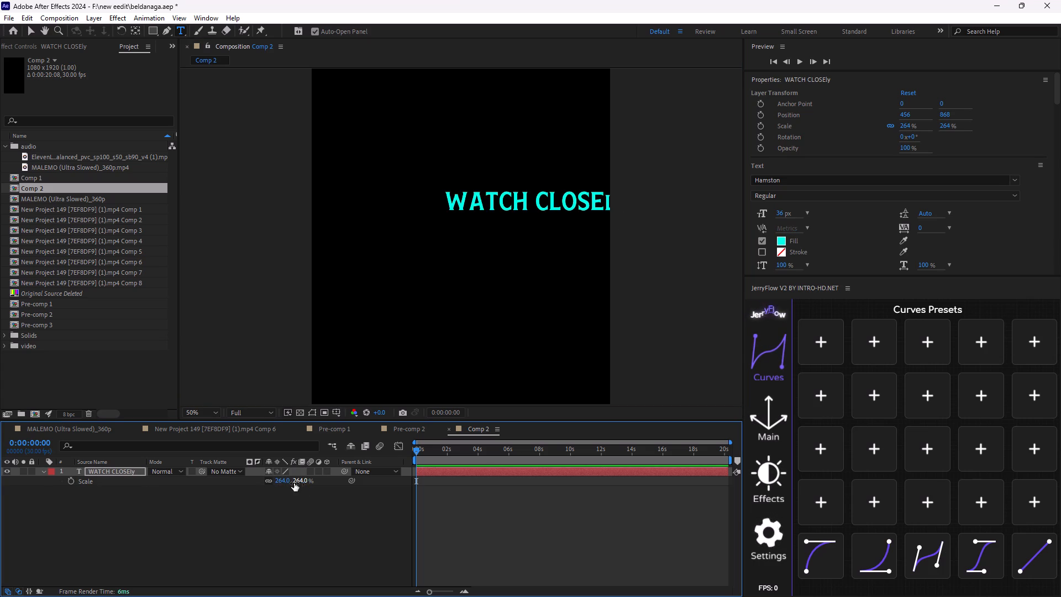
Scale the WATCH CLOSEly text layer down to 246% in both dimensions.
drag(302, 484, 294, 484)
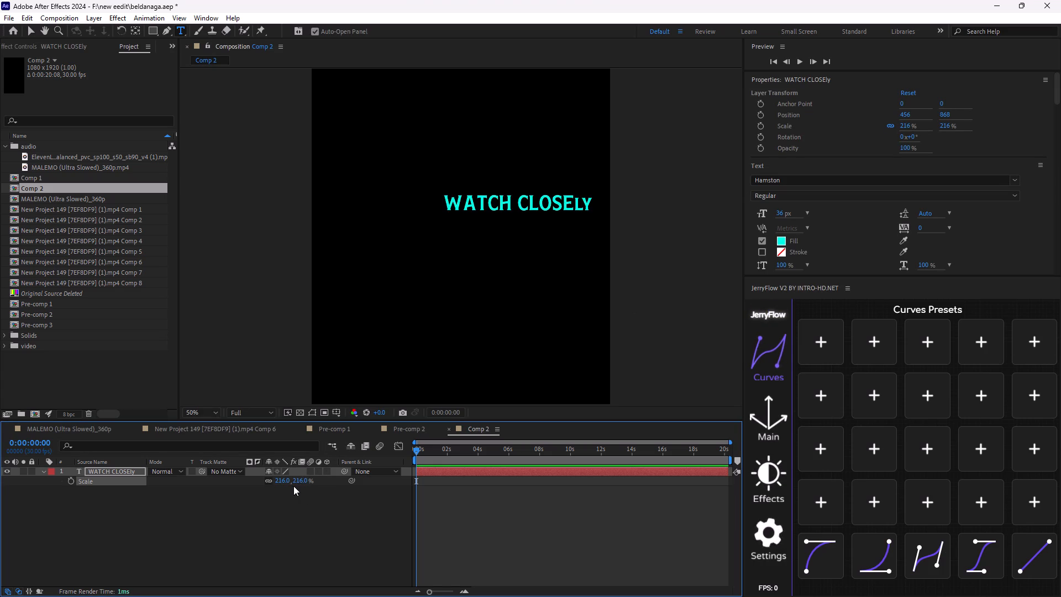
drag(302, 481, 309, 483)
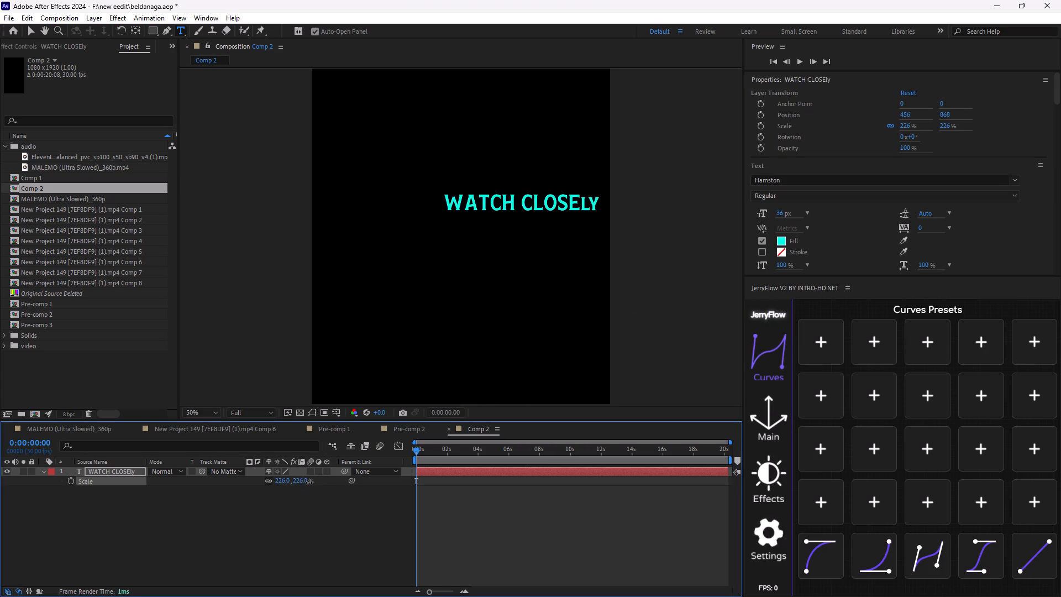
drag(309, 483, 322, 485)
Replace the last two lowercase letters of the title with capitals LY, making it WATCH CLOSELY.
click(600, 205)
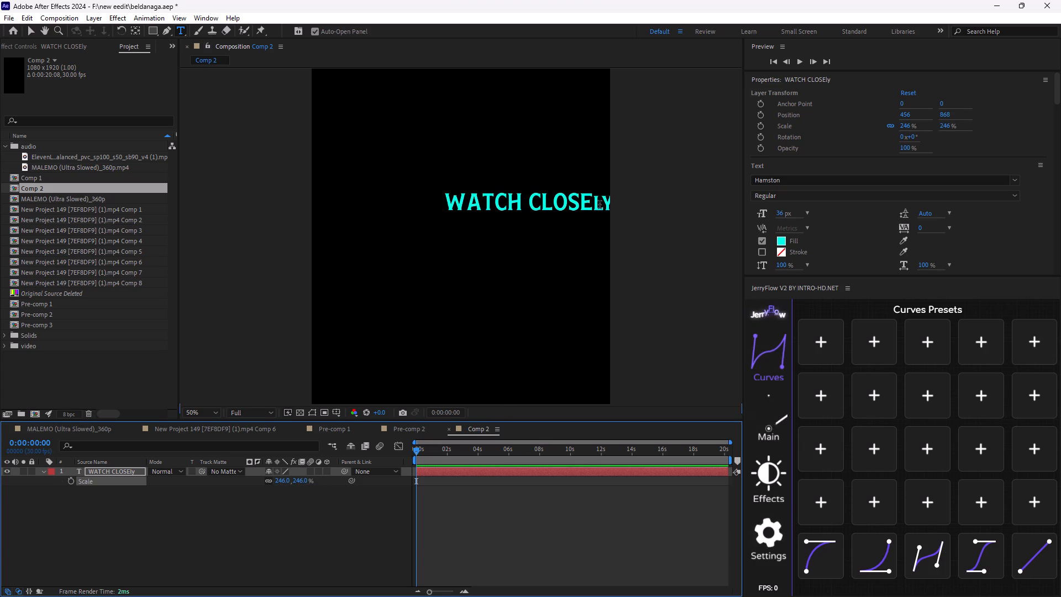
key(BackSpace)
key(l)
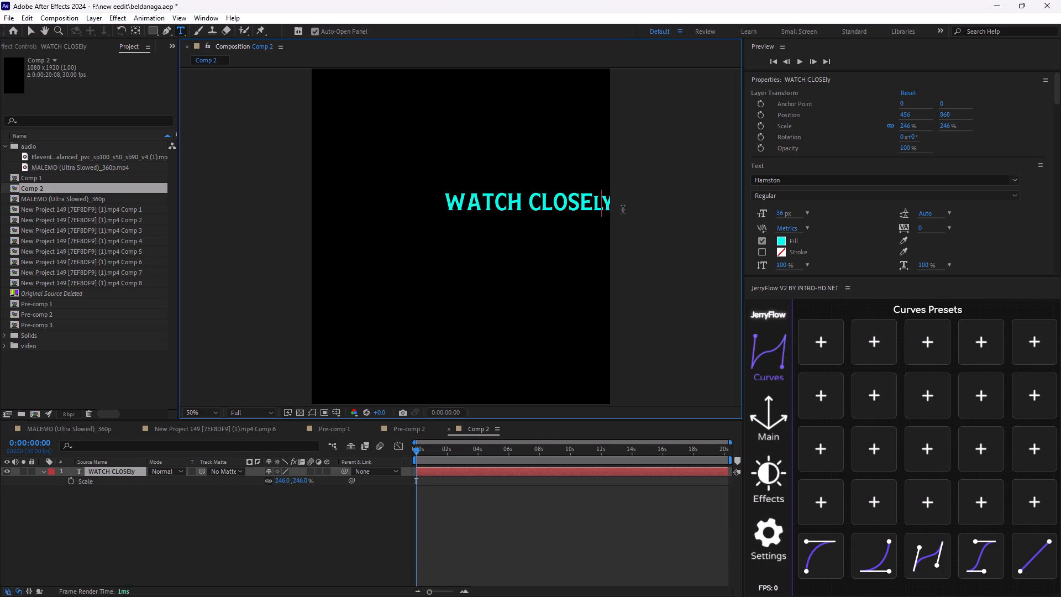
click(613, 203)
key(BackSpace)
key(BackSpace)
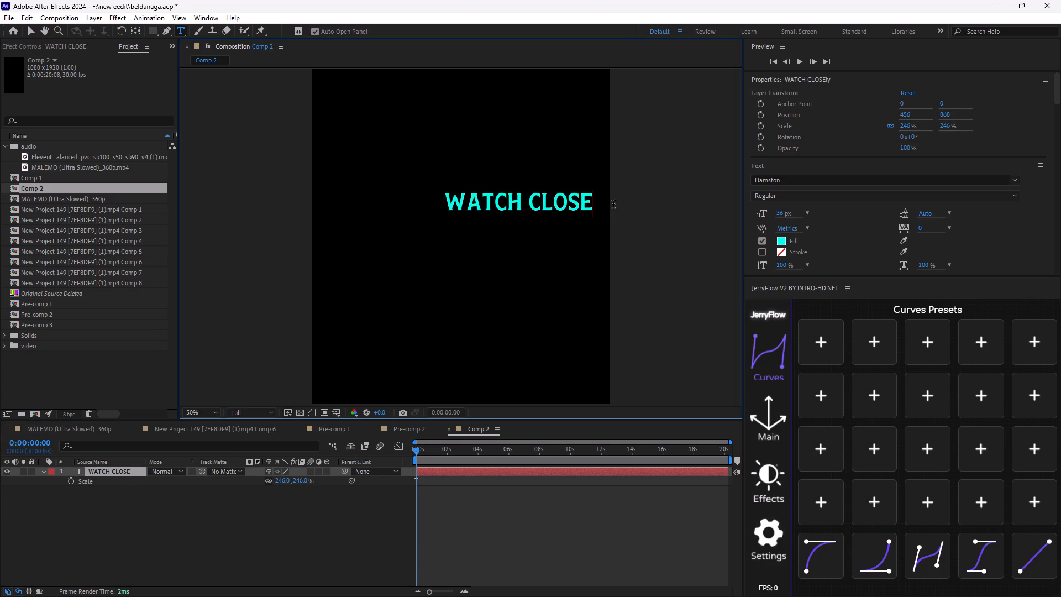
text(LY)
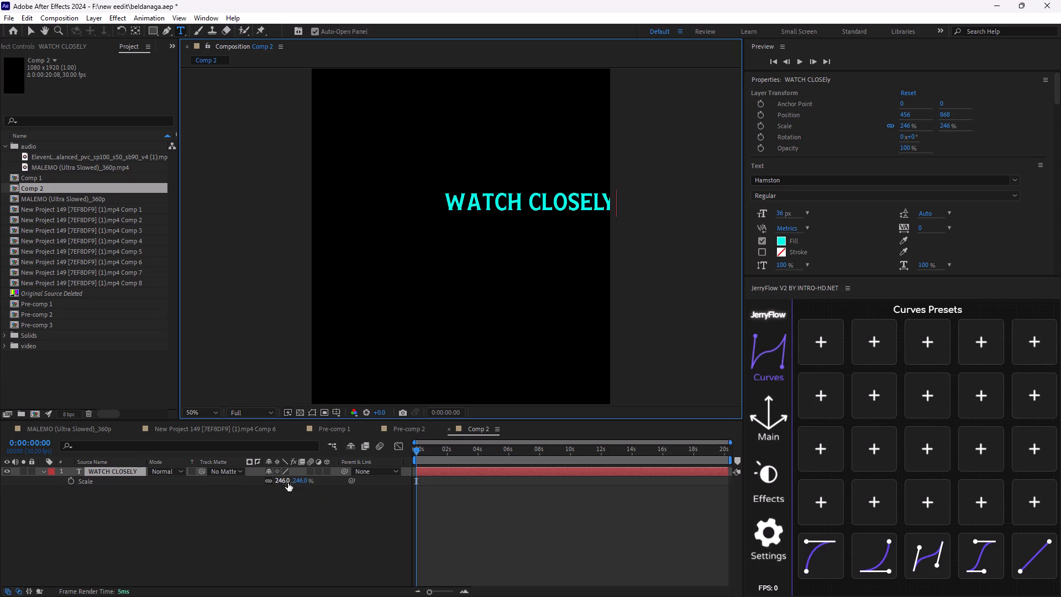
Scale the WATCH CLOSELY text layer up to 276% in both dimensions and deselect it.
drag(287, 483, 302, 491)
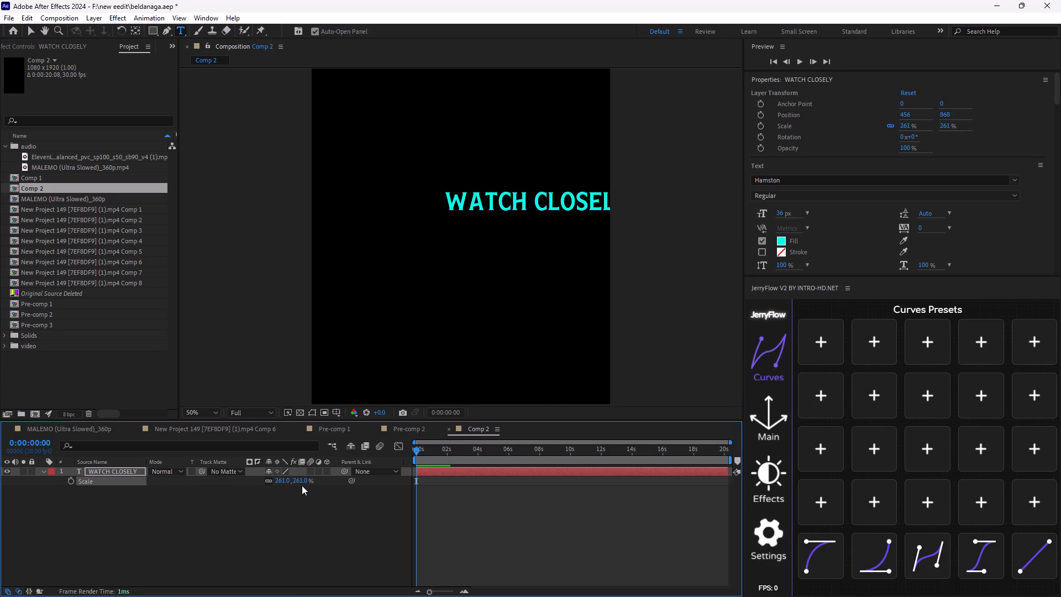
drag(301, 482, 312, 484)
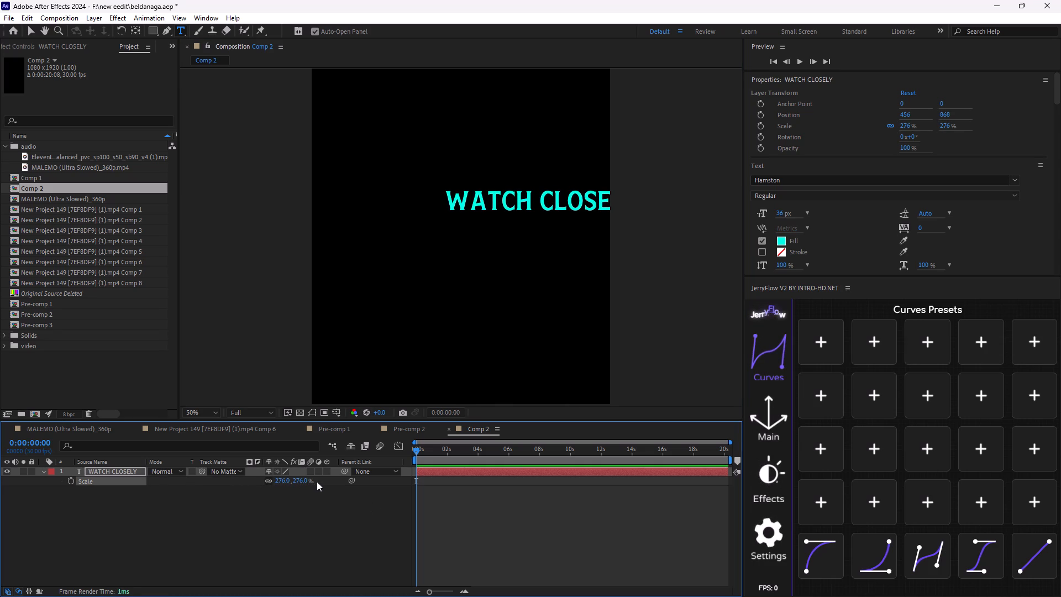
click(356, 526)
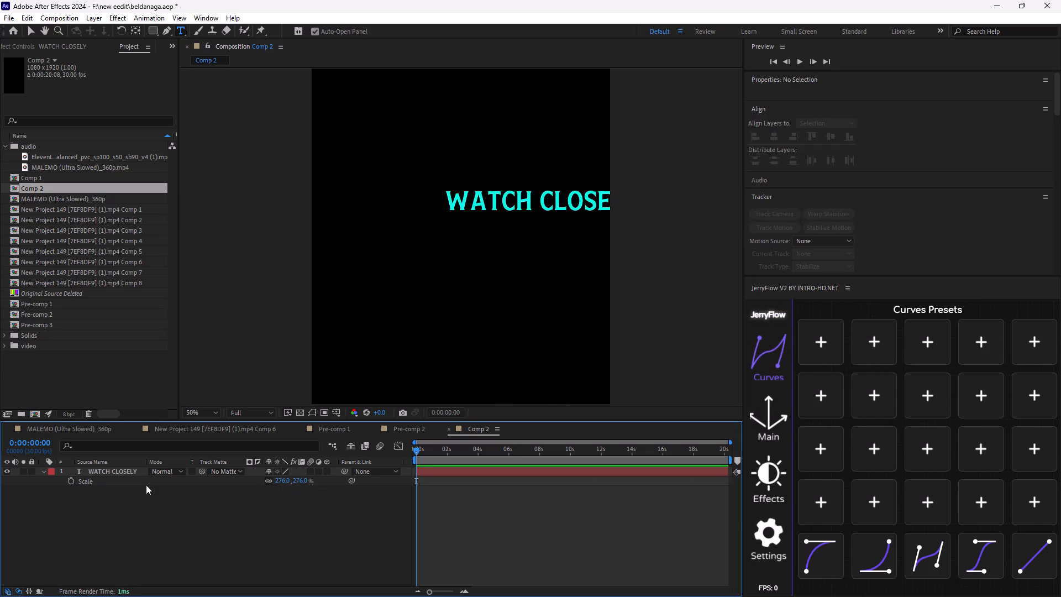
Reposition the WATCH CLOSELY text layer near the middle of the frame, at position 207, 984.
key(v)
click(130, 468)
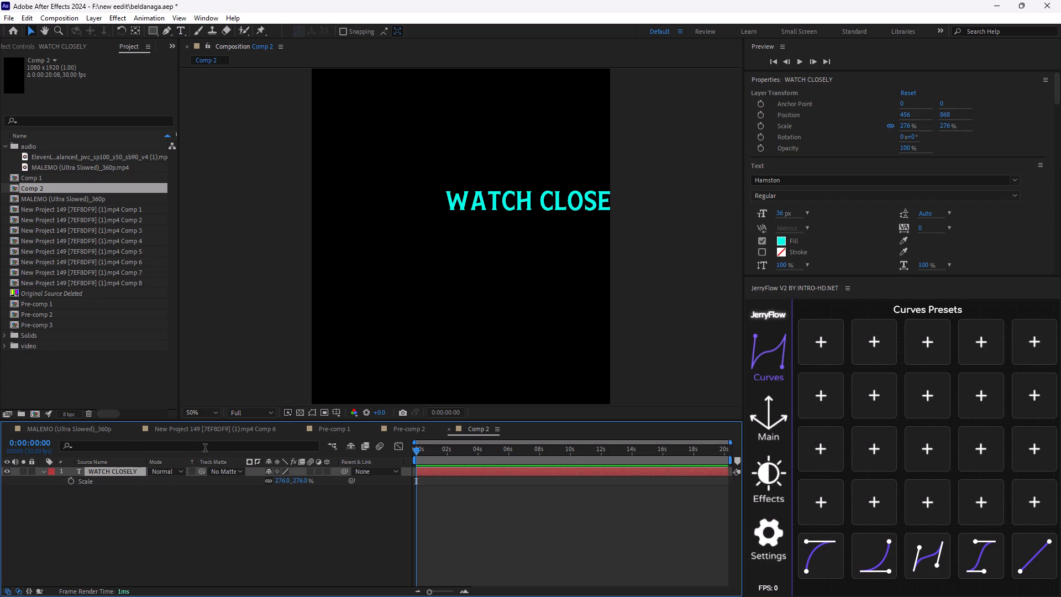
key(p)
drag(269, 483, 188, 492)
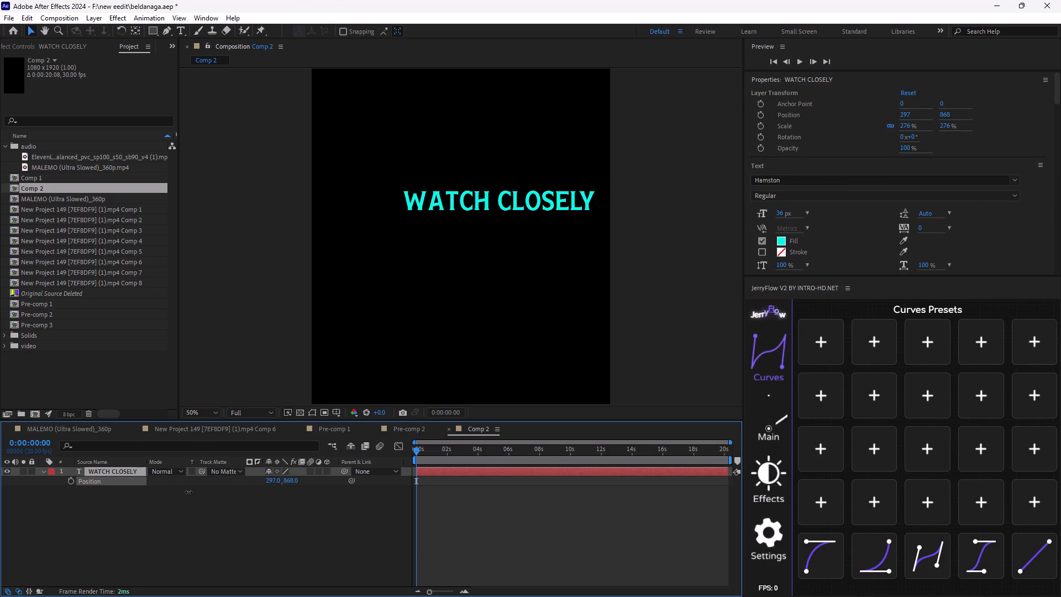
drag(188, 492, 170, 502)
drag(285, 483, 368, 499)
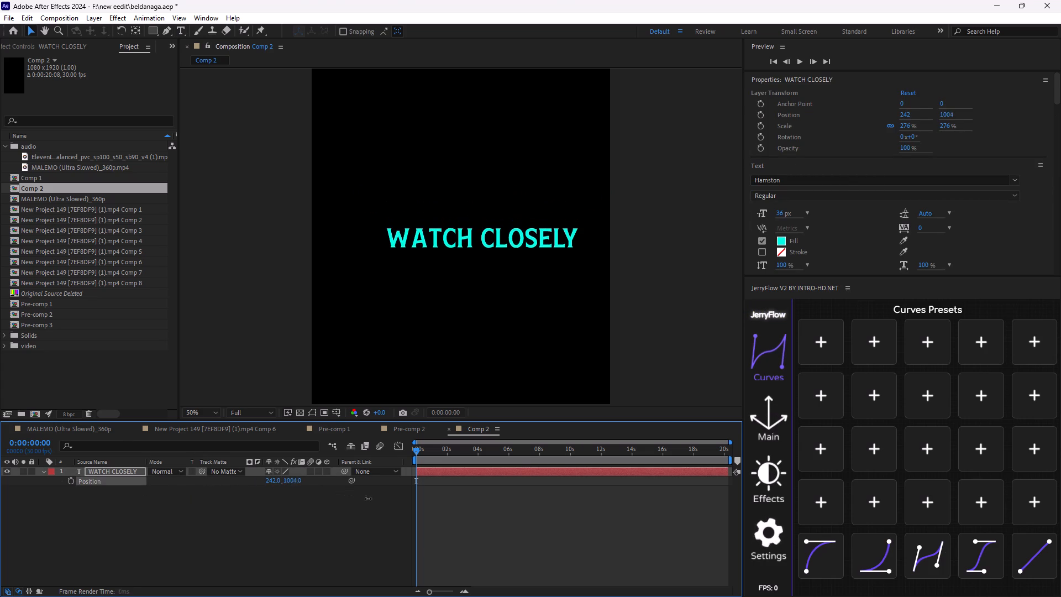
drag(368, 499, 386, 502)
drag(272, 481, 254, 481)
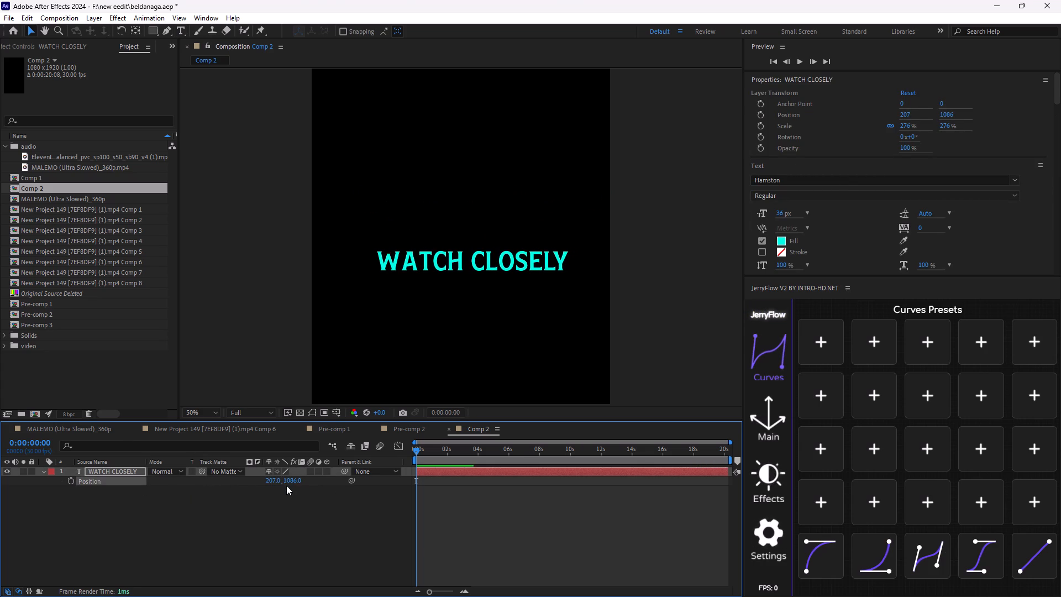
drag(291, 483, 224, 491)
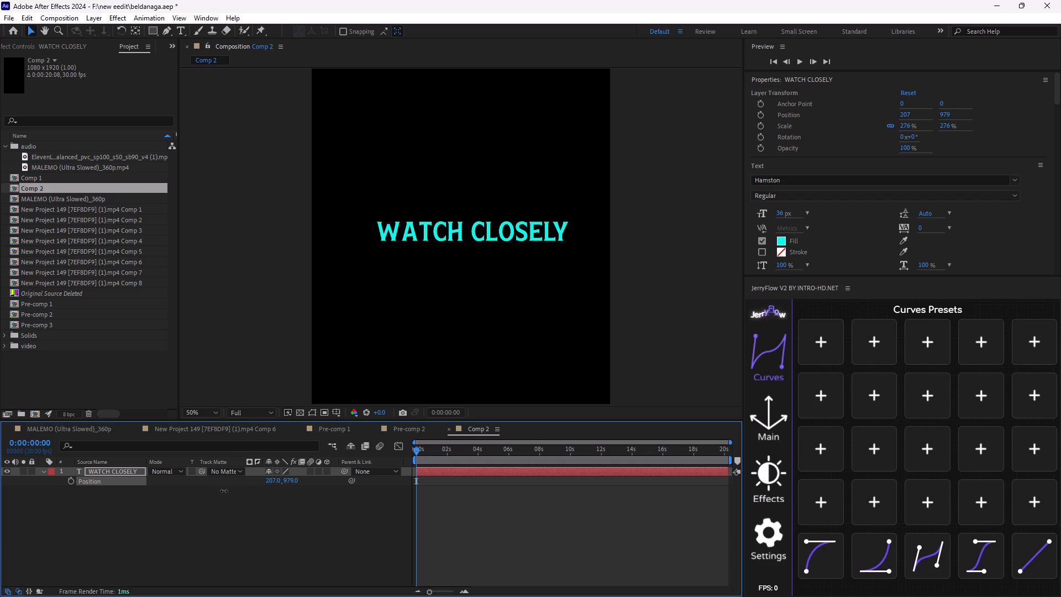
drag(224, 491, 226, 491)
scroll(440, 290, up, 1)
scroll(440, 290, down, 1)
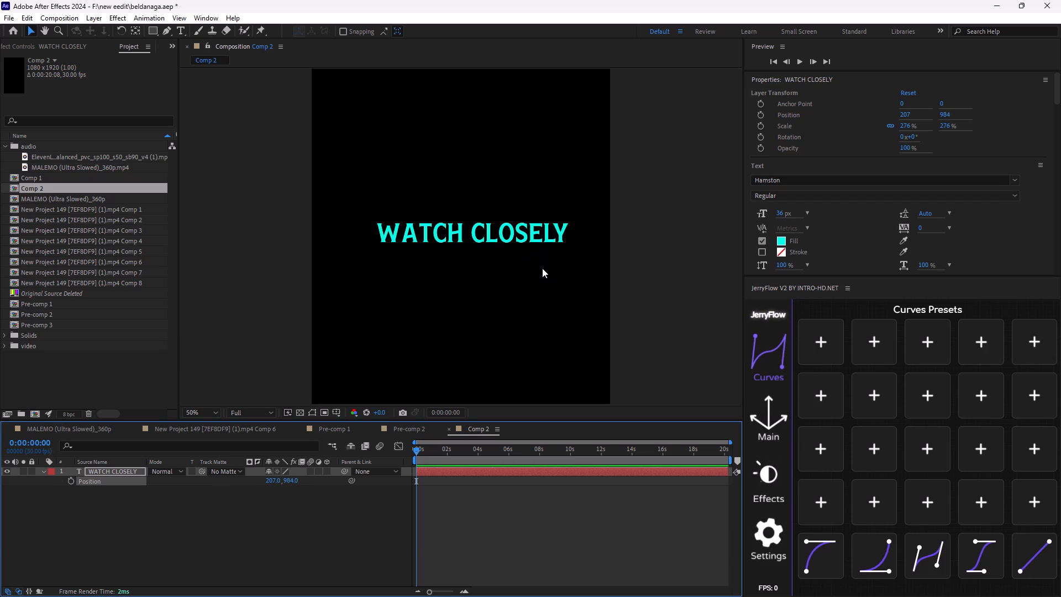
Set the fill colour of the WATCH CLOSELY text to white (FFFFFF).
click(490, 471)
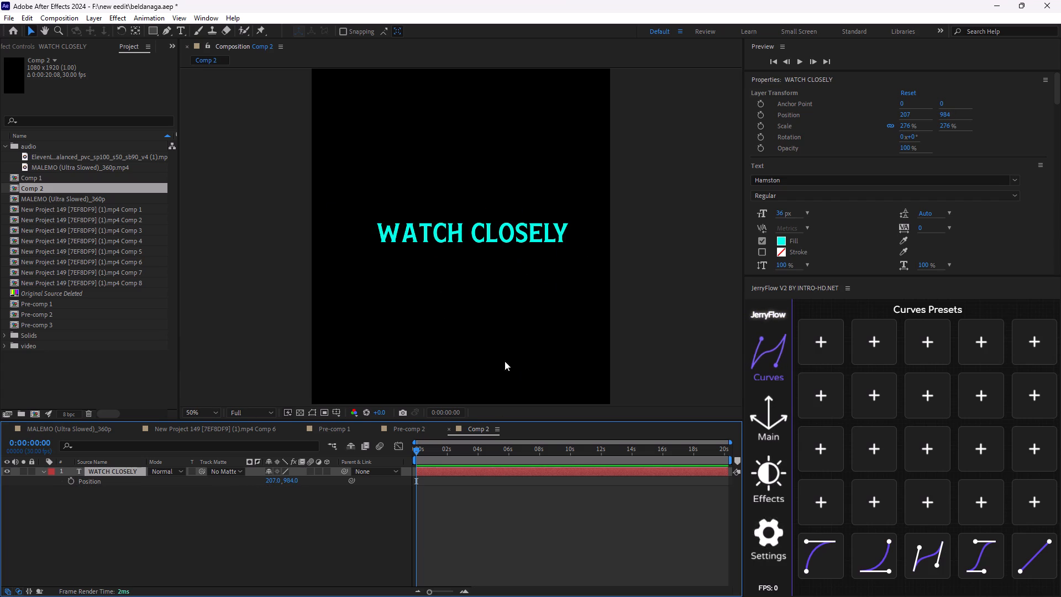
double_click(567, 232)
click(784, 238)
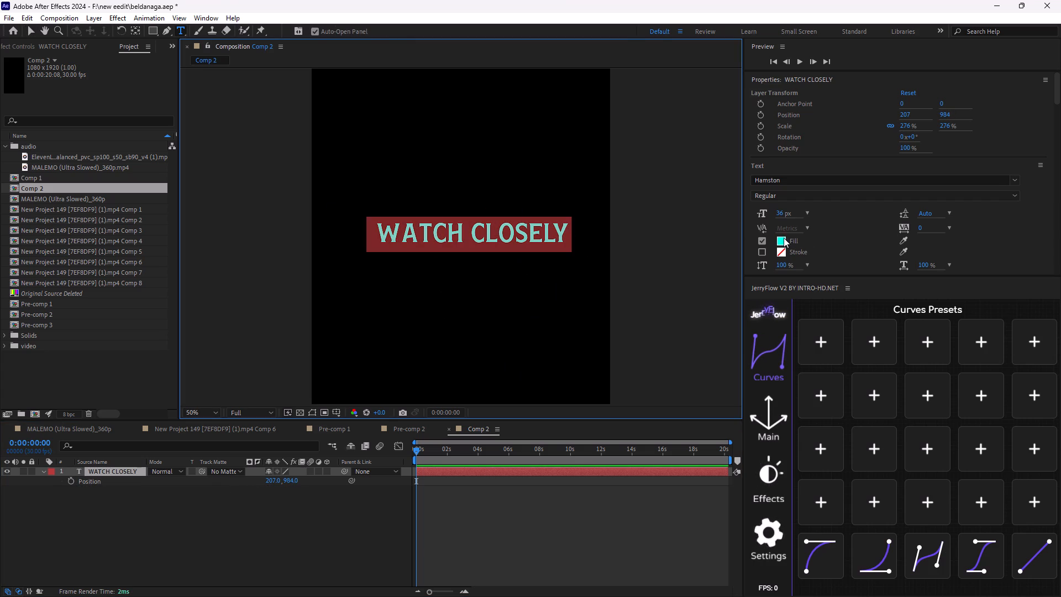
drag(679, 274, 623, 232)
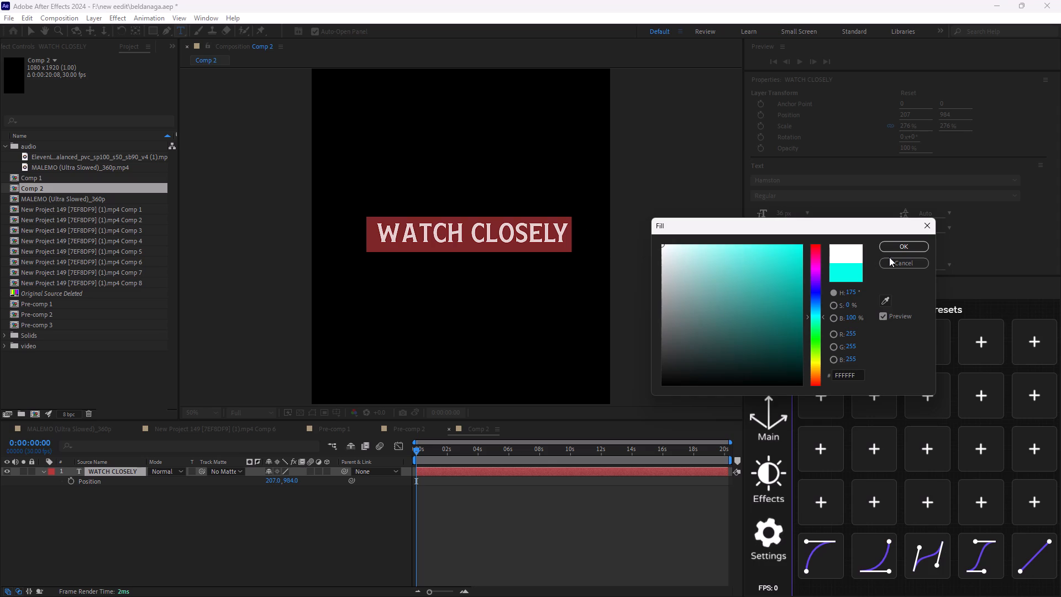
click(901, 247)
click(593, 497)
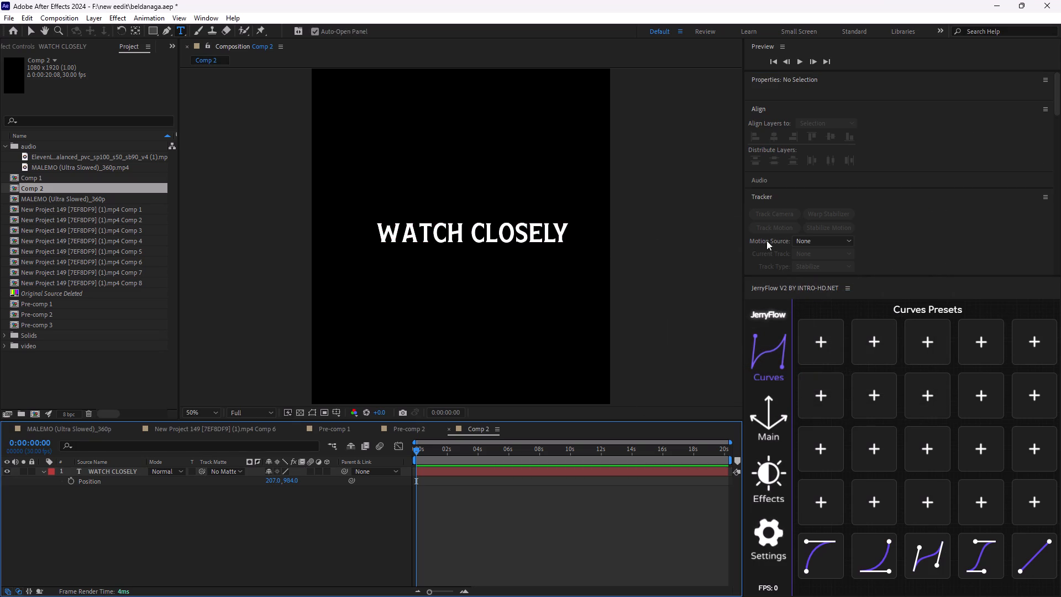
click(669, 467)
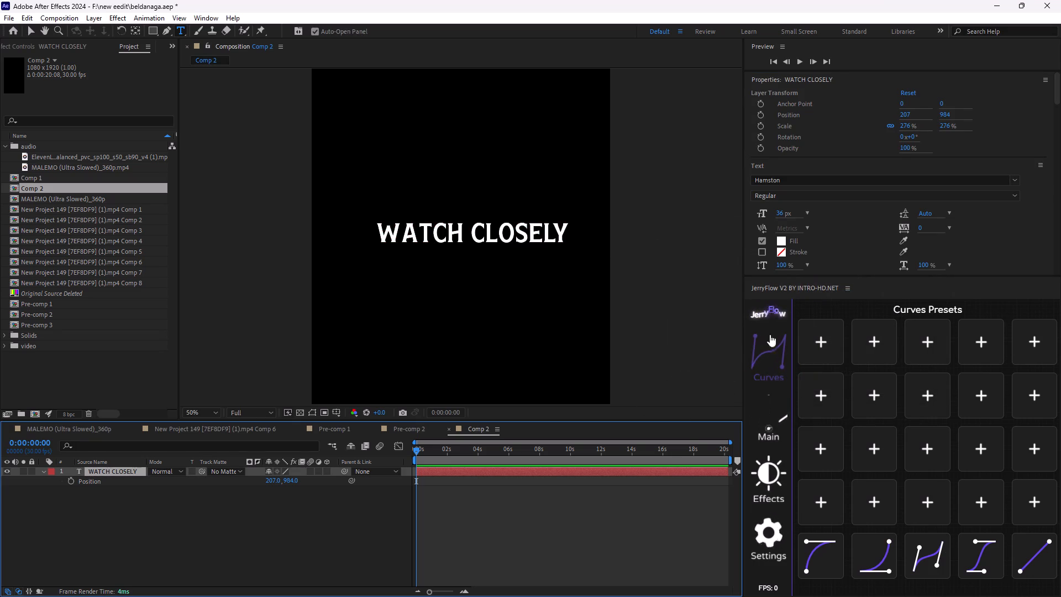
click(784, 240)
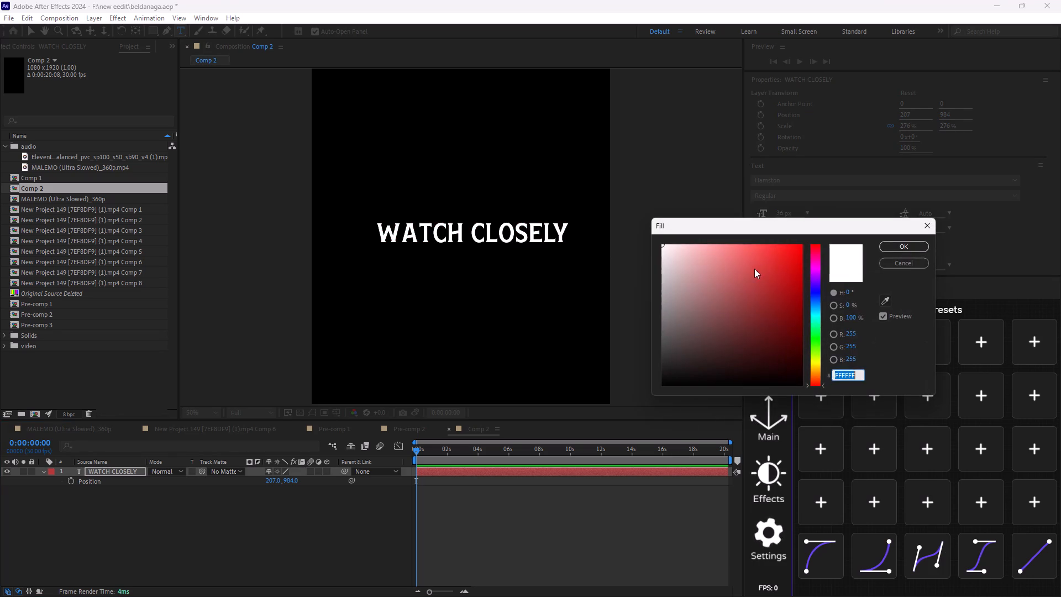
drag(719, 275, 626, 222)
click(907, 249)
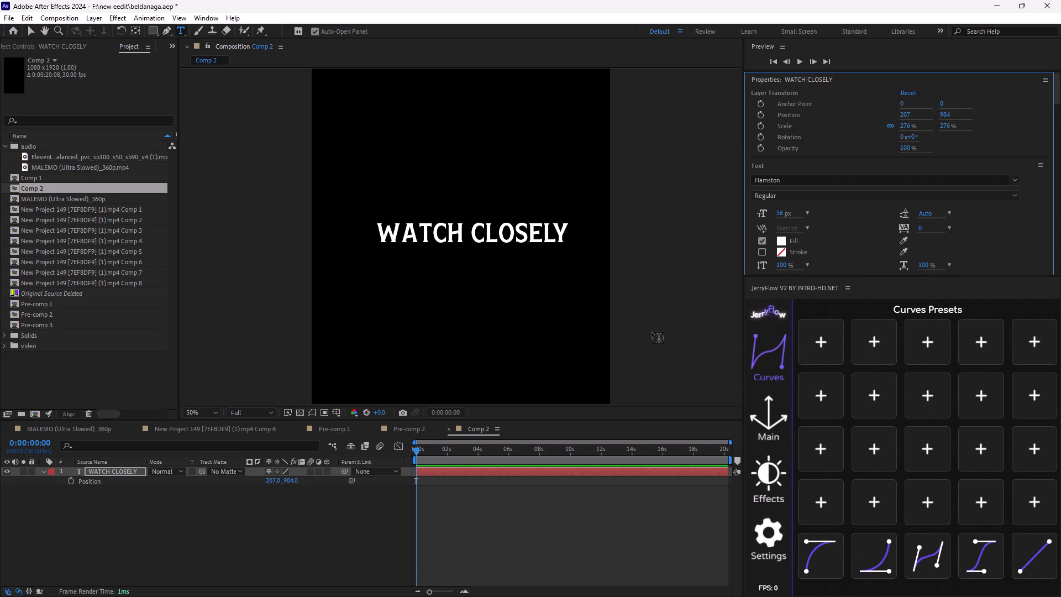
Add a new black solid layer of 1080 x 1920 px to the title composition.
right_click(322, 533)
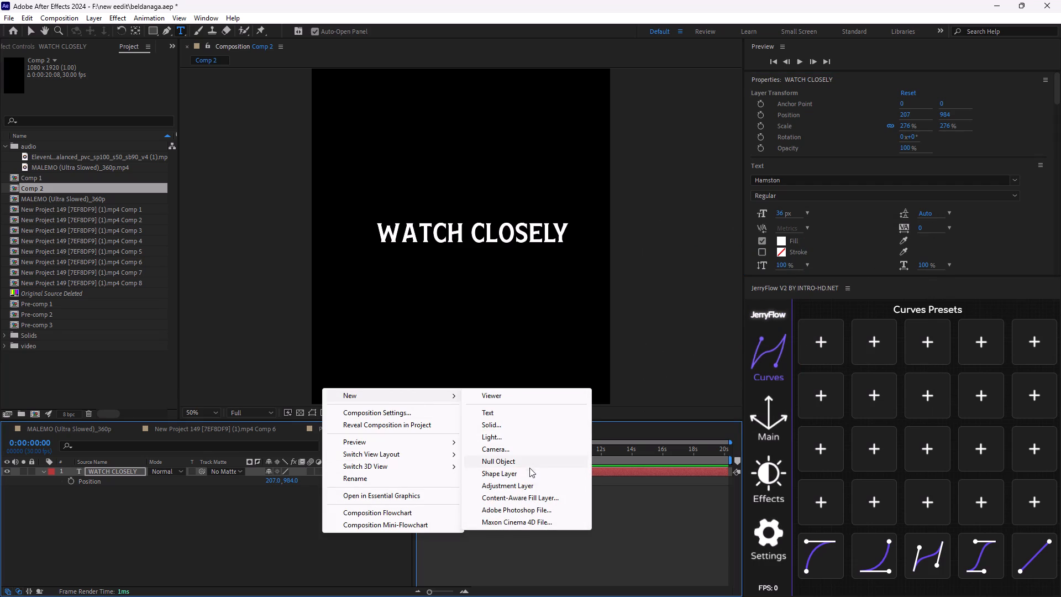
click(509, 431)
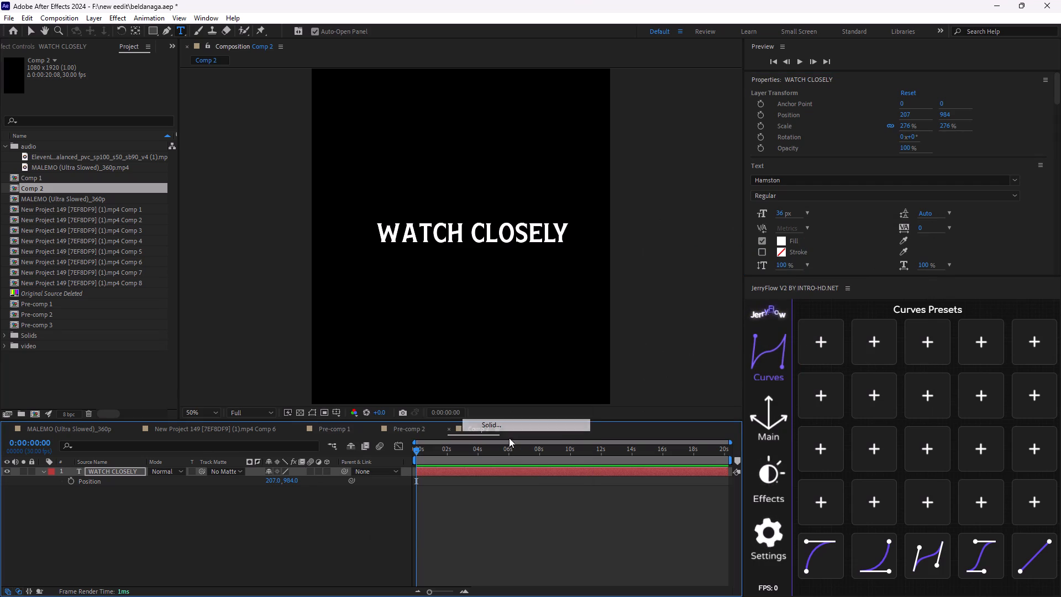
double_click(532, 380)
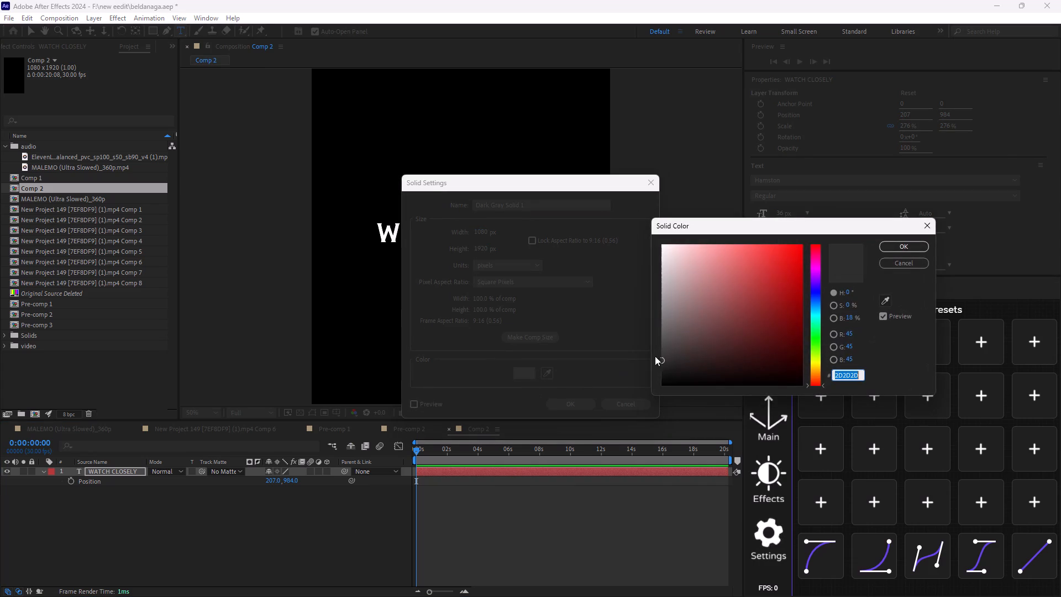
drag(682, 362, 644, 409)
click(904, 247)
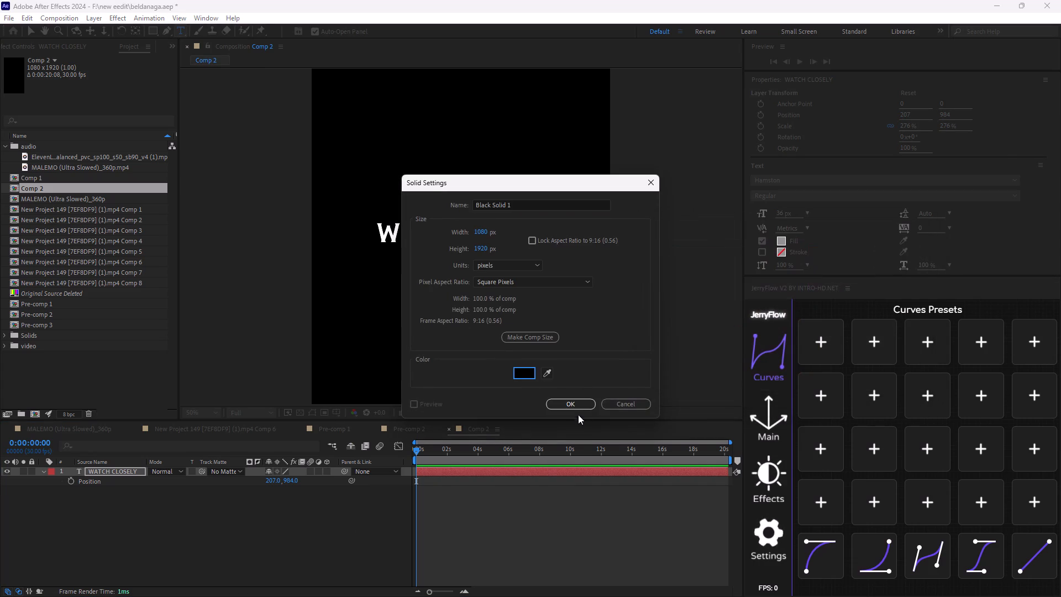
click(571, 400)
Search the effects and presets for "element" with the black solid selected, and clear the search.
key(ctrl+space)
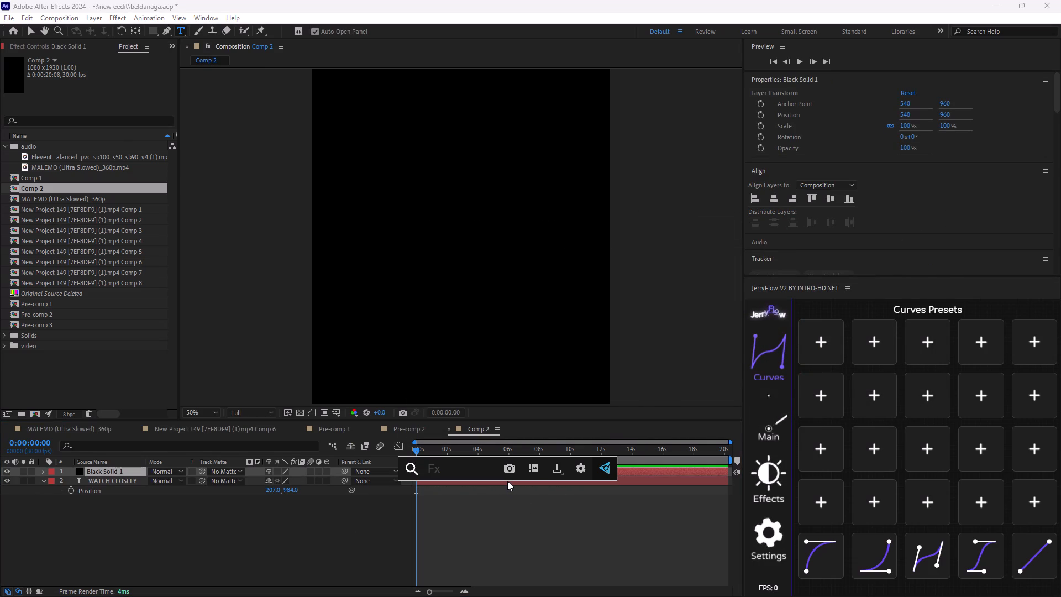
text(ele)
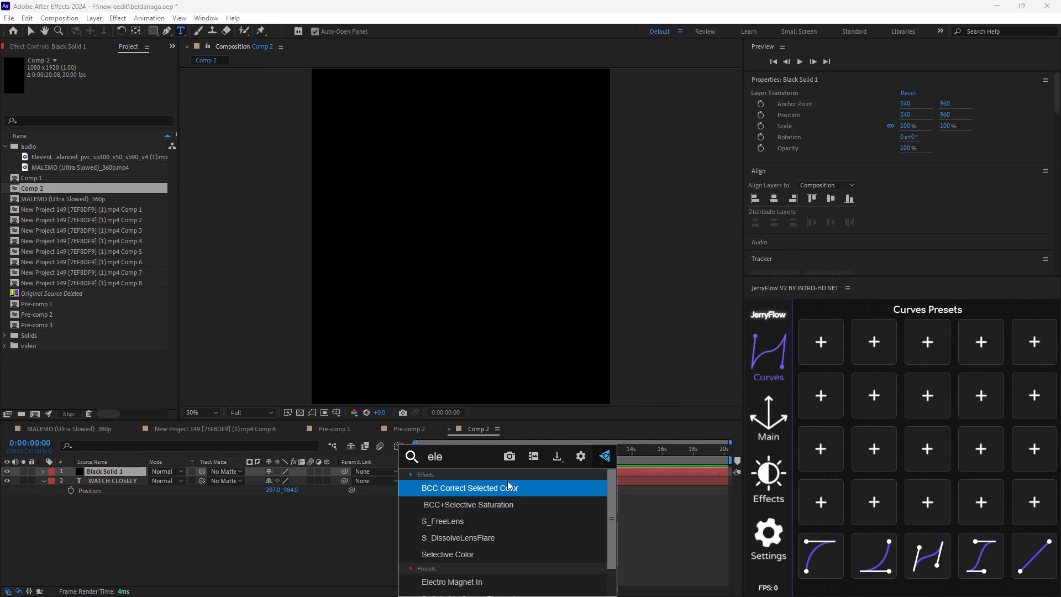
text(men)
key(t)
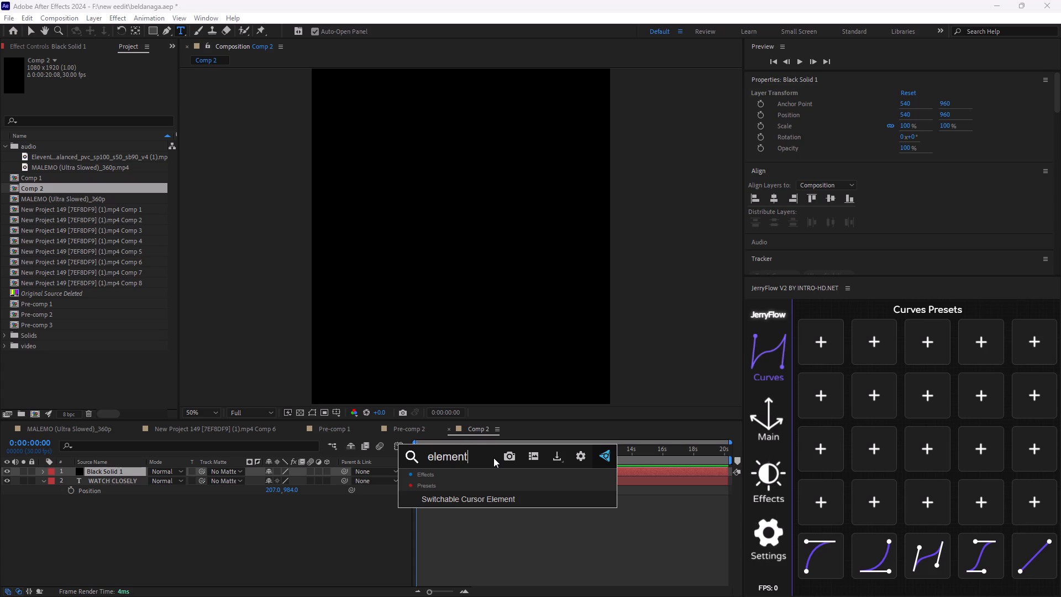
drag(492, 458, 419, 460)
drag(475, 463, 429, 463)
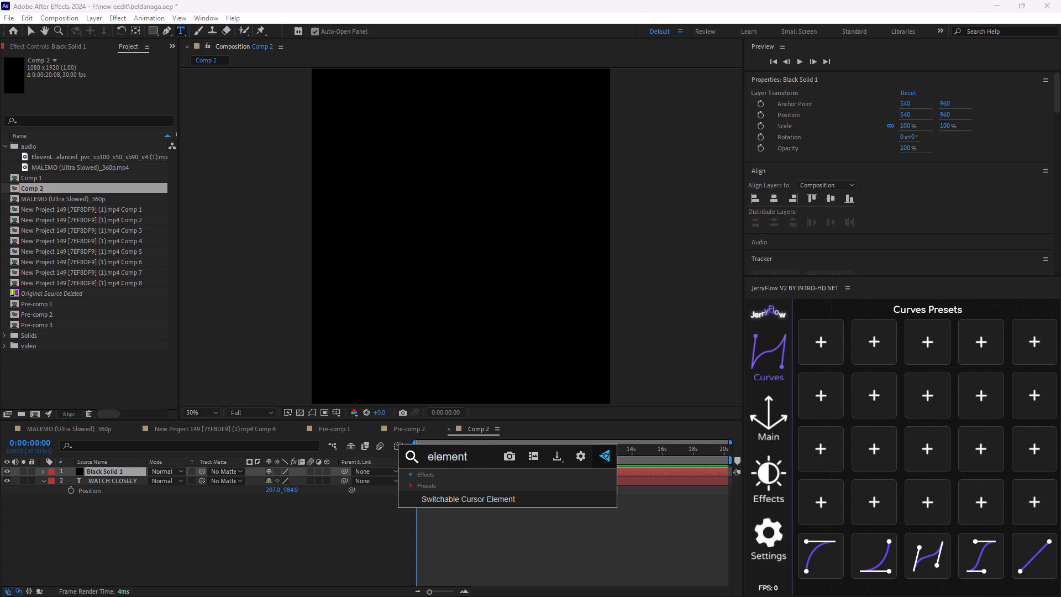
drag(470, 448, 442, 459)
key(BackSpace)
key(BackSpace)
key(BackSpace)
key(BackSpace)
key(BackSpace)
key(BackSpace)
key(BackSpace)
key(BackSpace)
key(BackSpace)
key(BackSpace)
key(BackSpace)
key(BackSpace)
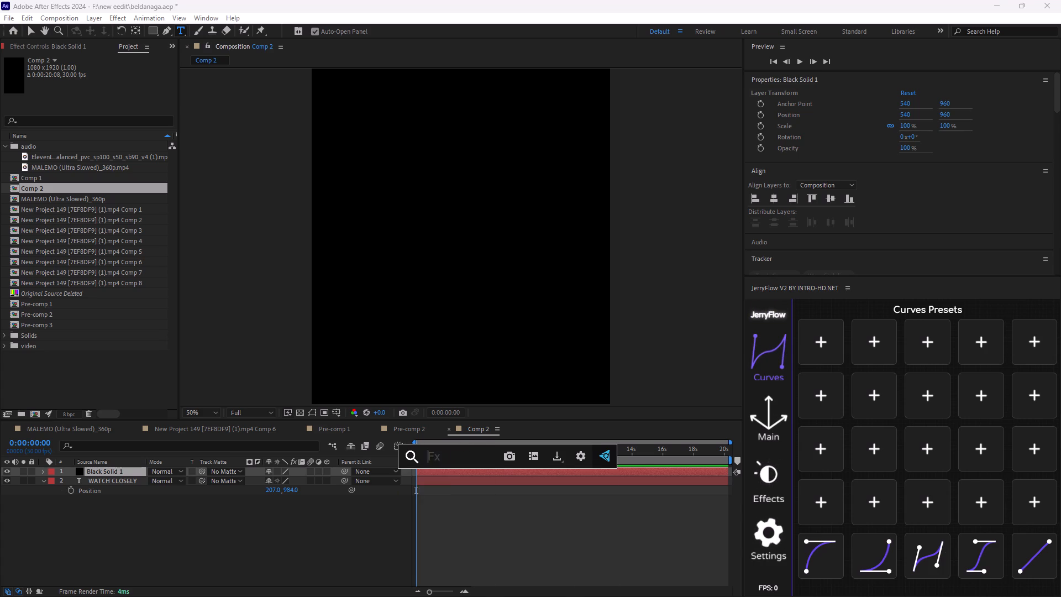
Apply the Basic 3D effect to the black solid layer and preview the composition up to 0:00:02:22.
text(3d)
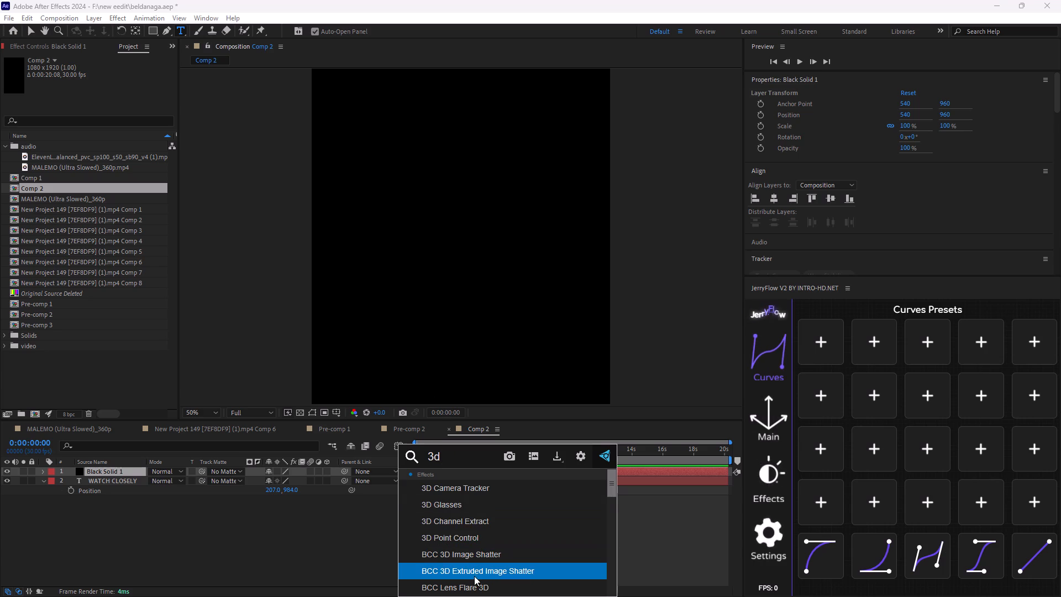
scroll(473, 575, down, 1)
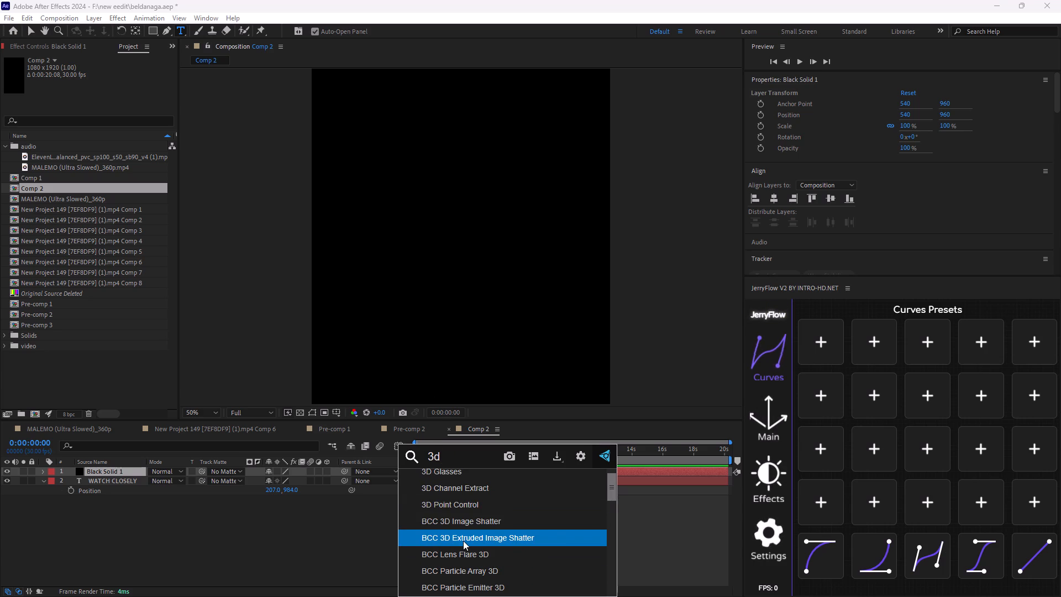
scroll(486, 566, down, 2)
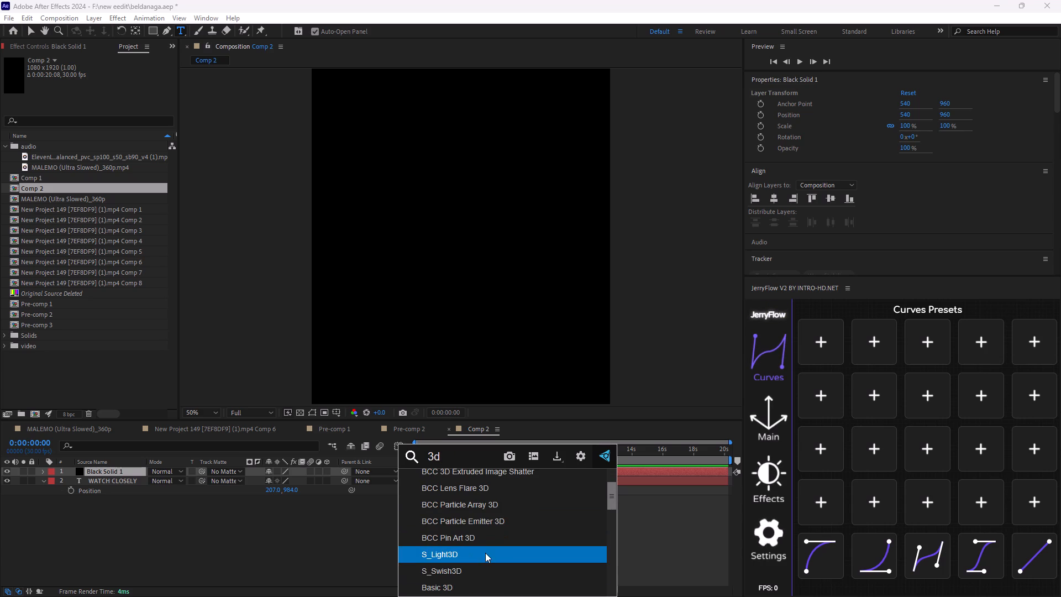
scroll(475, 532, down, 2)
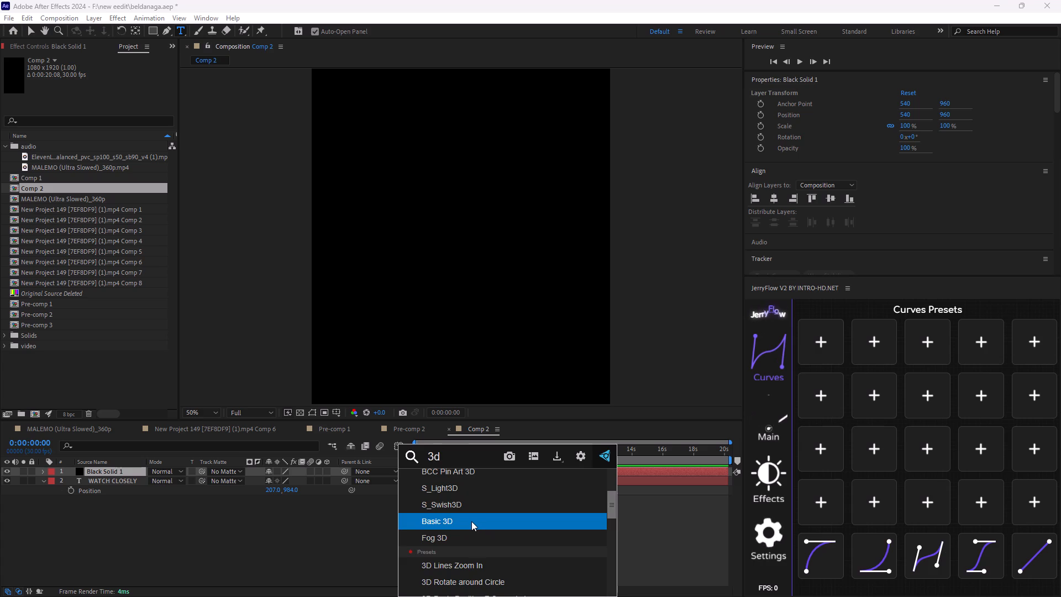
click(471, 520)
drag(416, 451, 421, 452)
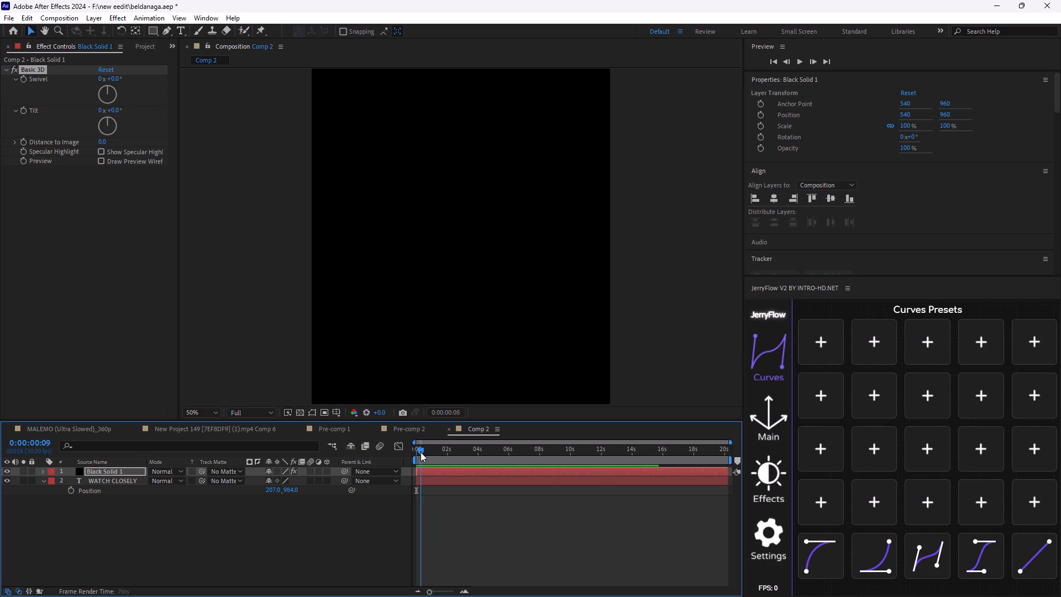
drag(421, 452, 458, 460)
Delete the black solid layer from the title composition.
click(475, 474)
key(Delete)
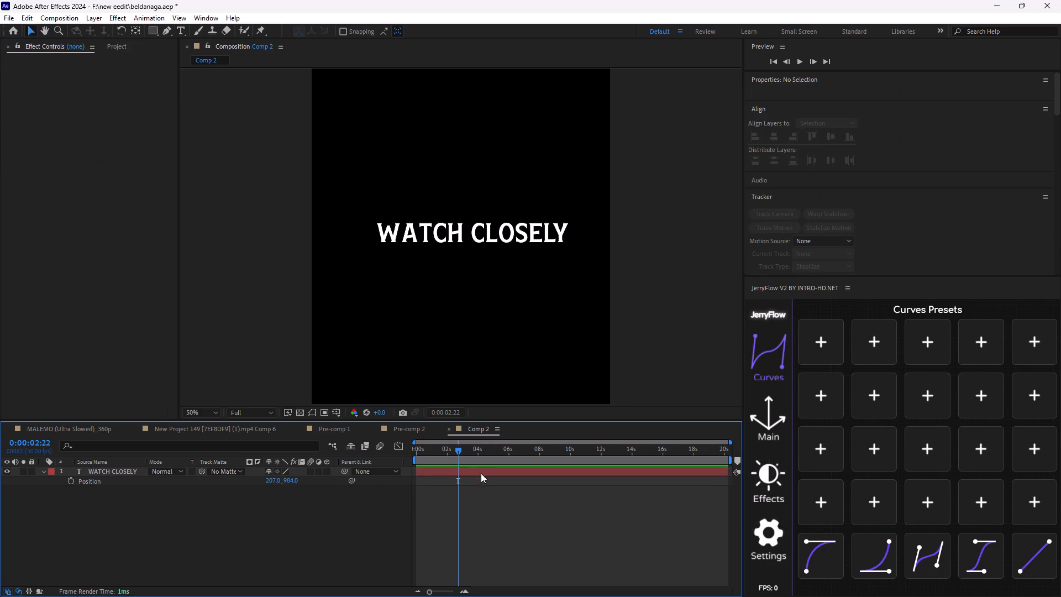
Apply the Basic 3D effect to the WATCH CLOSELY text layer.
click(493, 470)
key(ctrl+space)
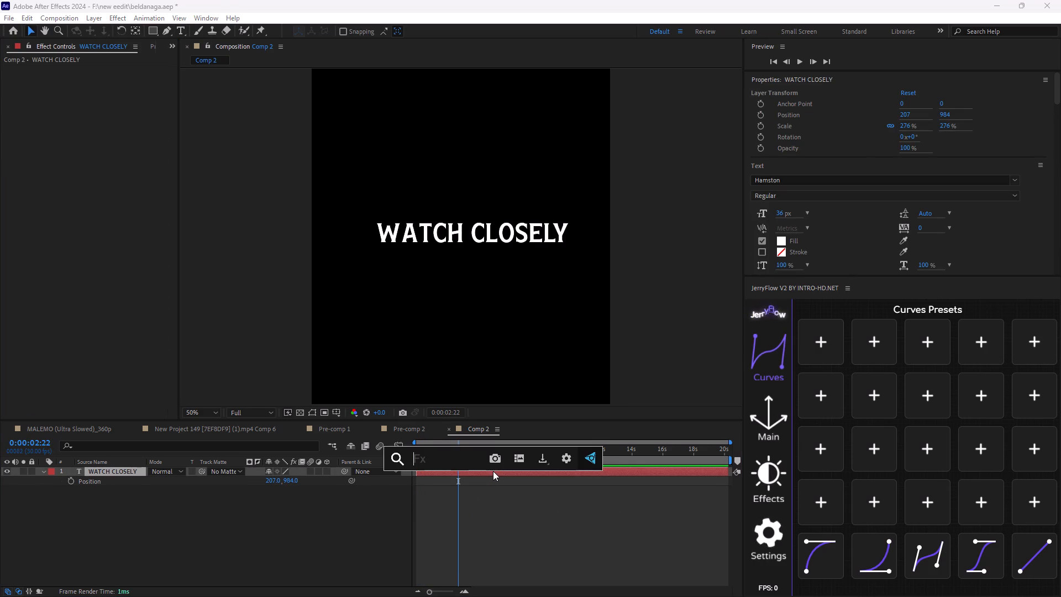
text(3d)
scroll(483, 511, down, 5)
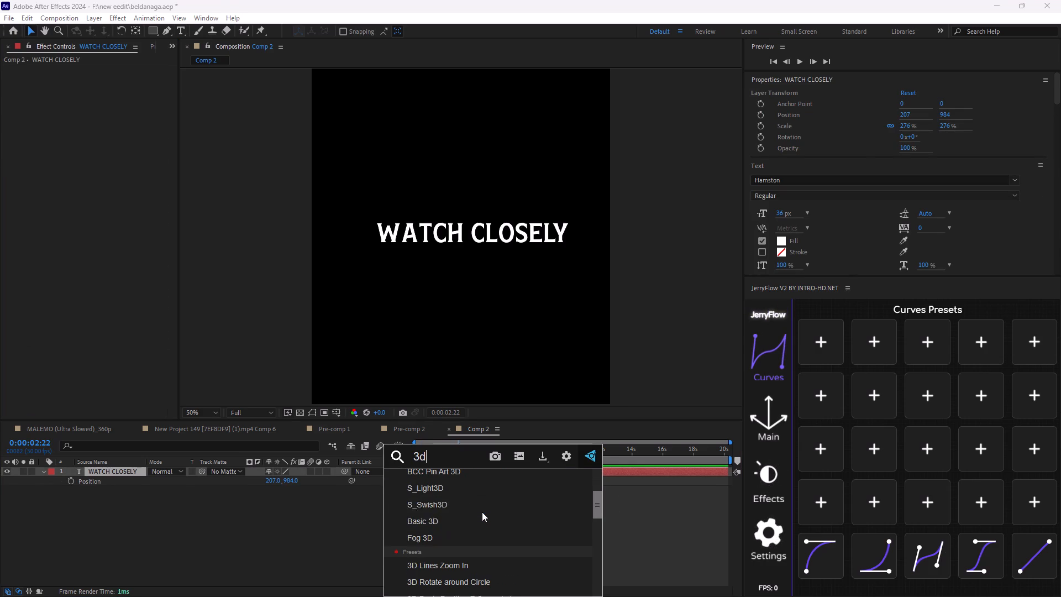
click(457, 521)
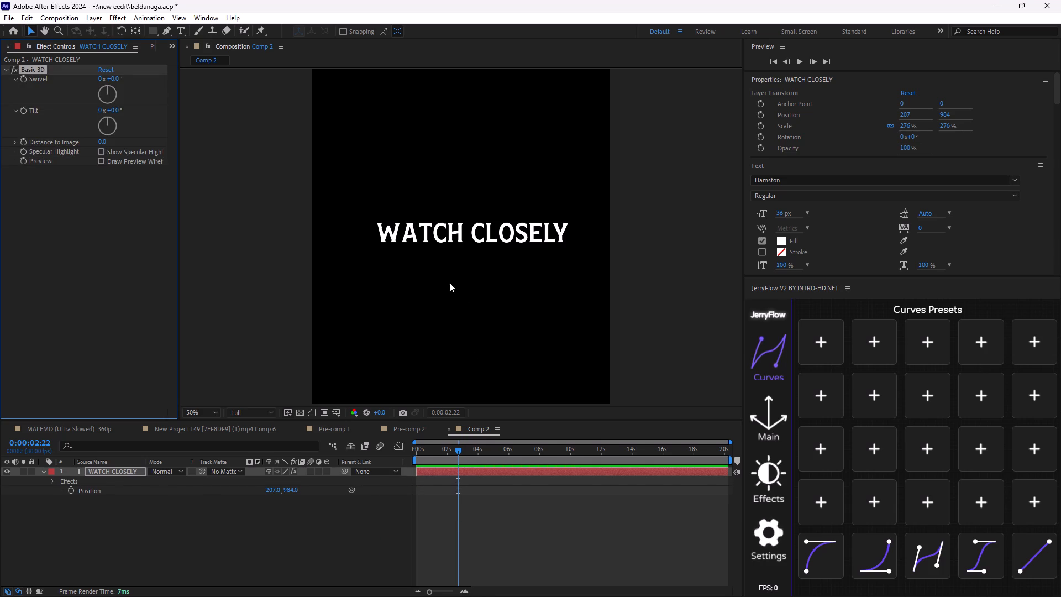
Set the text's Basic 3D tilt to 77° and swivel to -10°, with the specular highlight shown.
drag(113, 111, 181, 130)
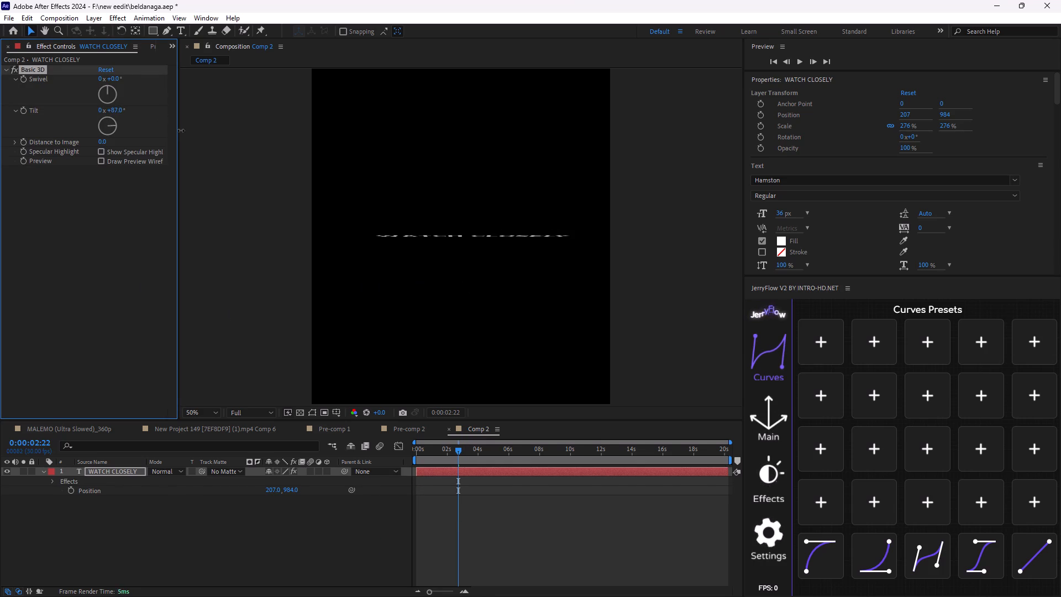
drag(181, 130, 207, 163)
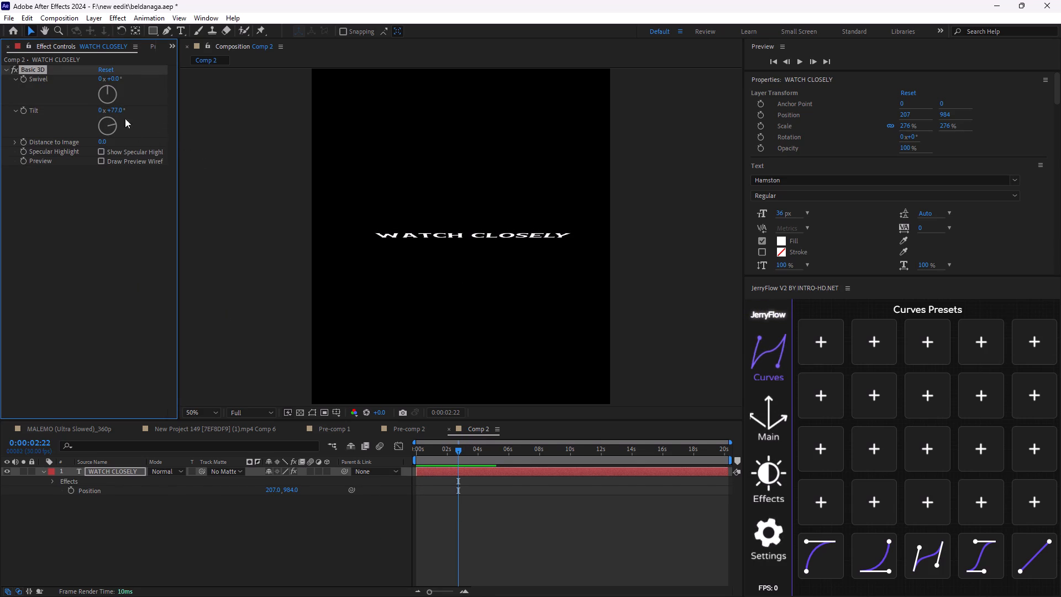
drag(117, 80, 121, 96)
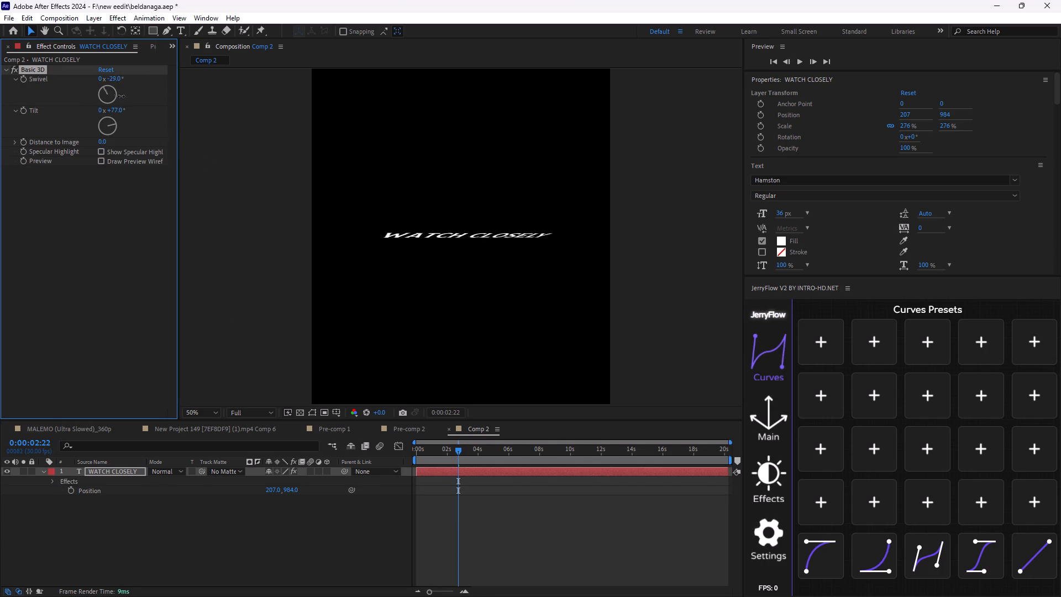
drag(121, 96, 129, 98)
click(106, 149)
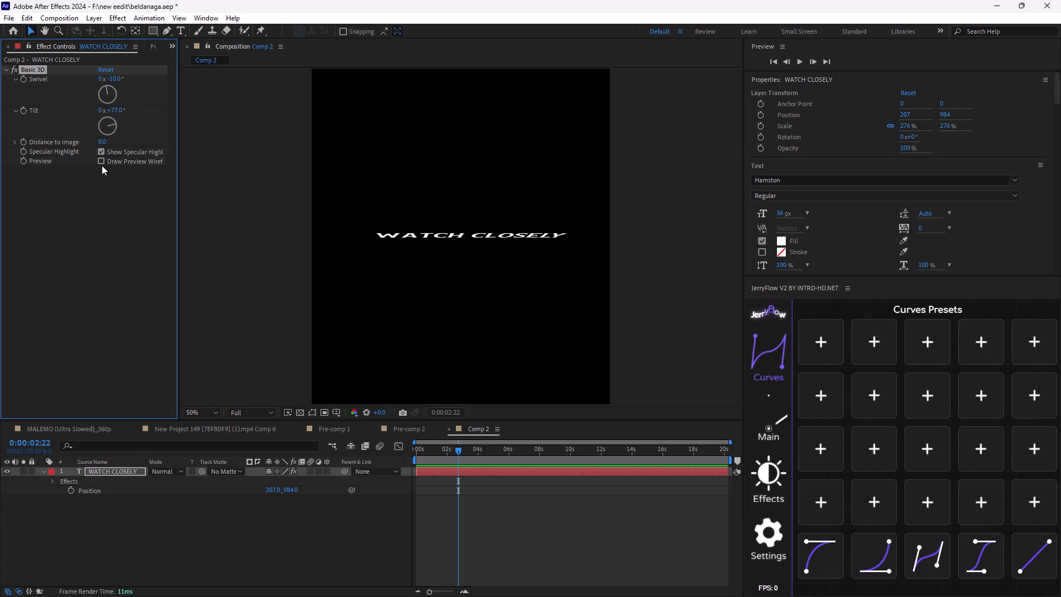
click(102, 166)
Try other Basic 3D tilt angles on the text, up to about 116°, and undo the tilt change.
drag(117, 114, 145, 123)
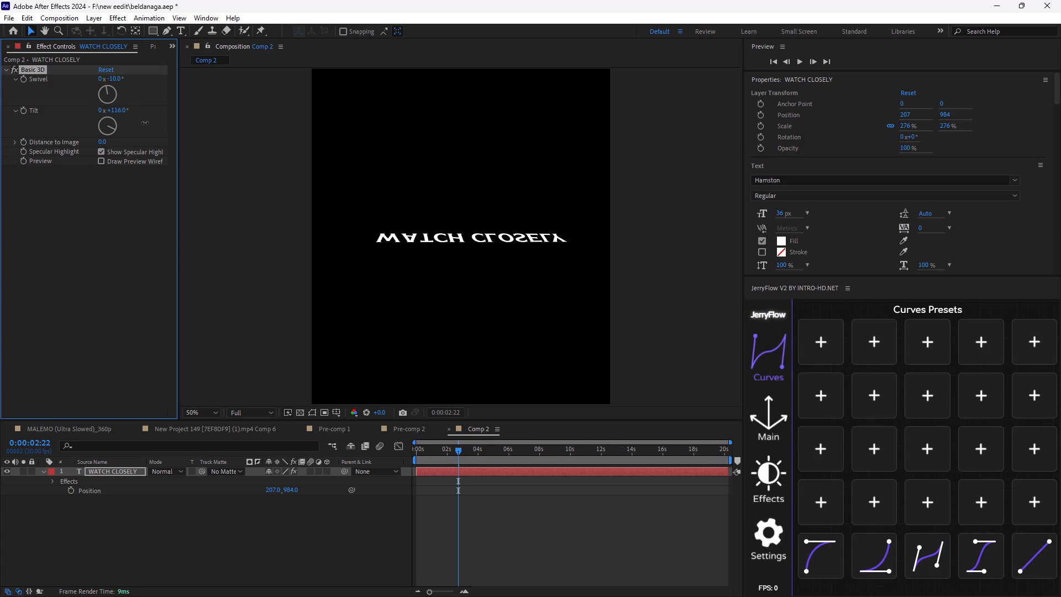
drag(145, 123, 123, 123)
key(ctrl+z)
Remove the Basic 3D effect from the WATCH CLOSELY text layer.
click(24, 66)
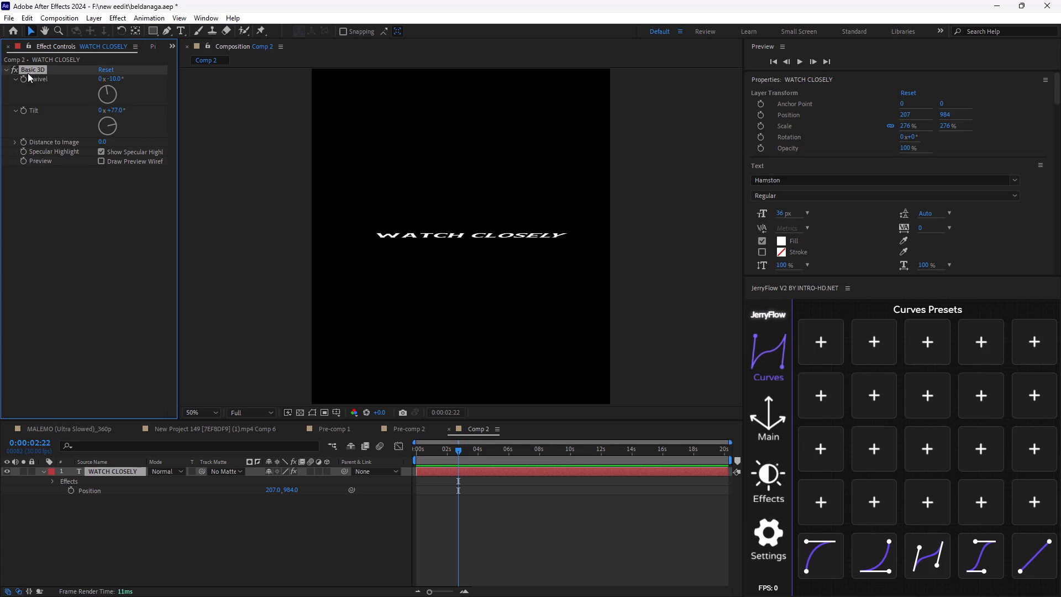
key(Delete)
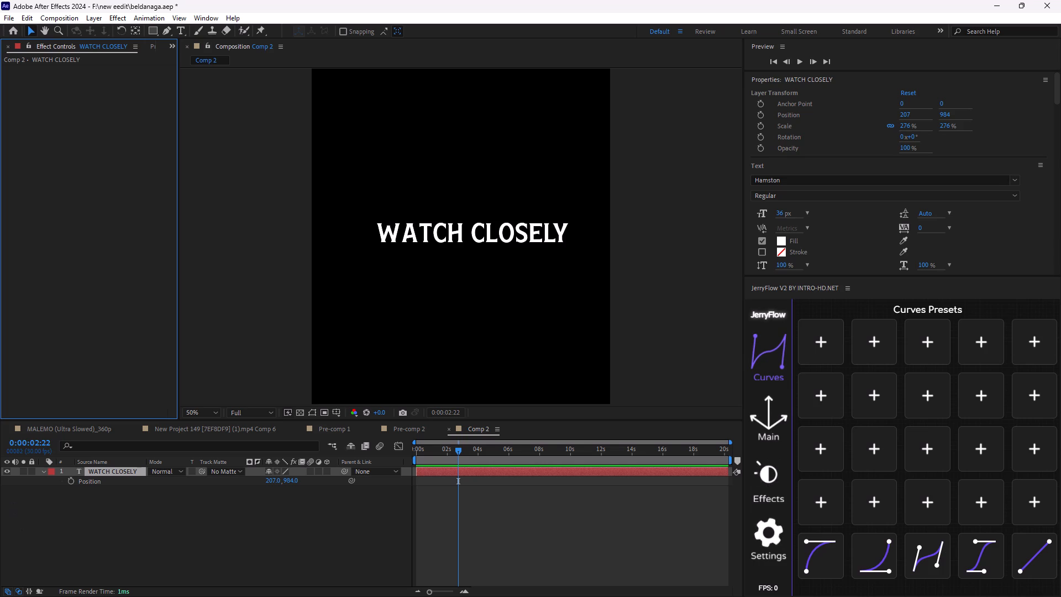
click(504, 584)
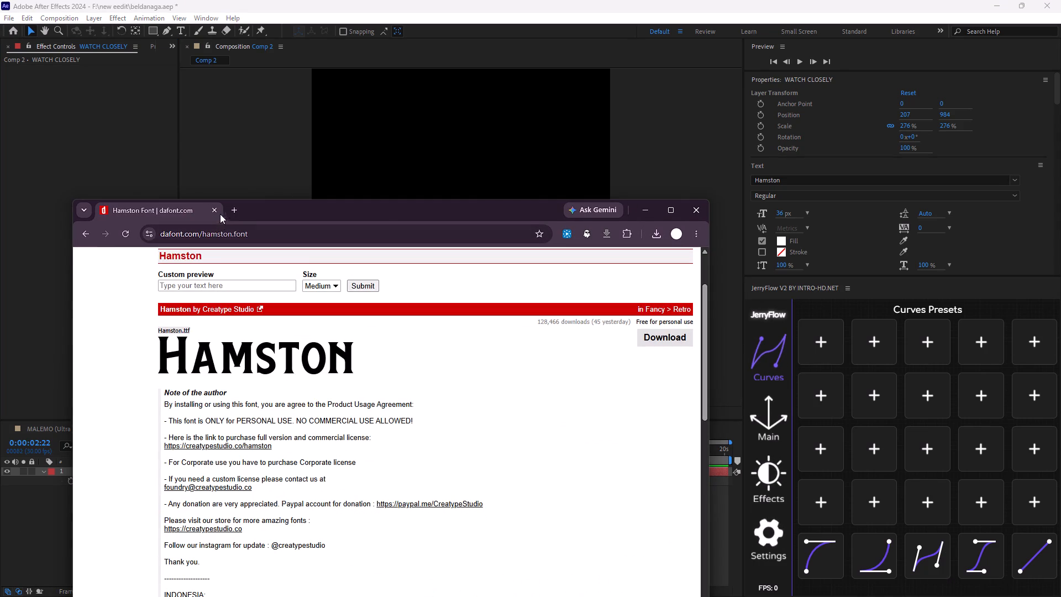
click(231, 207)
text(element)
key(space)
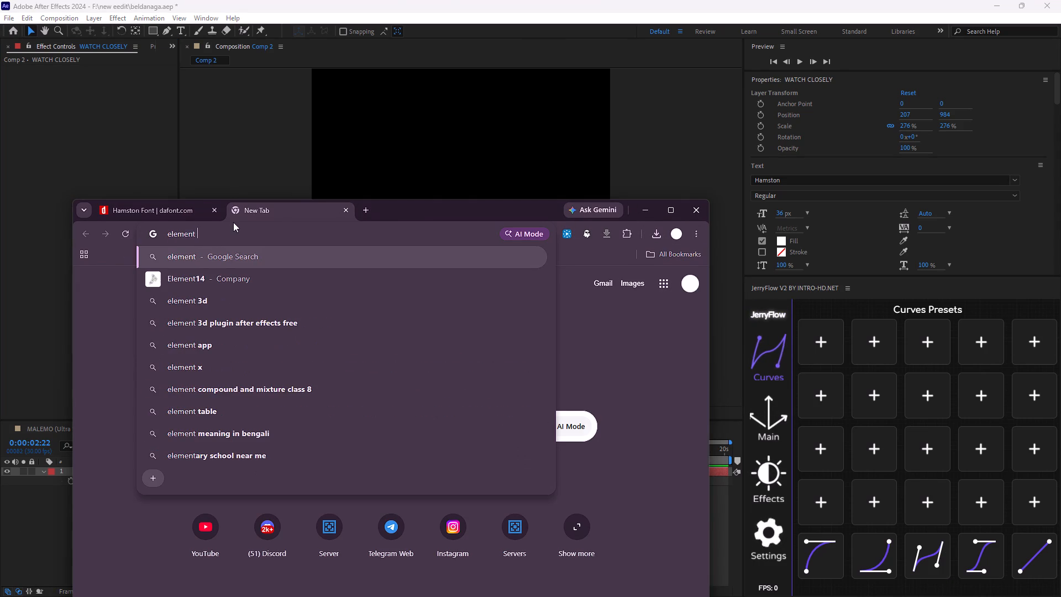
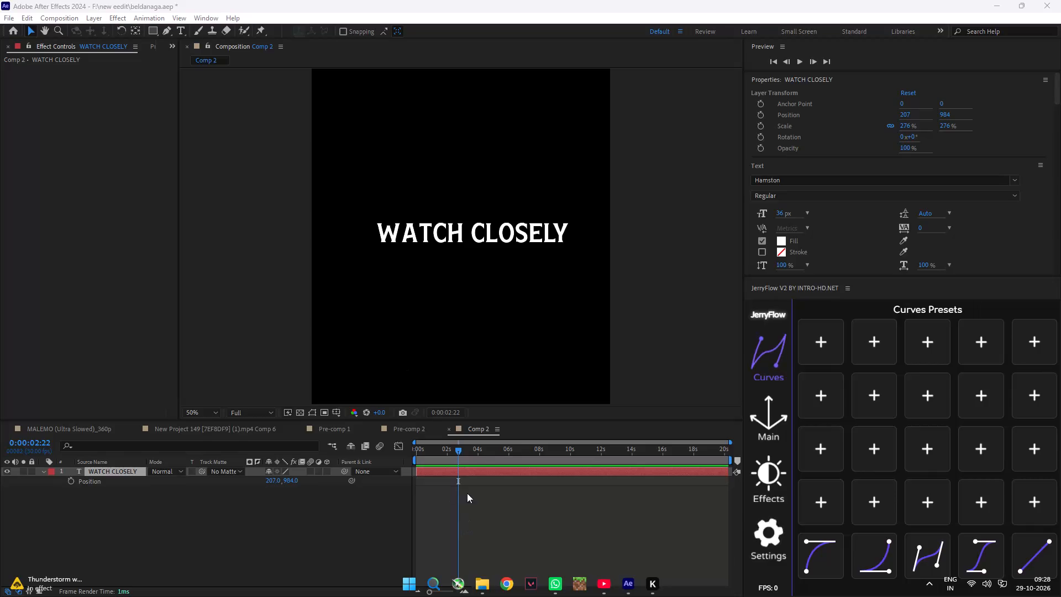
Edit the WATCH CLOSELY title by deleting WATCH and adding two spaces before CLOSELY.
right_click(463, 469)
click(472, 485)
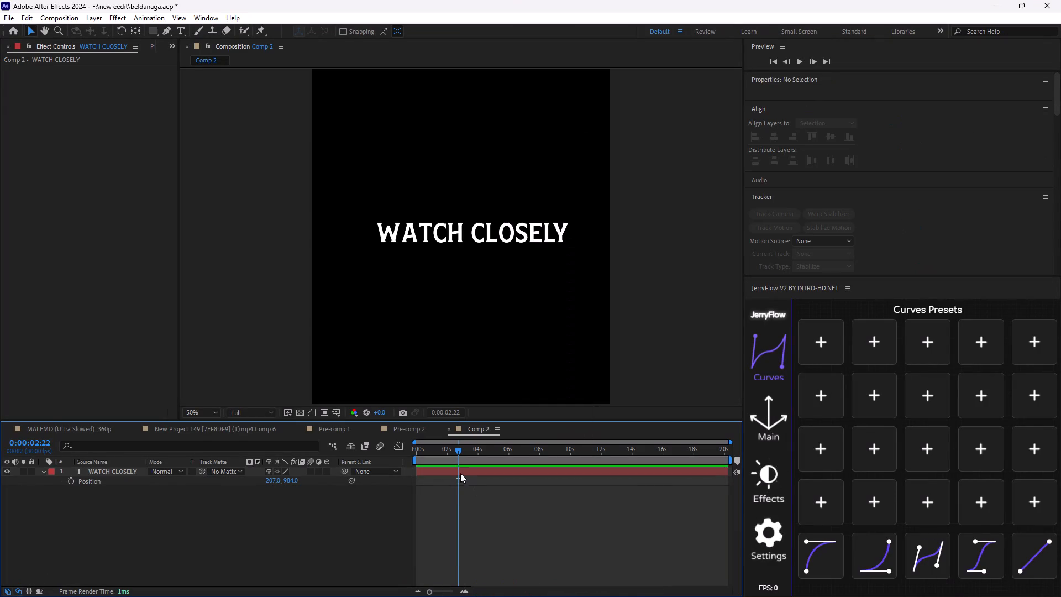
click(449, 472)
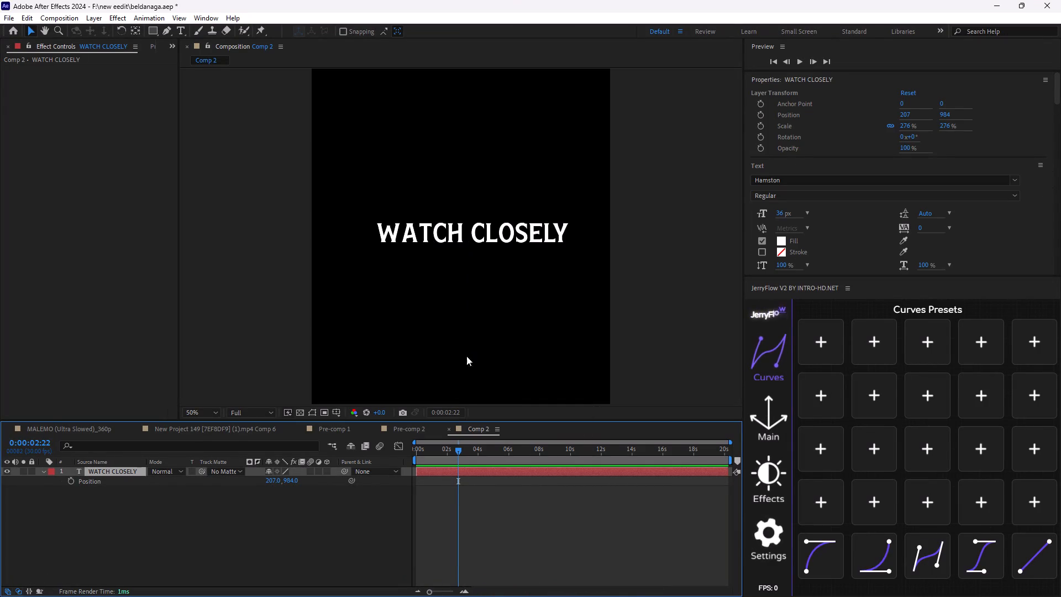
double_click(465, 471)
drag(469, 237, 378, 244)
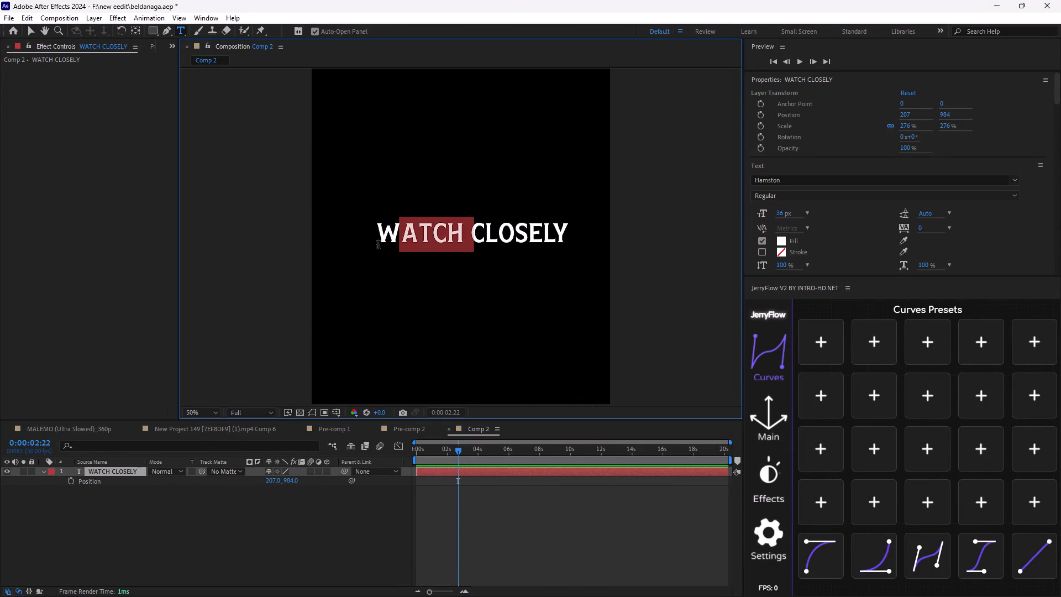
drag(378, 244, 309, 250)
key(BackSpace)
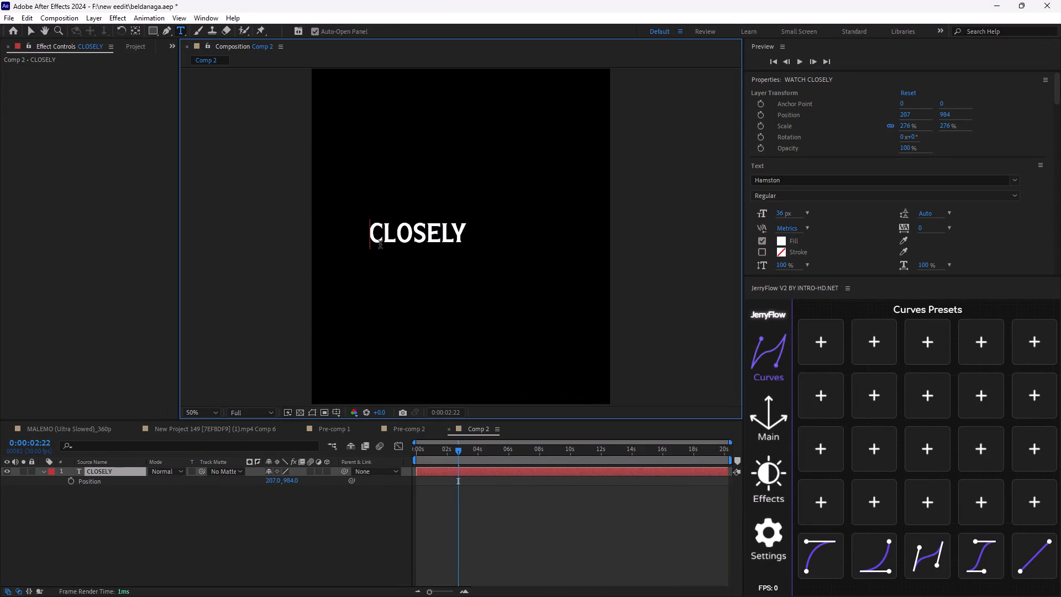
key(space)
key(space)
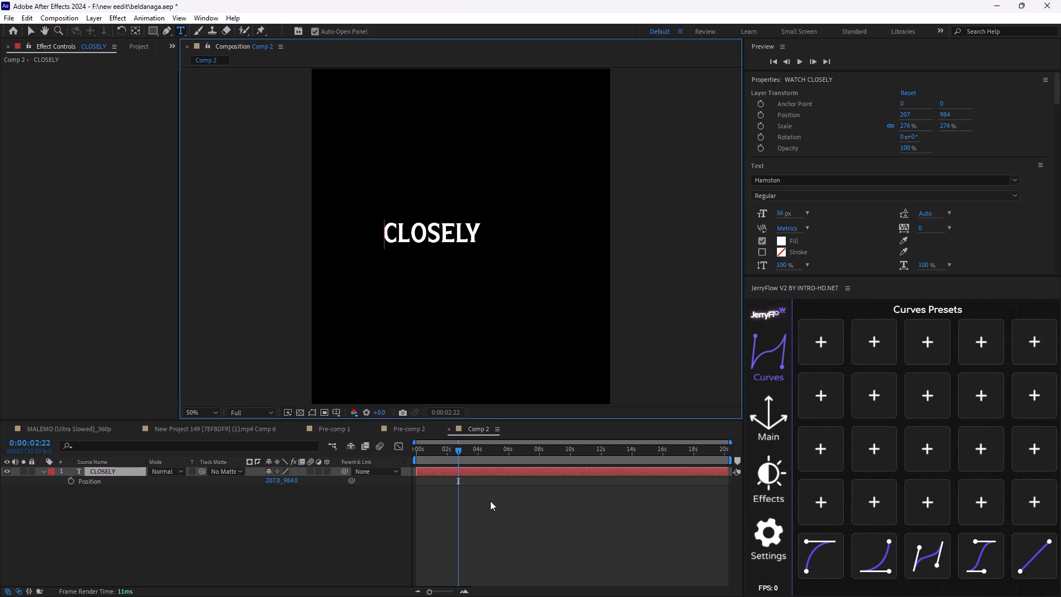
click(491, 521)
Search the effects for "bcc 3" and "3d", and apply BCC 3D Extruded Image Shatter to the CLOSELY layer.
click(496, 472)
key(ctrl+space)
key(ctrl+space)
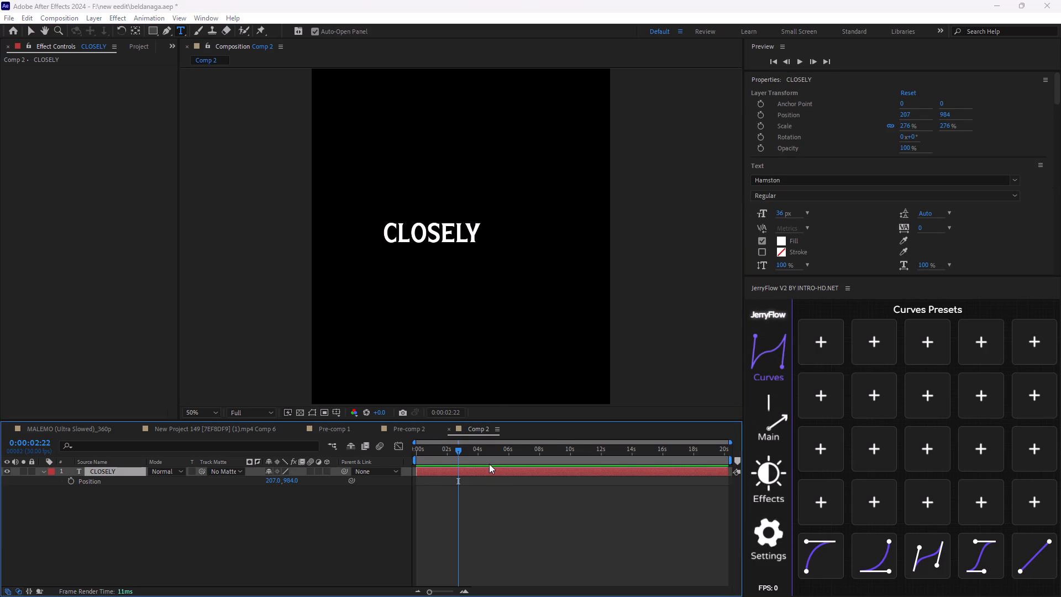
text(bcc)
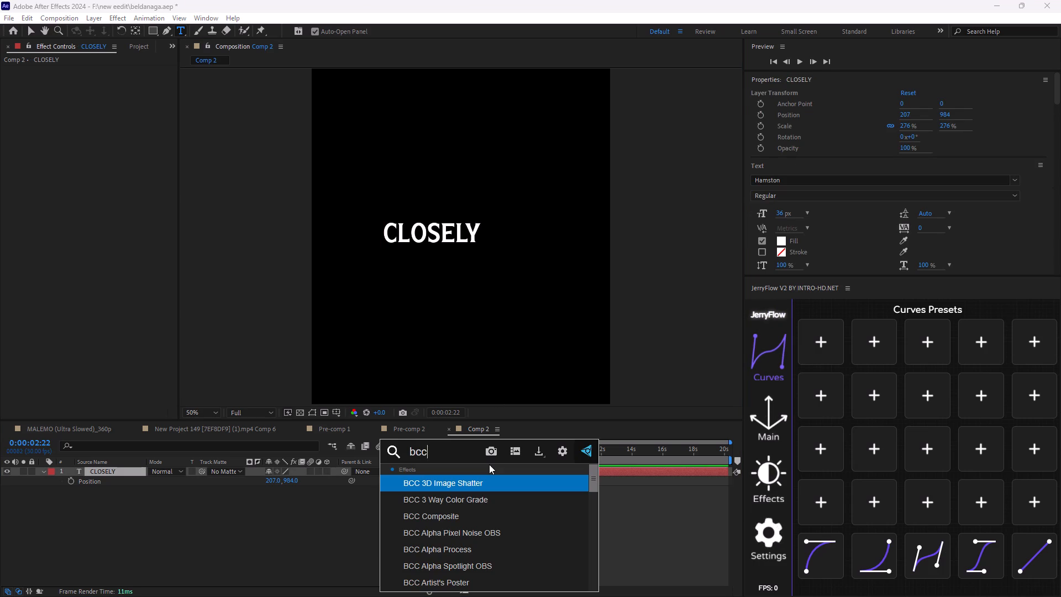
key(space)
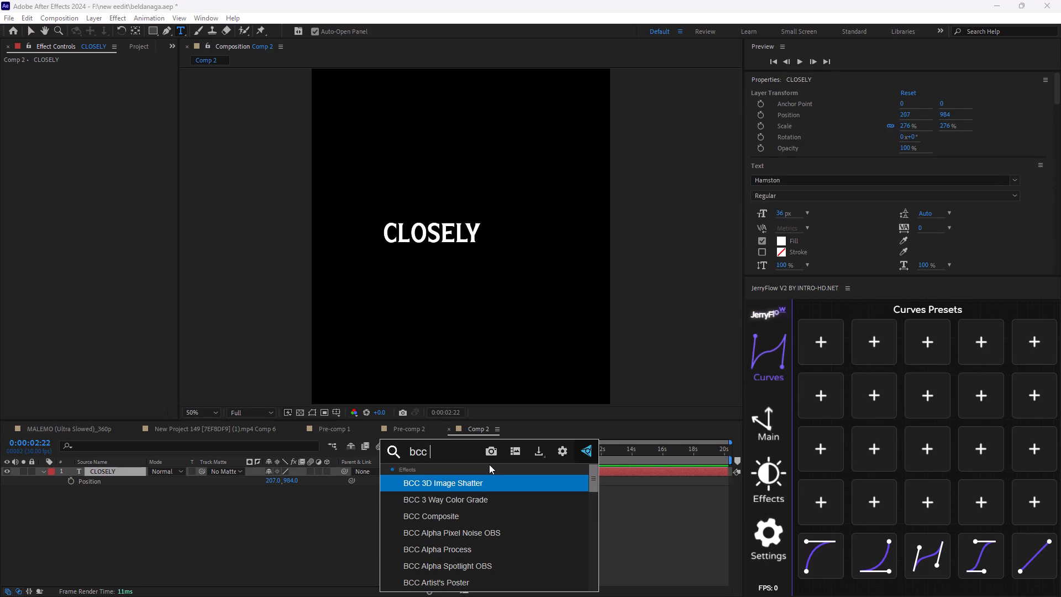
key(3)
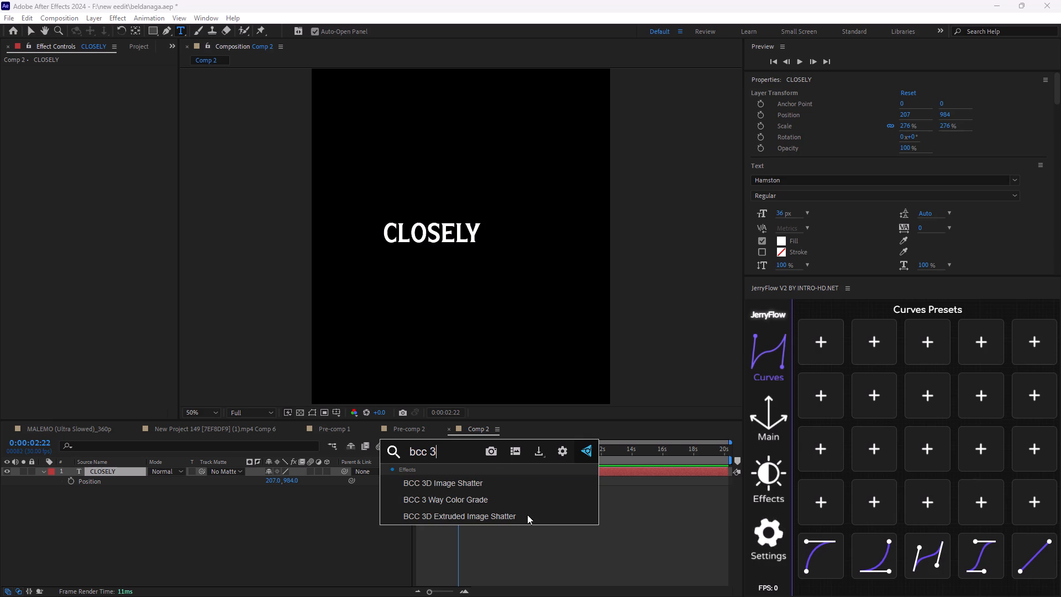
drag(449, 455, 327, 467)
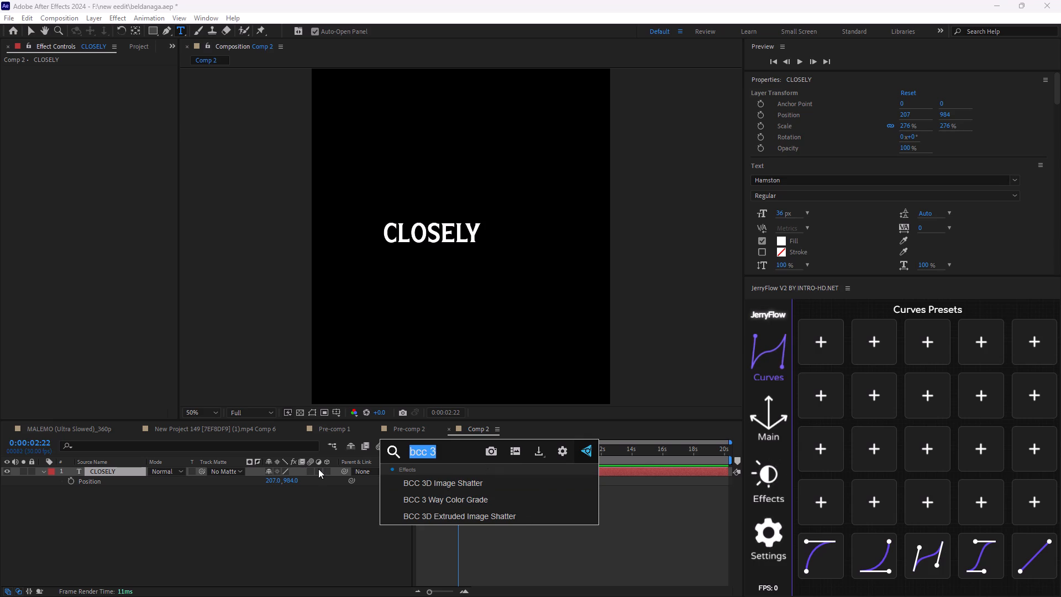
key(BackSpace)
key(BackSpace)
key(BackSpace)
key(BackSpace)
key(BackSpace)
key(BackSpace)
key(BackSpace)
key(BackSpace)
key(BackSpace)
key(BackSpace)
key(BackSpace)
key(BackSpace)
text(3d)
key(space)
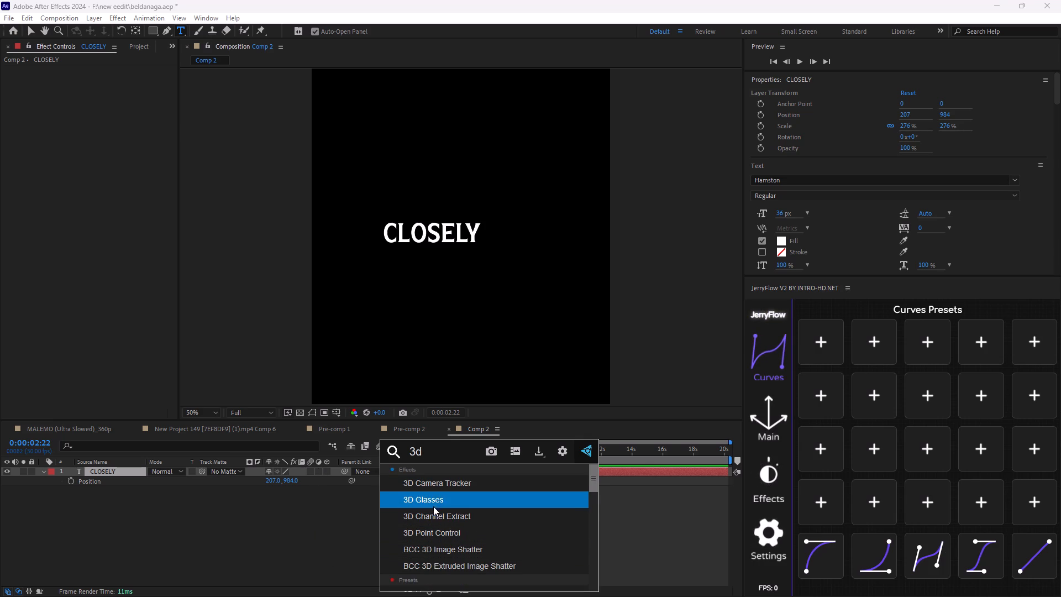
click(430, 563)
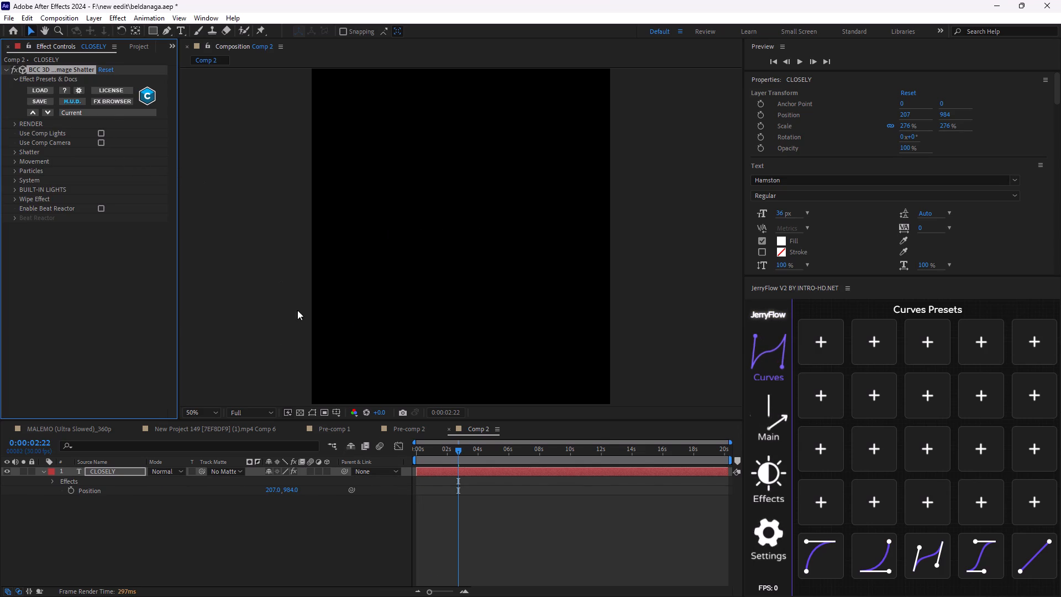
Scrub through the opening seconds to examine the shatter on CLOSELY, and look over the effect's available preset files.
key(space)
drag(455, 449, 427, 458)
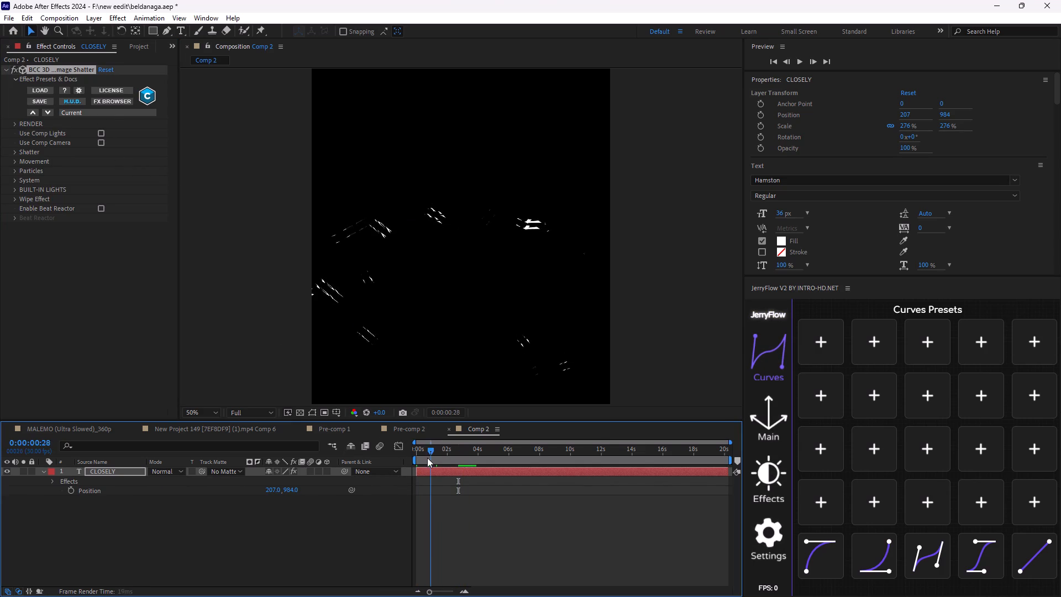
drag(427, 458, 411, 448)
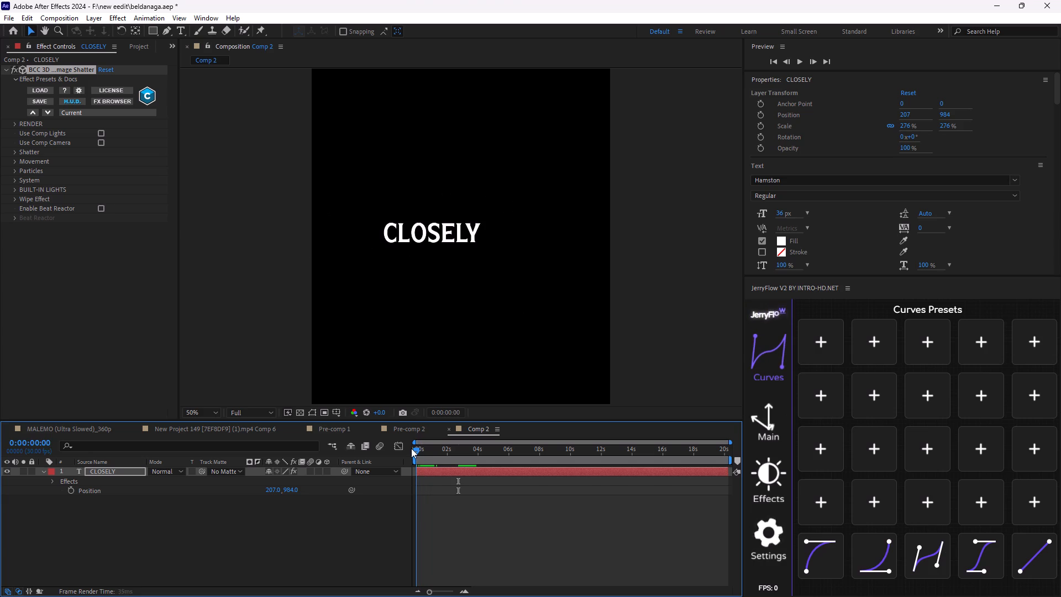
drag(411, 448, 419, 442)
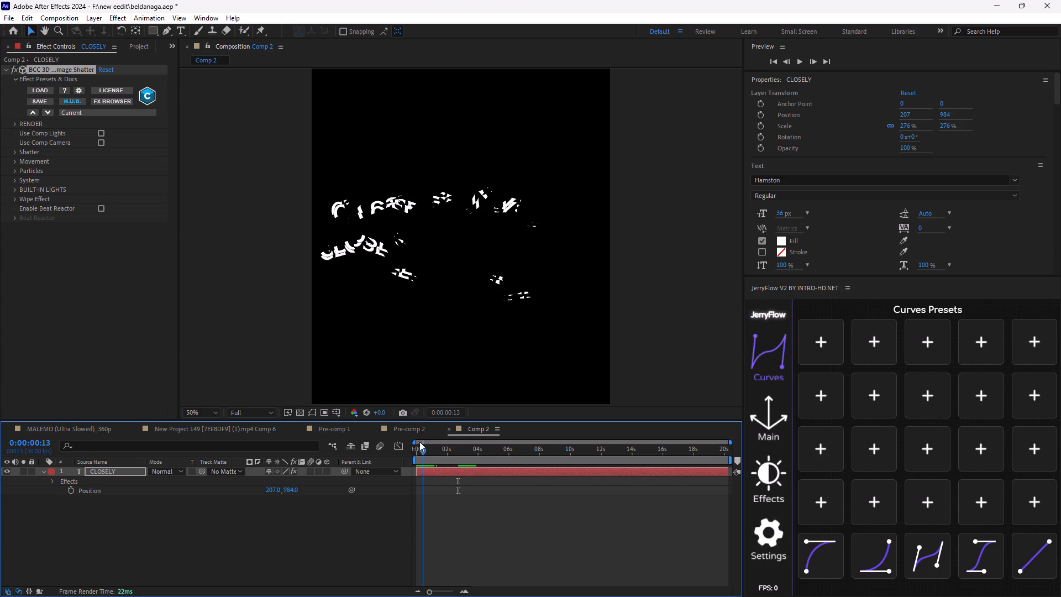
drag(419, 442, 420, 442)
key(u)
key(u)
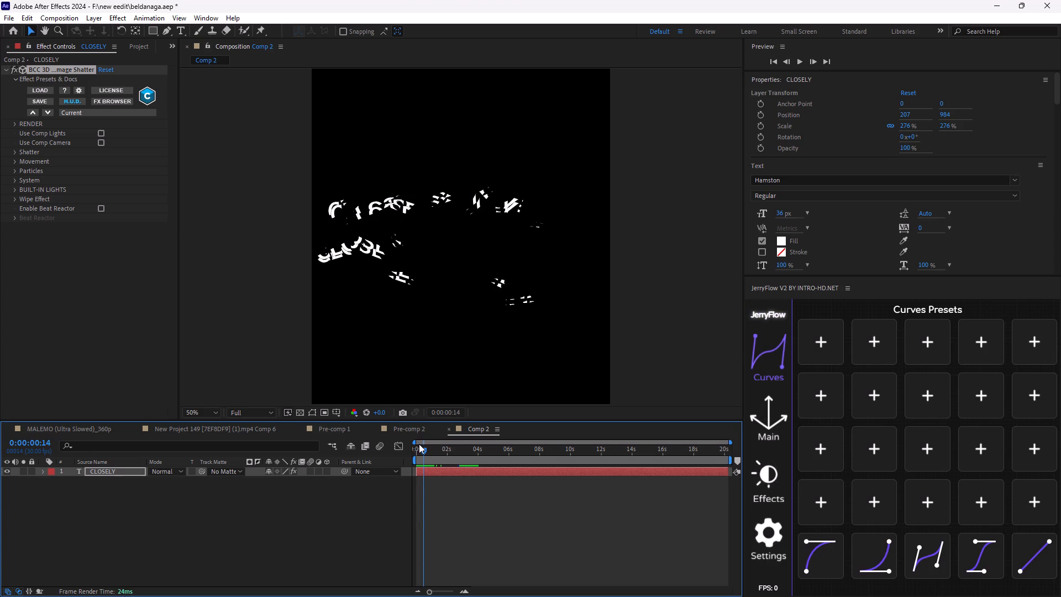
drag(422, 449, 407, 455)
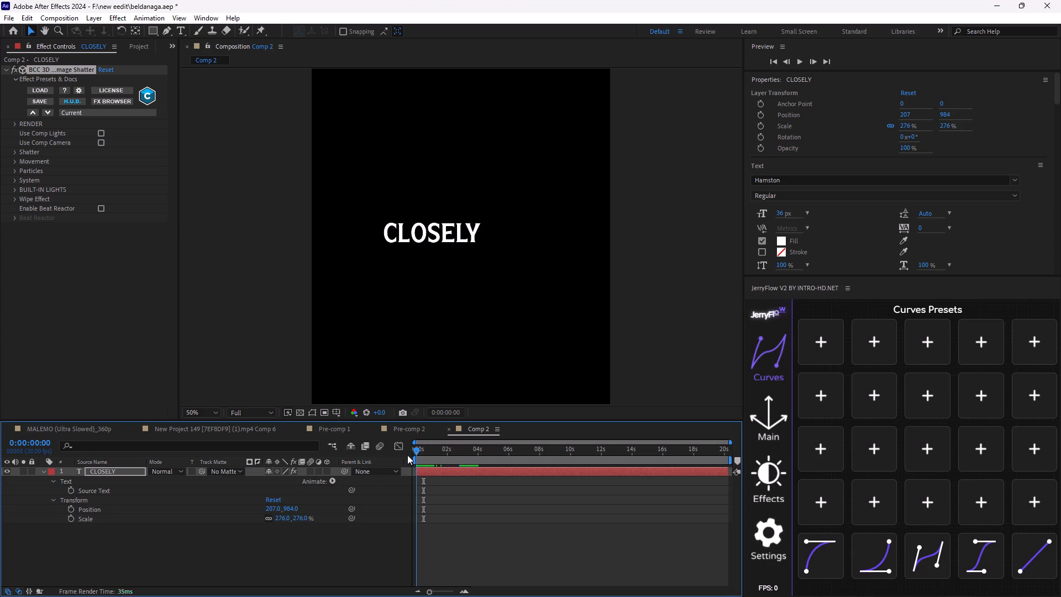
drag(407, 455, 410, 451)
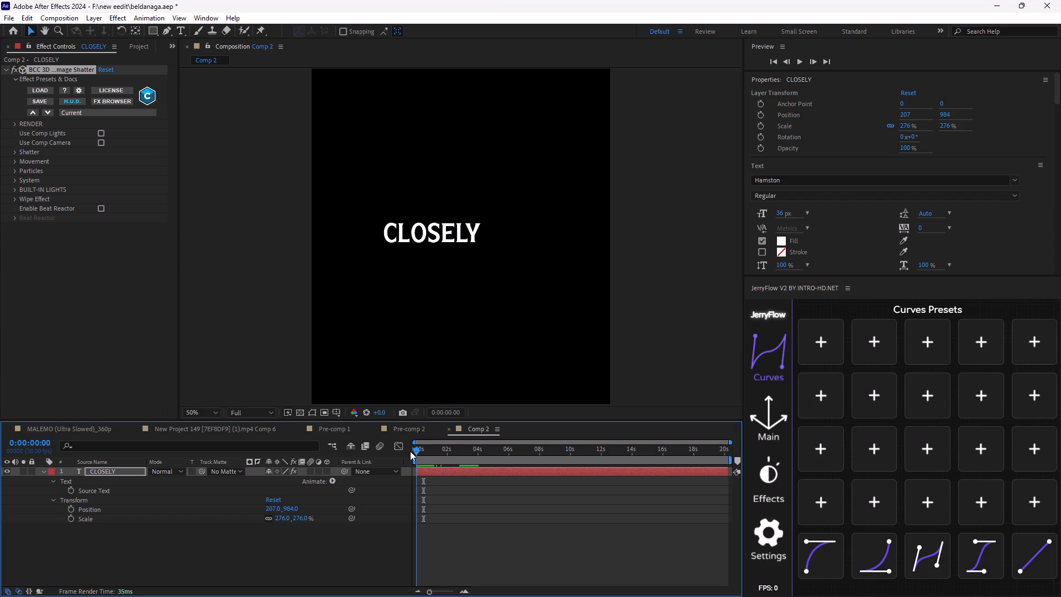
drag(410, 451, 406, 450)
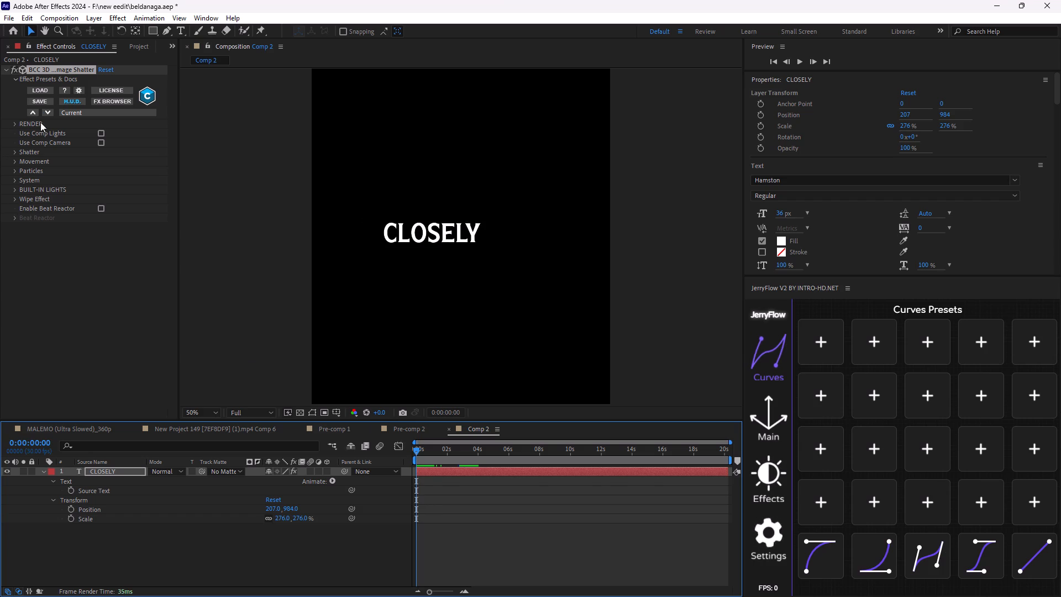
click(46, 91)
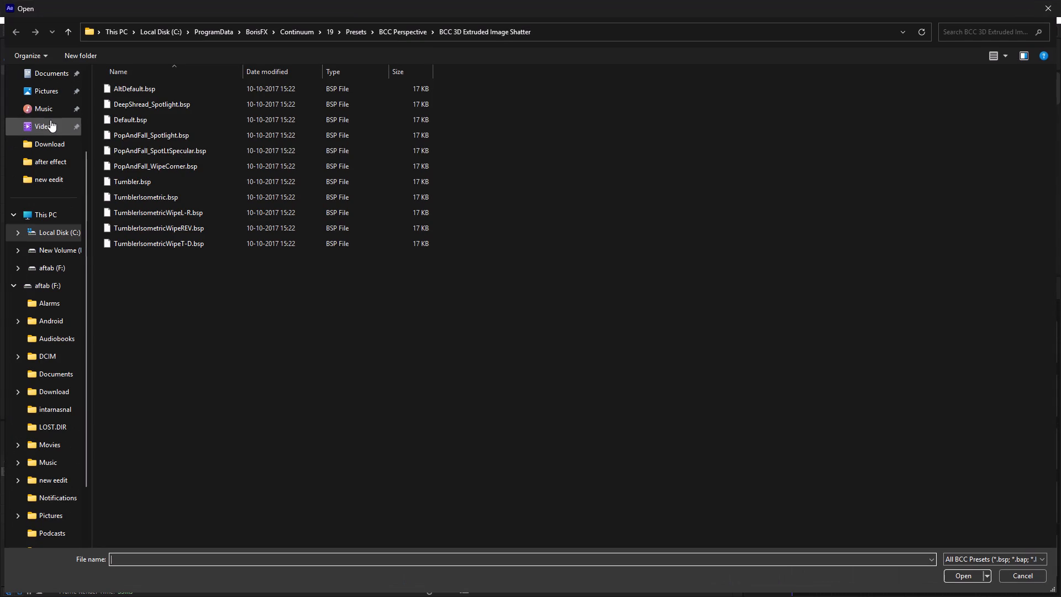
click(1043, 5)
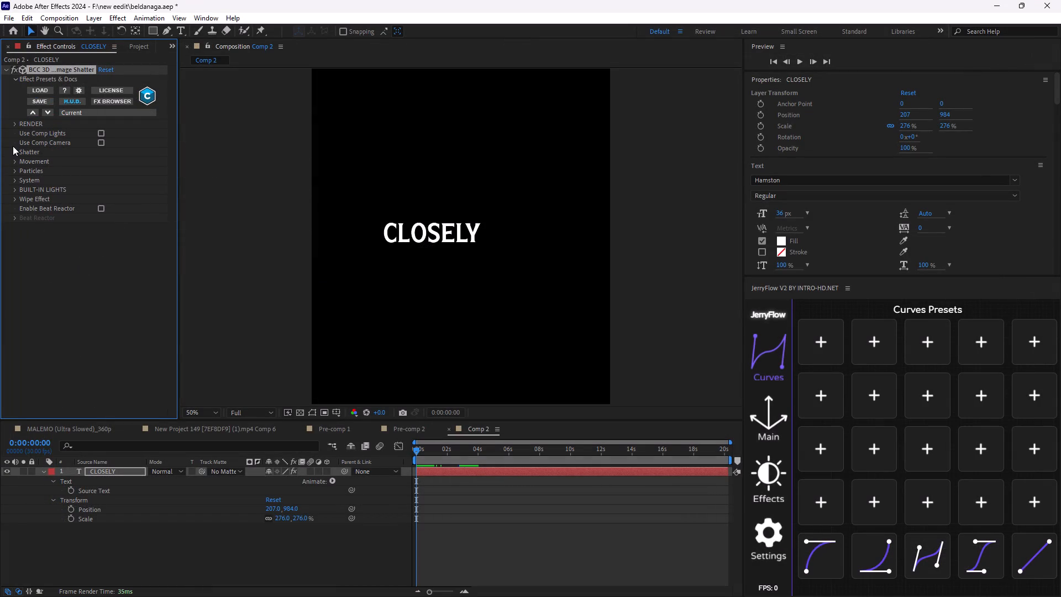
In the effect's Shatter settings, enter 0 for both Grid Spacing and Shatter Control.
click(13, 149)
click(139, 163)
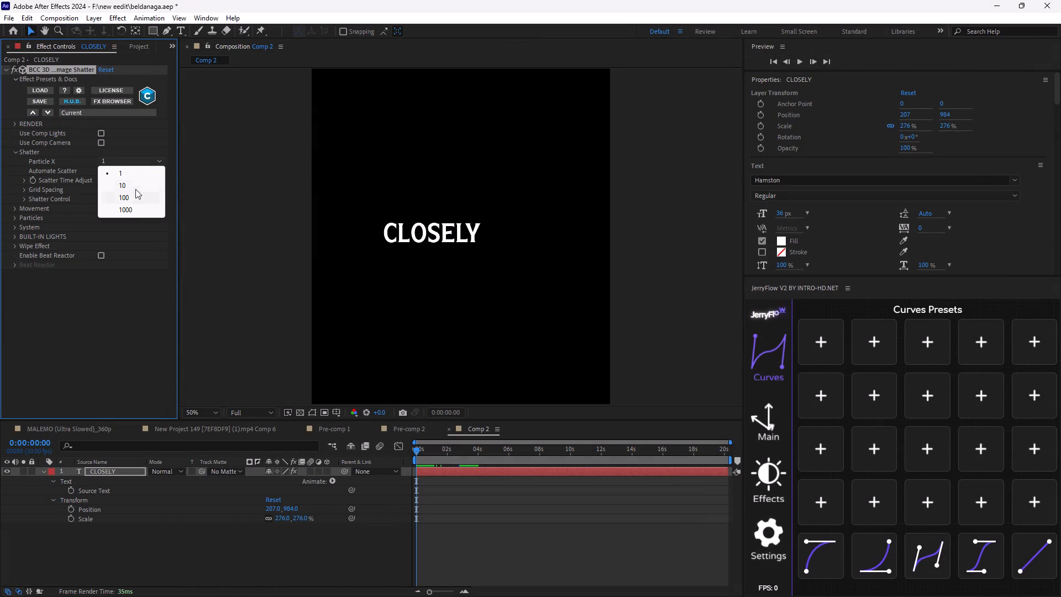
click(122, 301)
click(108, 188)
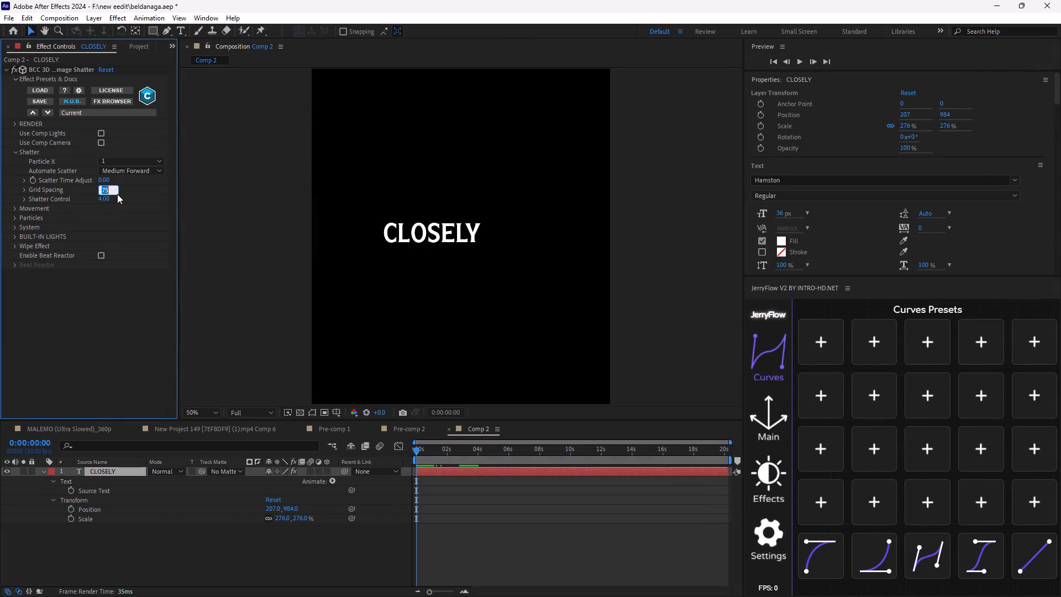
key(BackSpace)
text(=0)
key(BackSpace)
key(BackSpace)
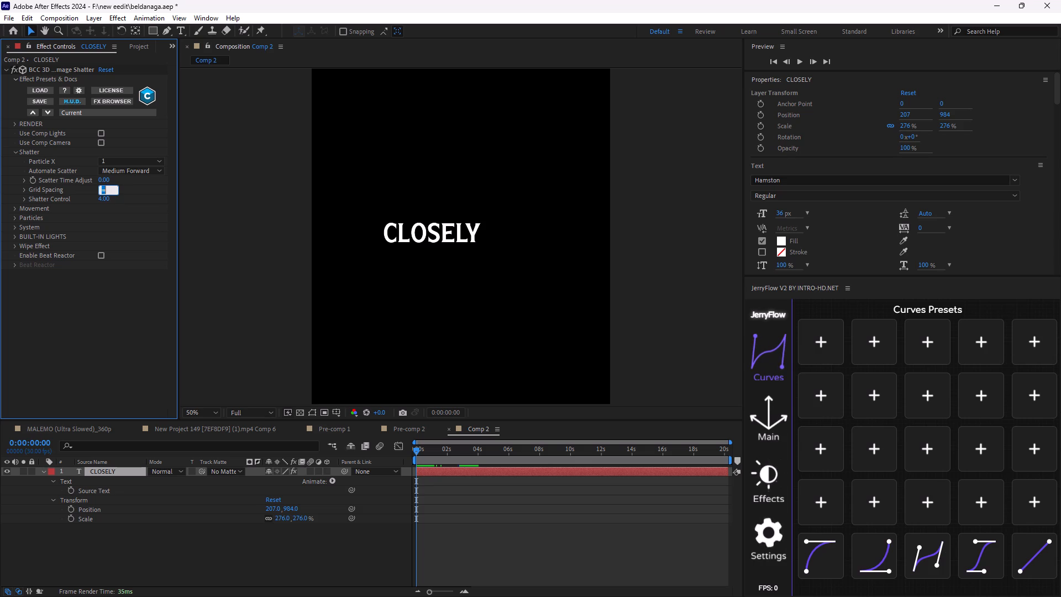
key(BackSpace)
key(0)
key(Return)
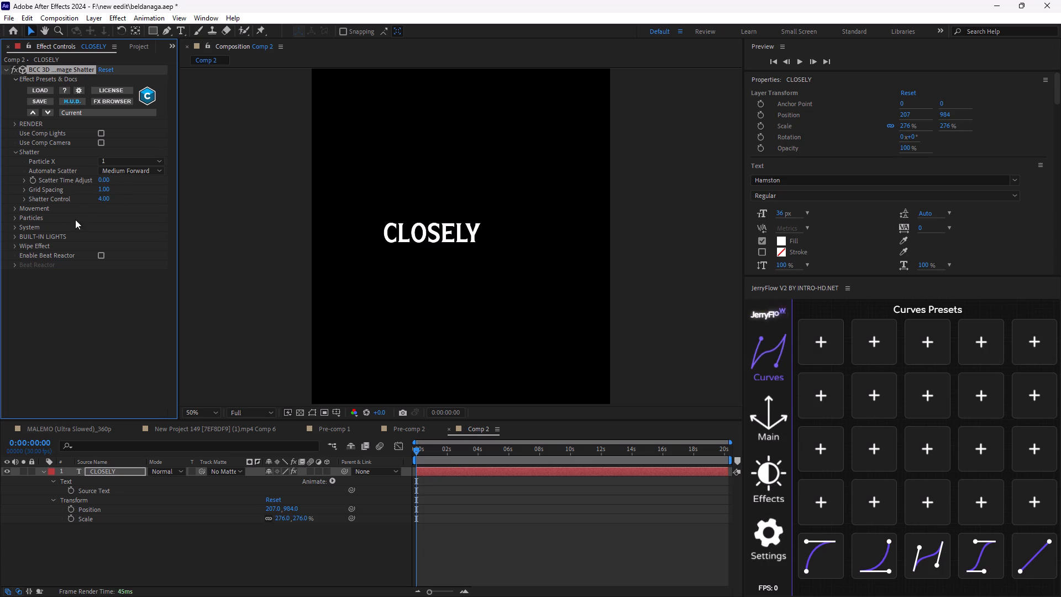
click(101, 196)
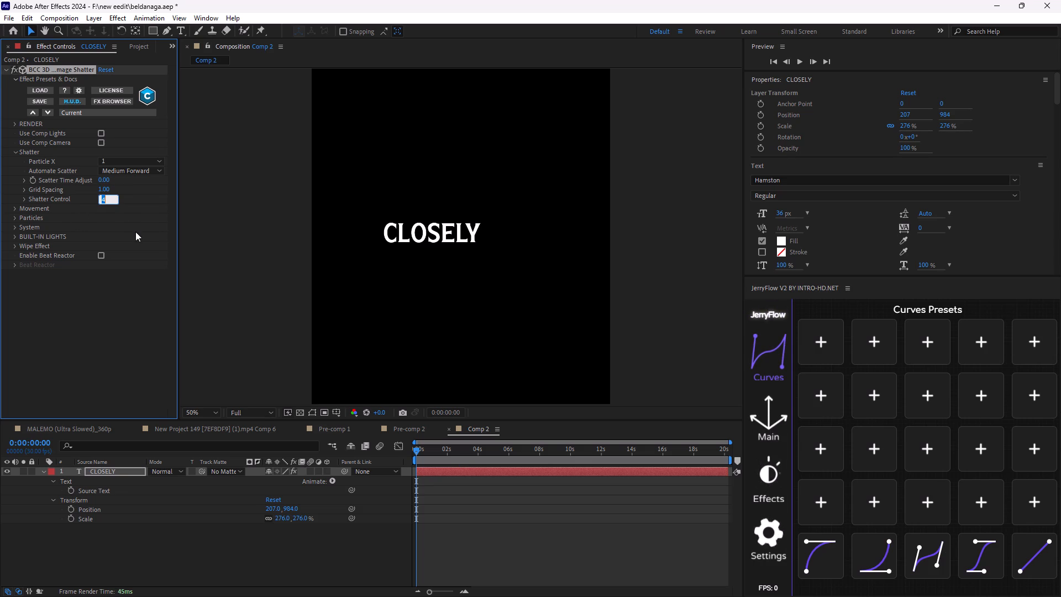
key(BackSpace)
key(0)
key(Return)
Play the composition from the start several times to examine how the CLOSELY text moves with the changed shatter settings.
key(space)
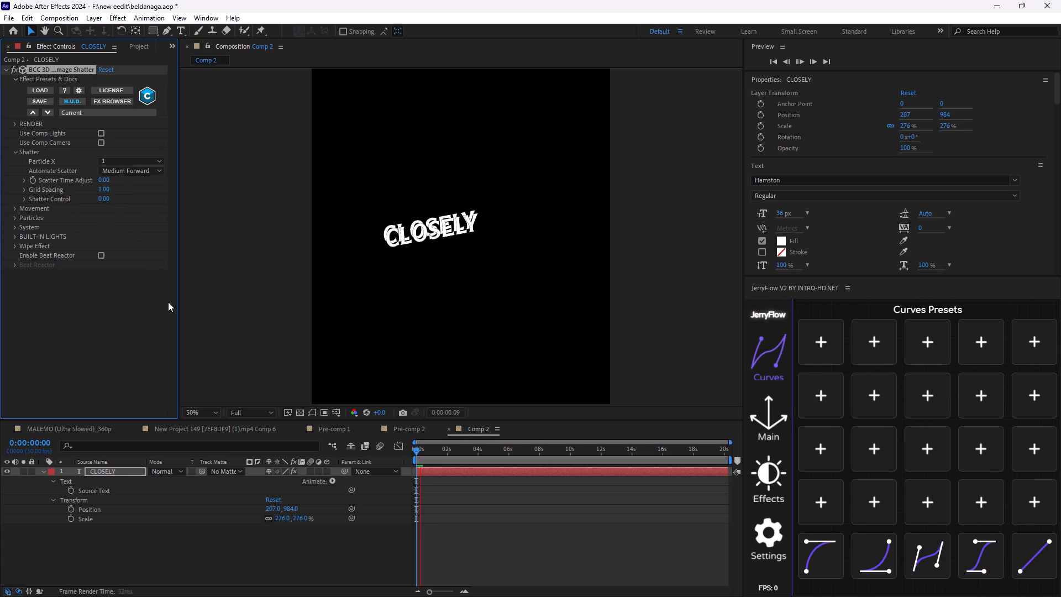
key(space)
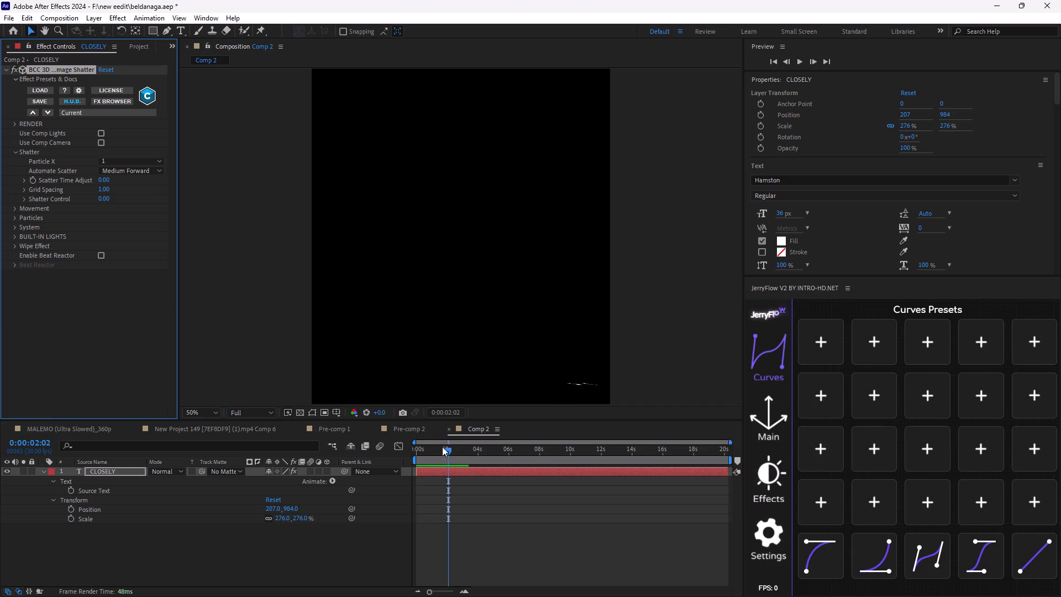
drag(449, 452, 445, 474)
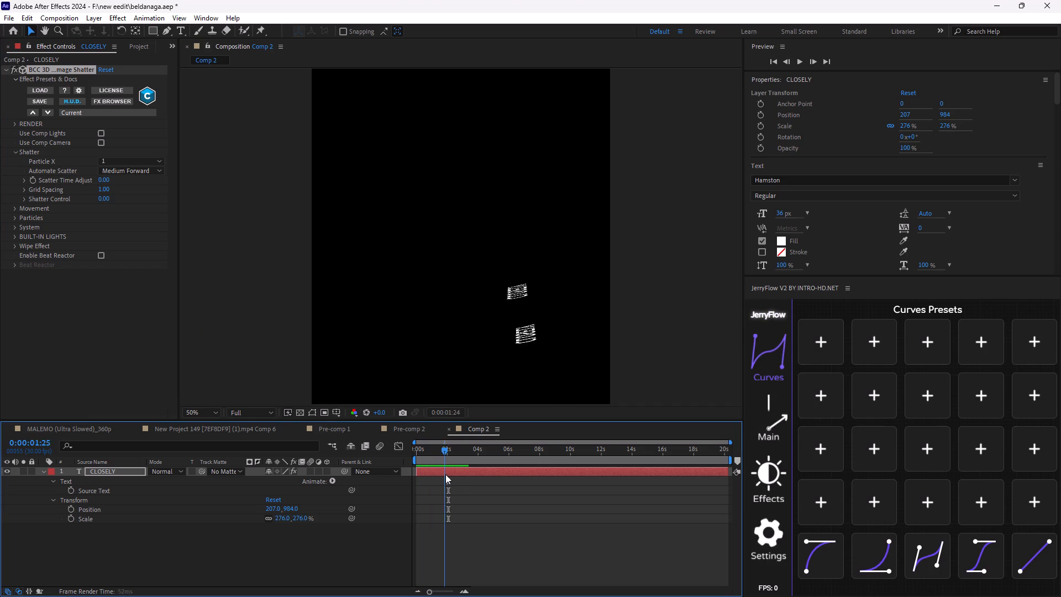
drag(445, 474, 401, 490)
key(space)
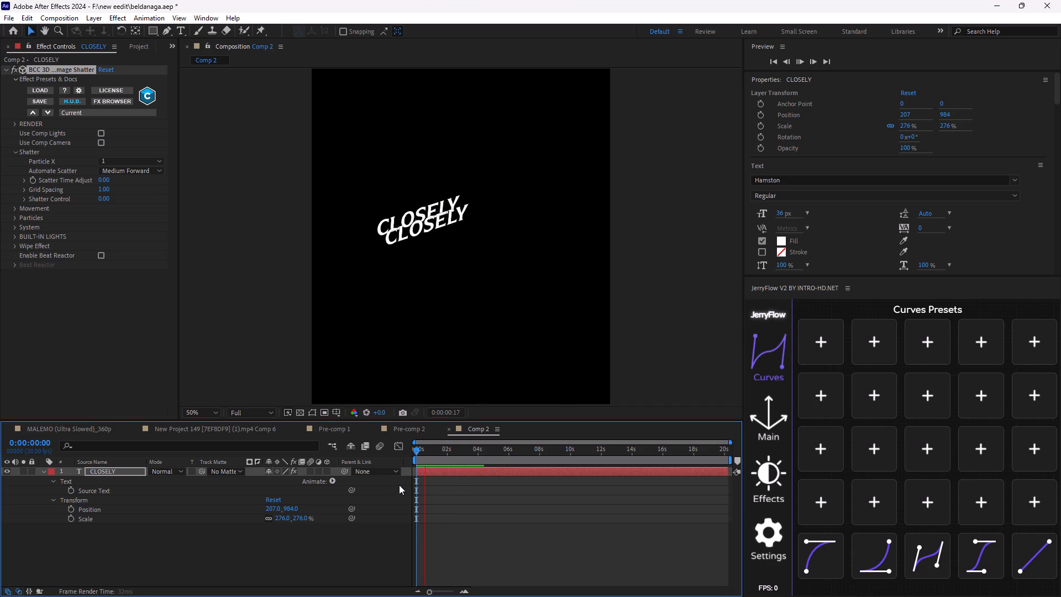
key(space)
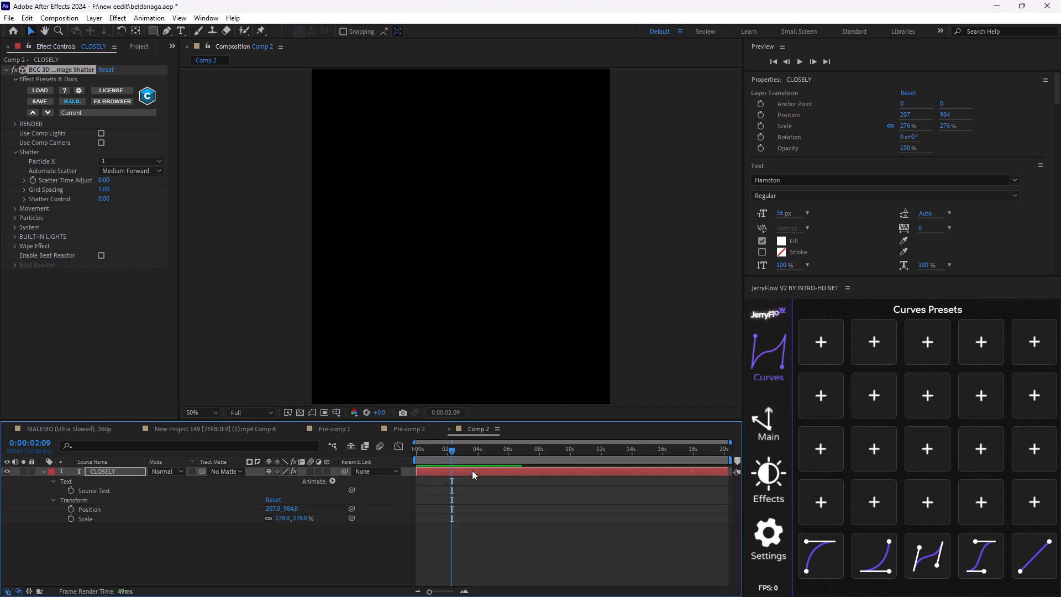
drag(459, 448, 375, 479)
key(space)
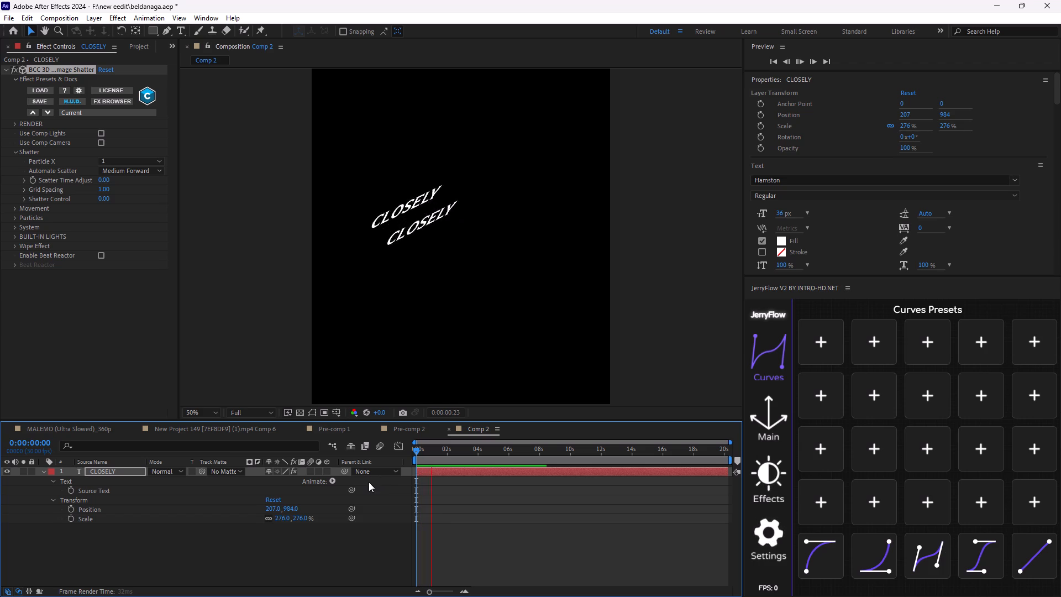
key(space)
drag(443, 453, 376, 465)
key(space)
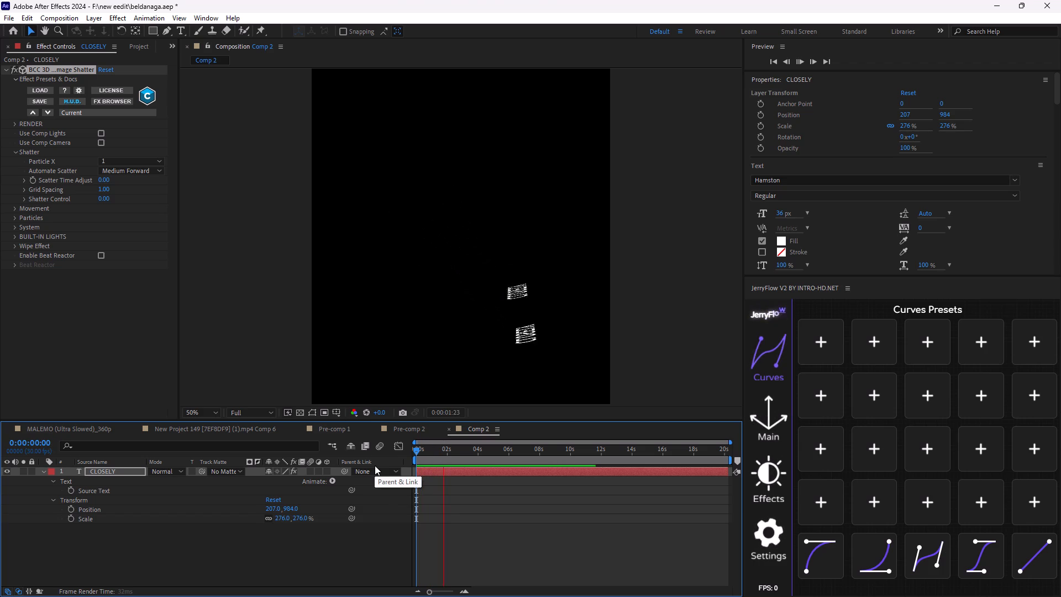
key(space)
drag(454, 448, 396, 462)
key(space)
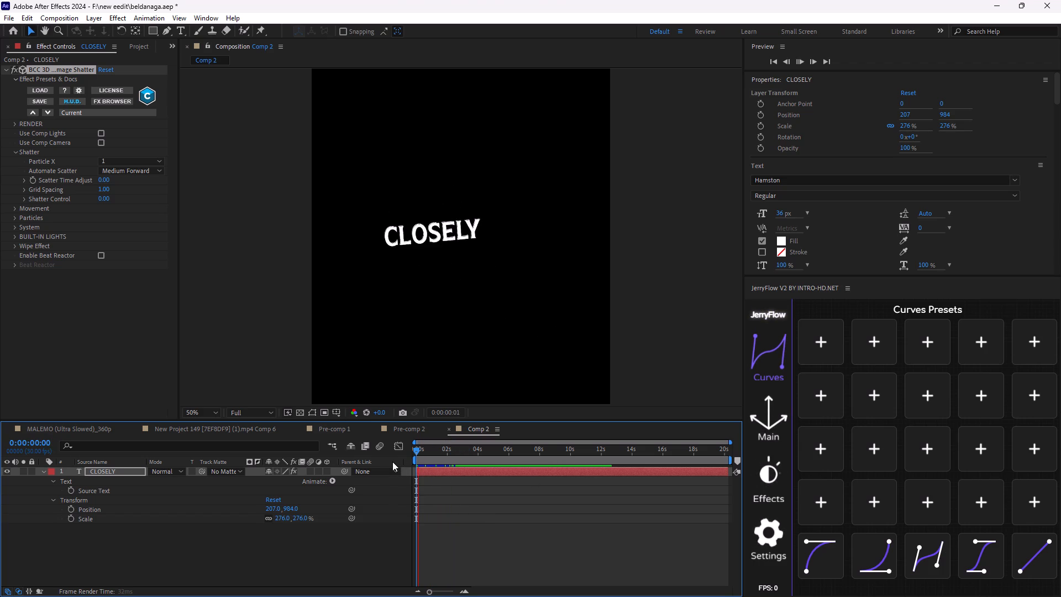
key(space)
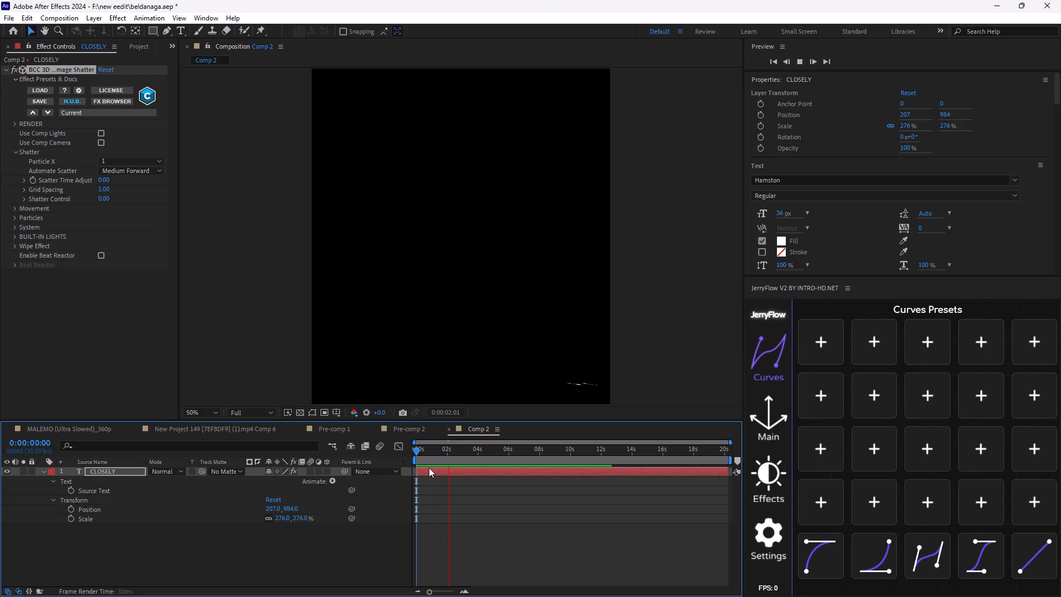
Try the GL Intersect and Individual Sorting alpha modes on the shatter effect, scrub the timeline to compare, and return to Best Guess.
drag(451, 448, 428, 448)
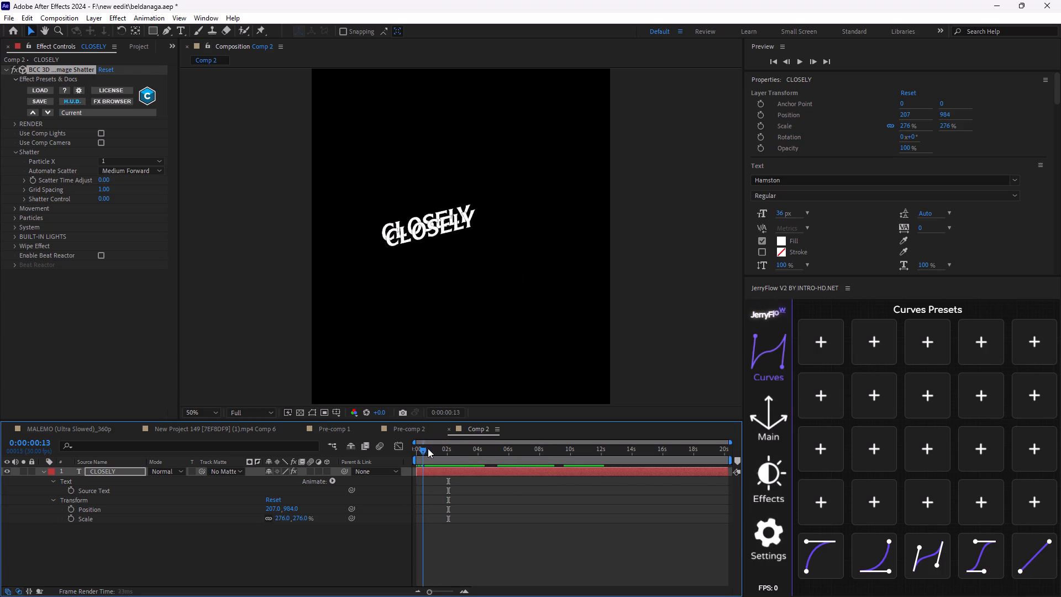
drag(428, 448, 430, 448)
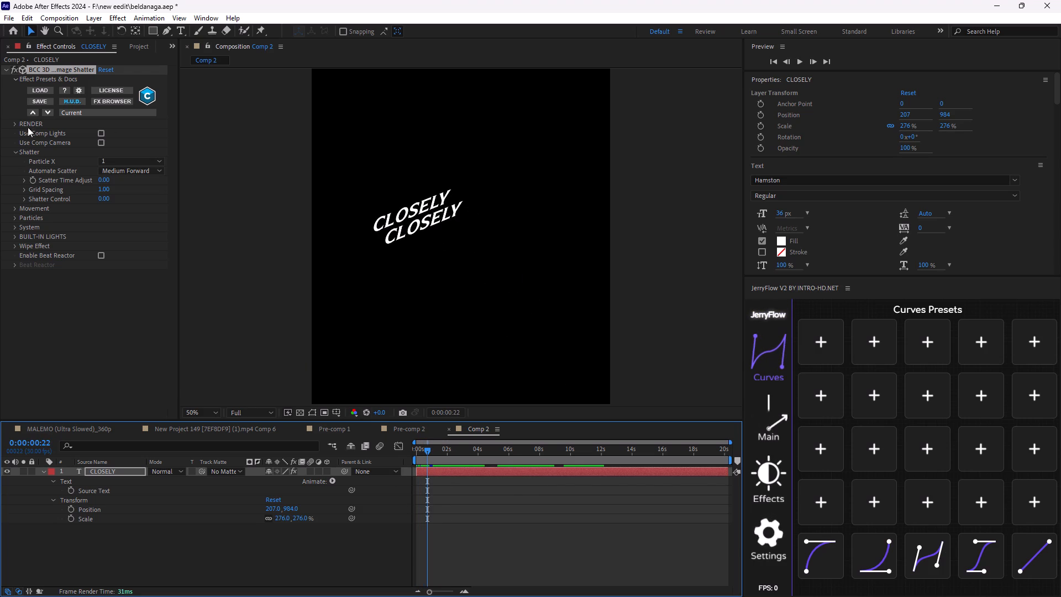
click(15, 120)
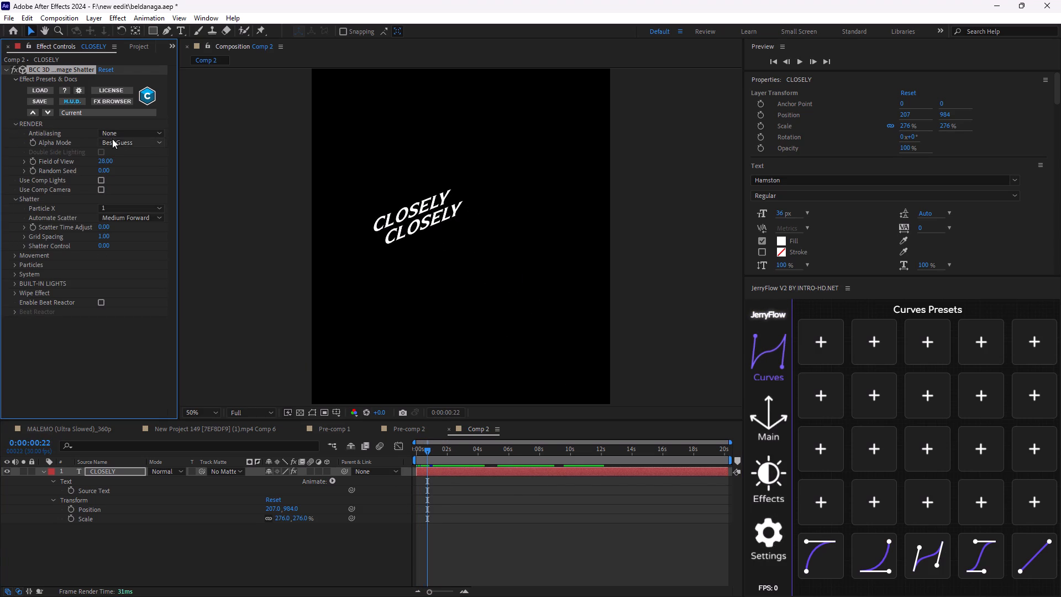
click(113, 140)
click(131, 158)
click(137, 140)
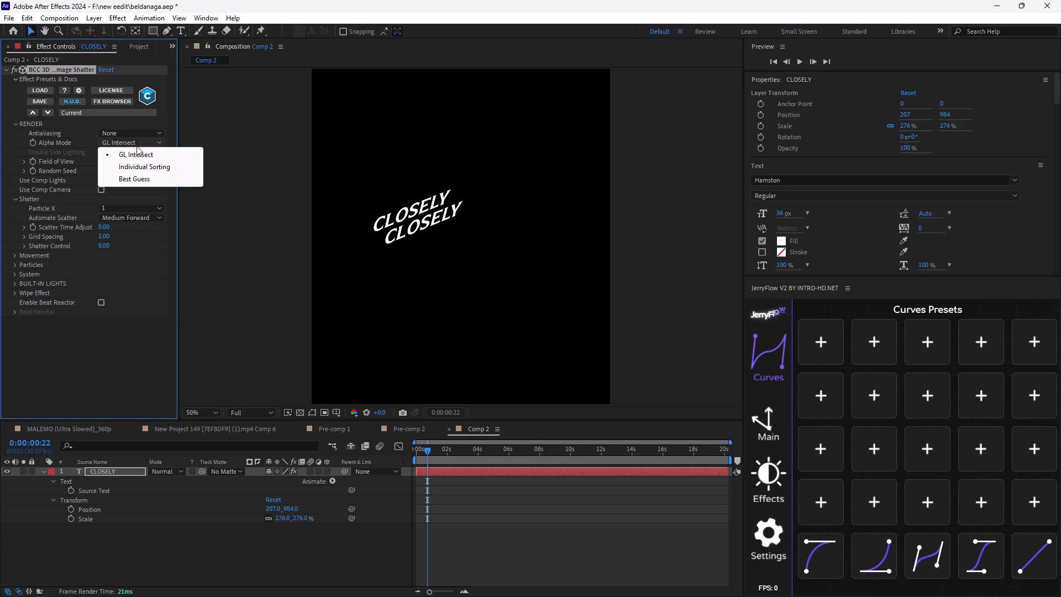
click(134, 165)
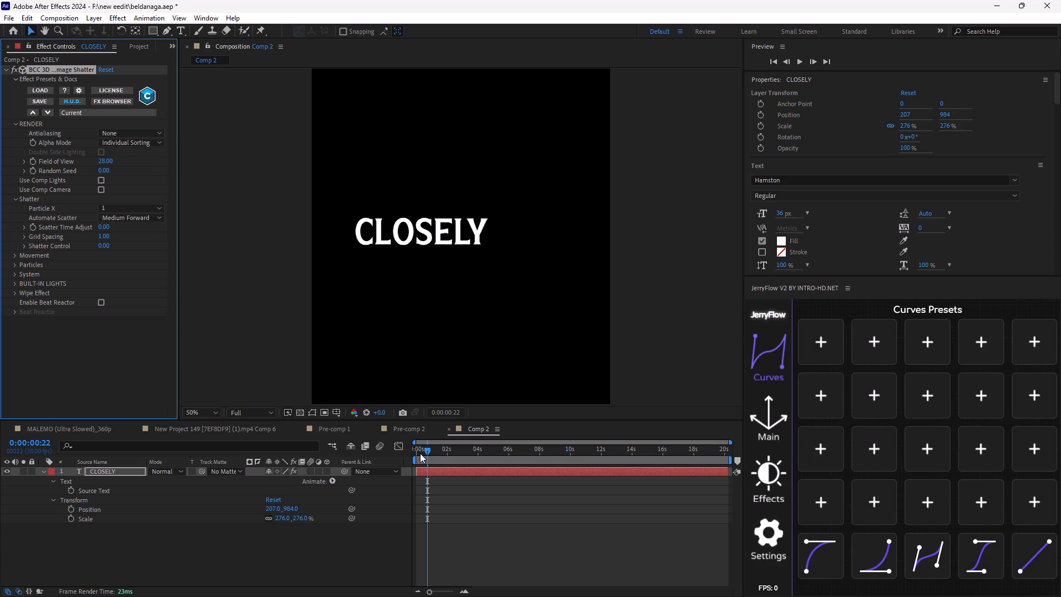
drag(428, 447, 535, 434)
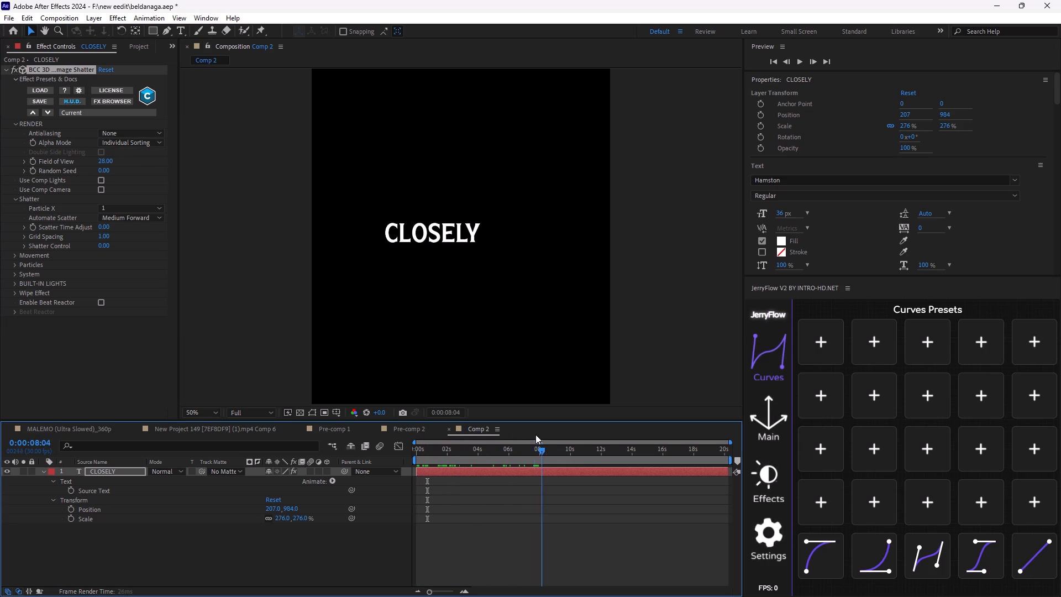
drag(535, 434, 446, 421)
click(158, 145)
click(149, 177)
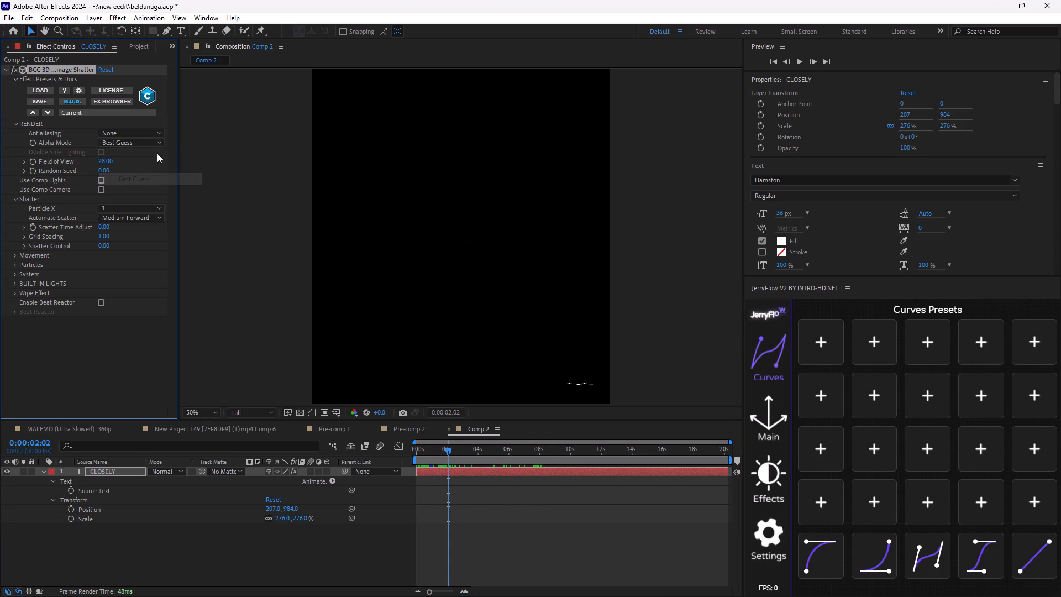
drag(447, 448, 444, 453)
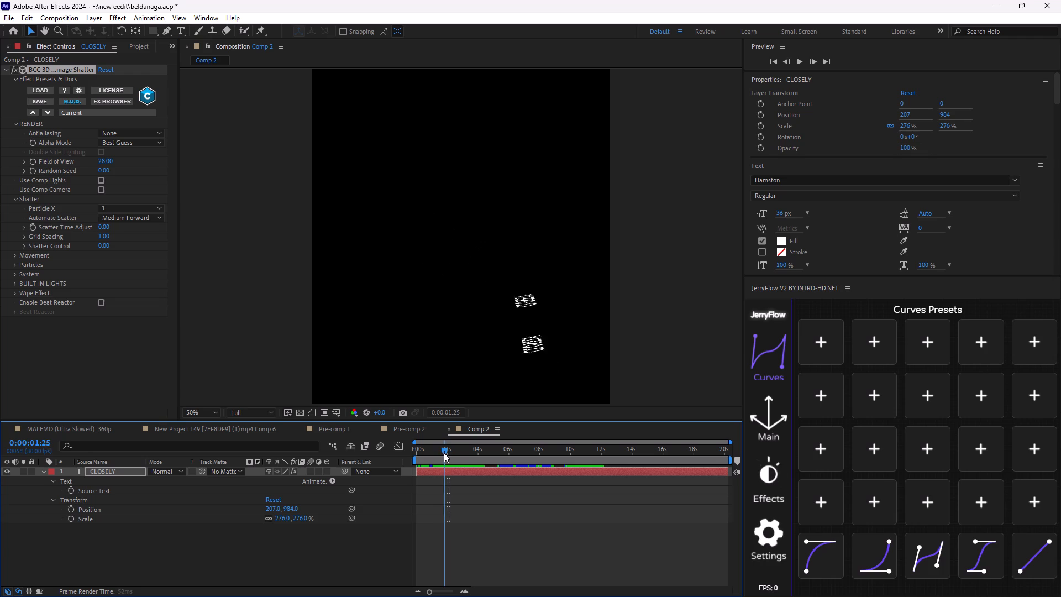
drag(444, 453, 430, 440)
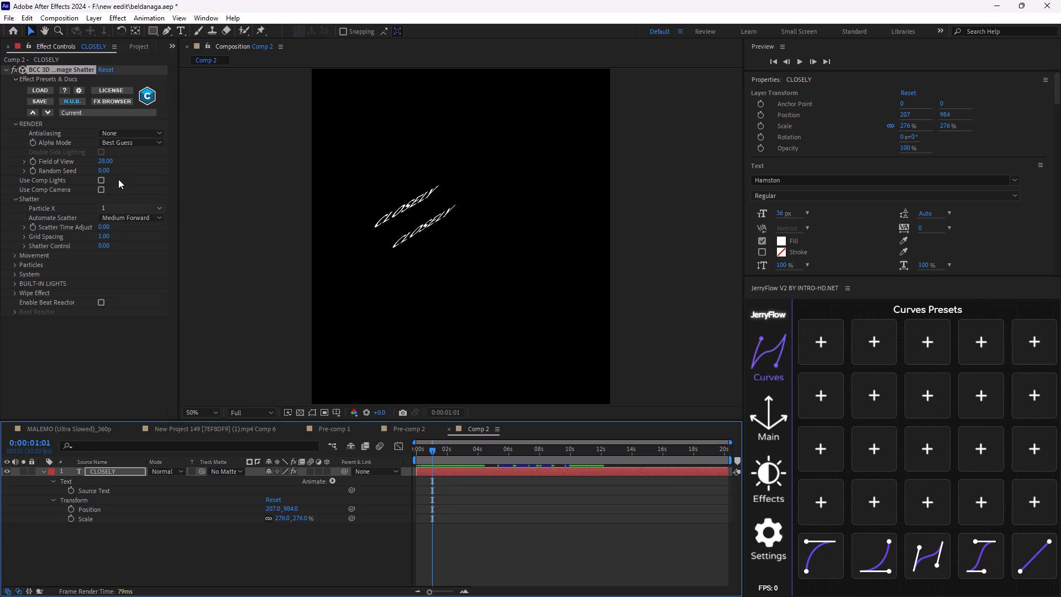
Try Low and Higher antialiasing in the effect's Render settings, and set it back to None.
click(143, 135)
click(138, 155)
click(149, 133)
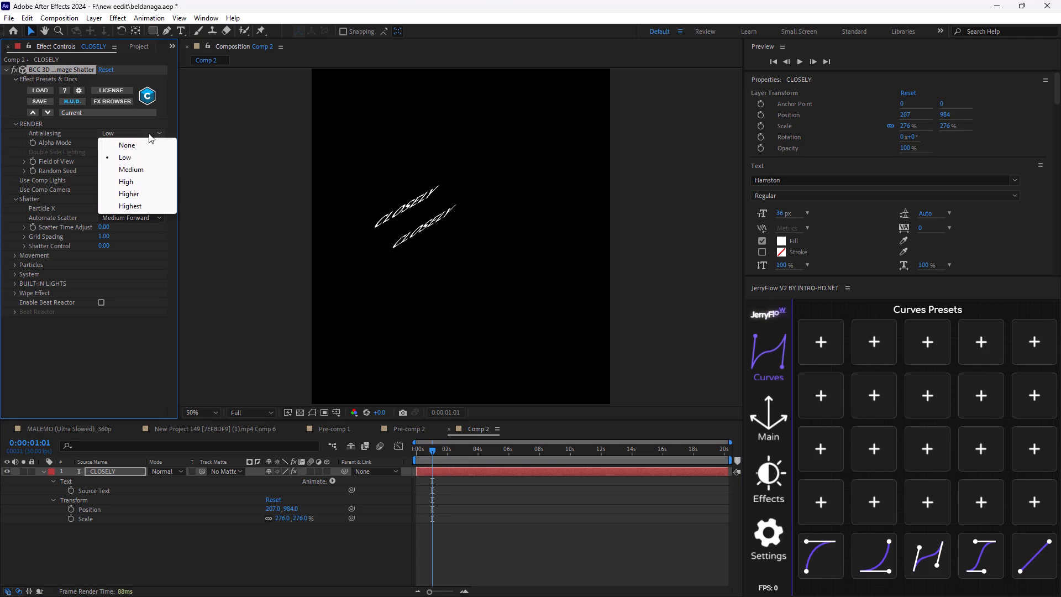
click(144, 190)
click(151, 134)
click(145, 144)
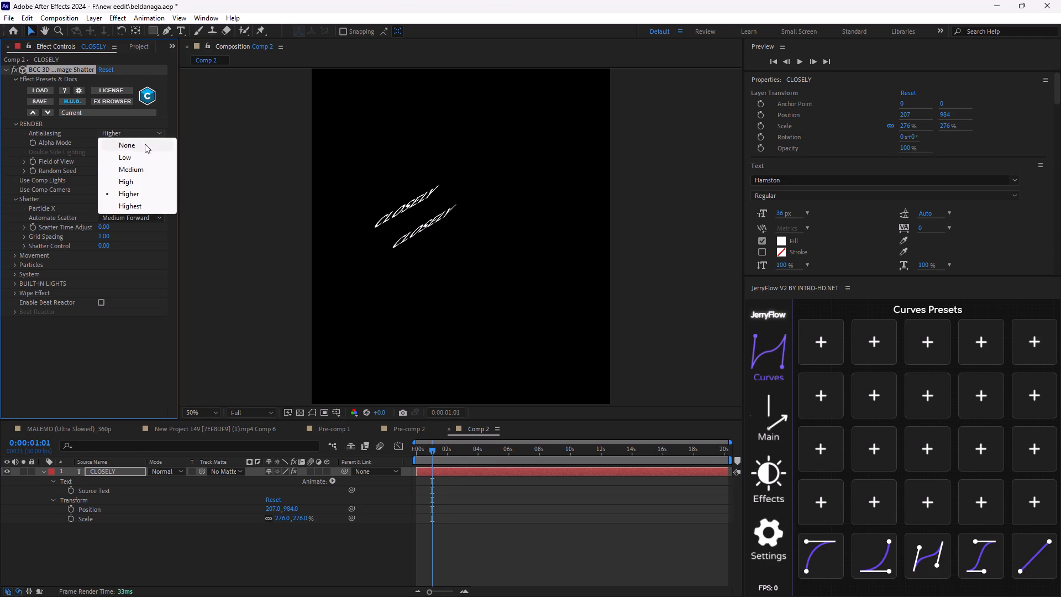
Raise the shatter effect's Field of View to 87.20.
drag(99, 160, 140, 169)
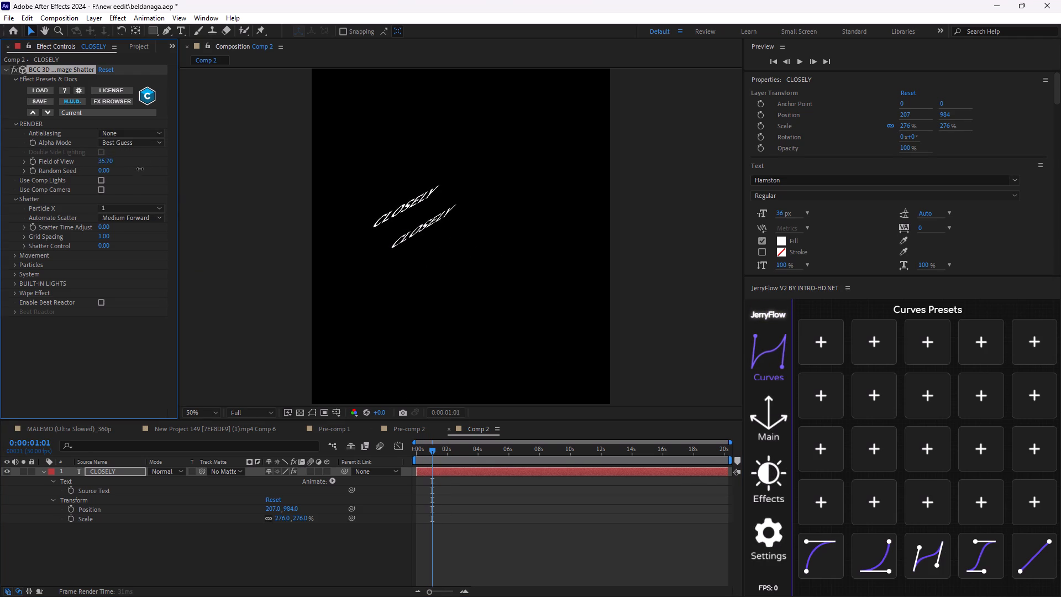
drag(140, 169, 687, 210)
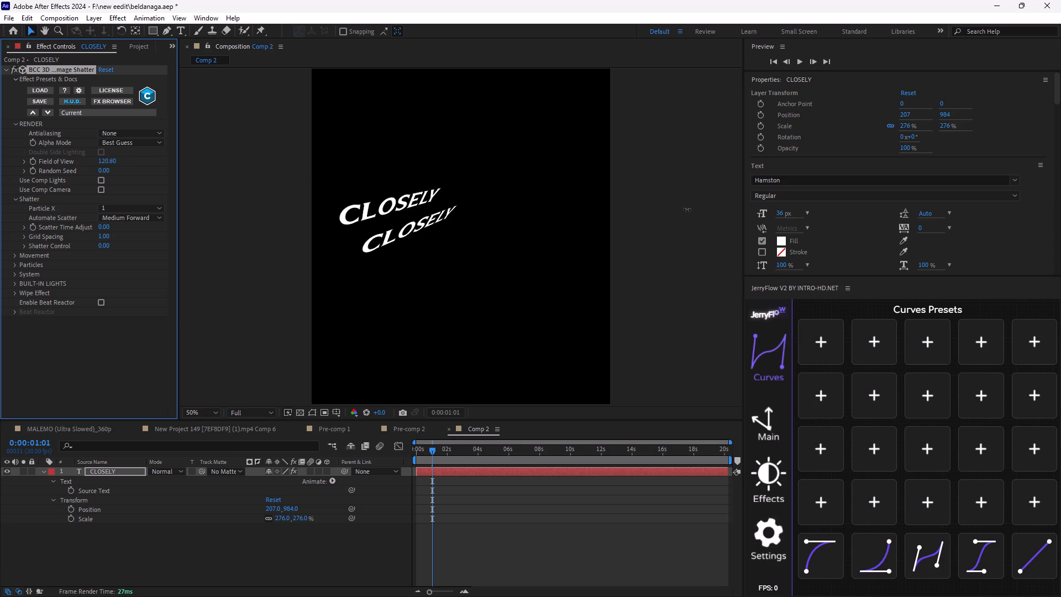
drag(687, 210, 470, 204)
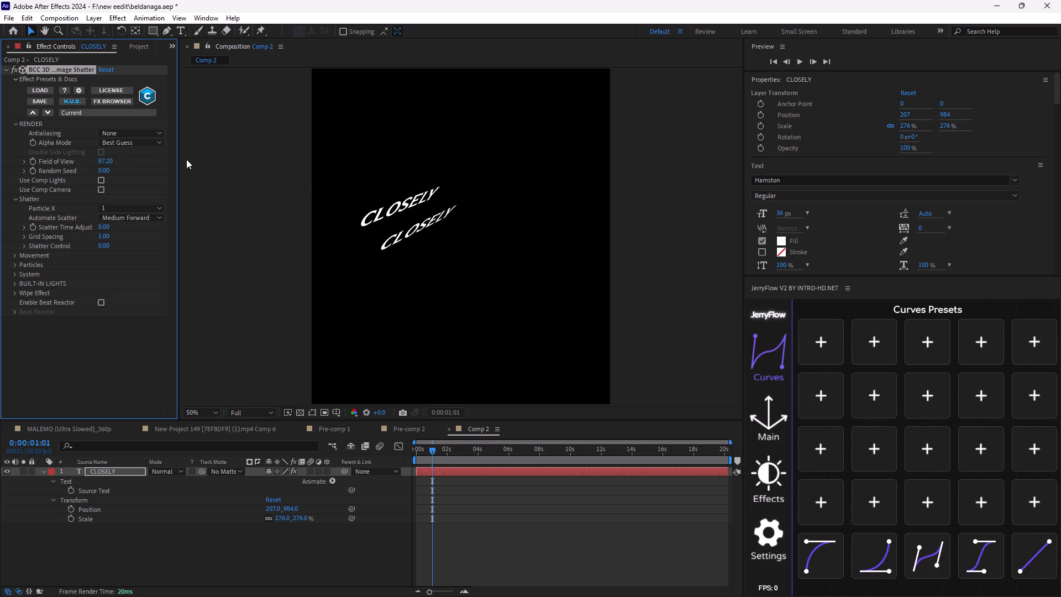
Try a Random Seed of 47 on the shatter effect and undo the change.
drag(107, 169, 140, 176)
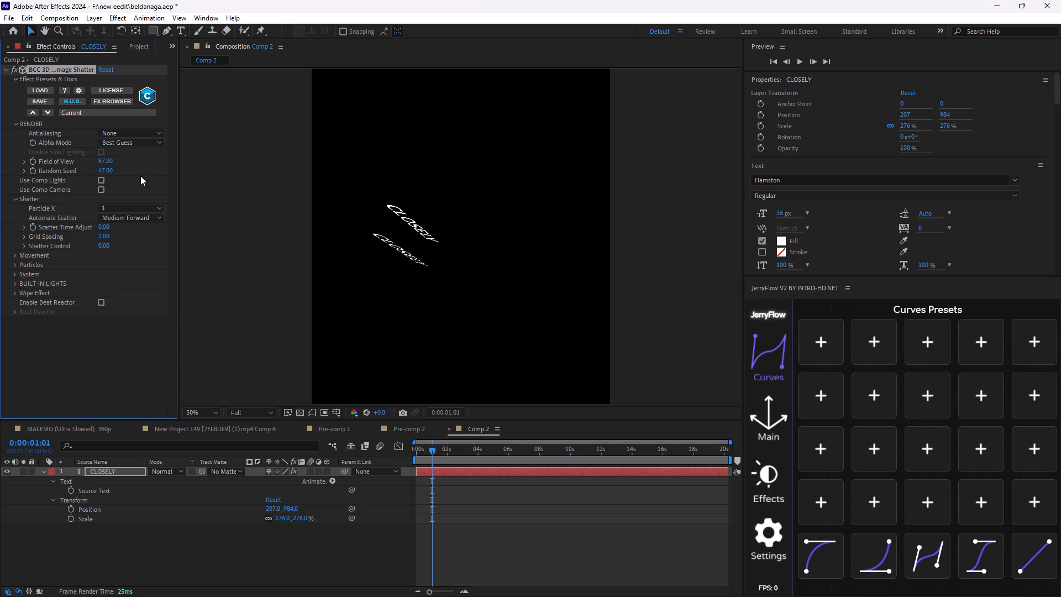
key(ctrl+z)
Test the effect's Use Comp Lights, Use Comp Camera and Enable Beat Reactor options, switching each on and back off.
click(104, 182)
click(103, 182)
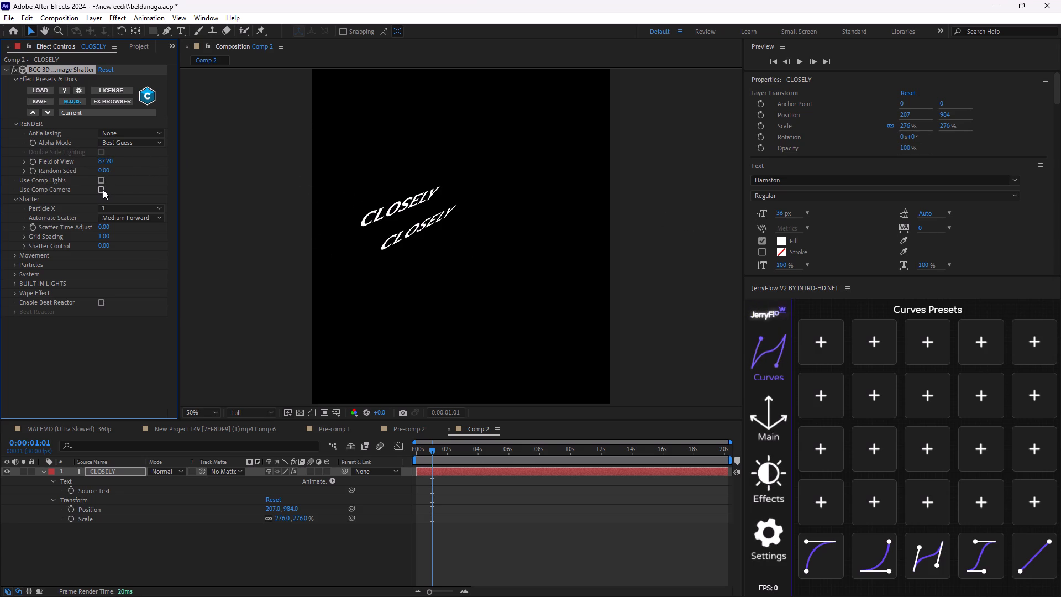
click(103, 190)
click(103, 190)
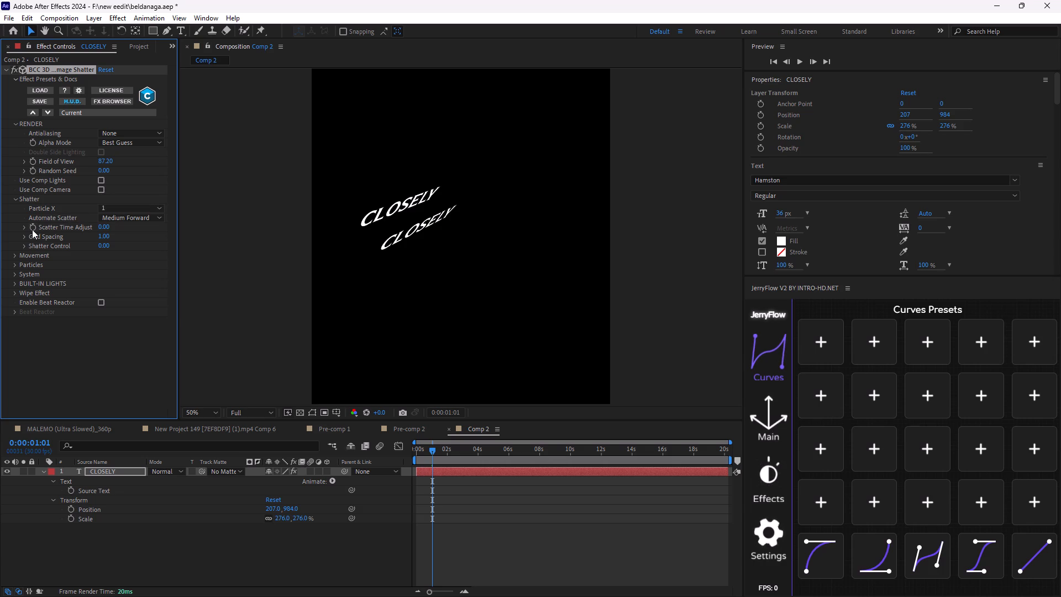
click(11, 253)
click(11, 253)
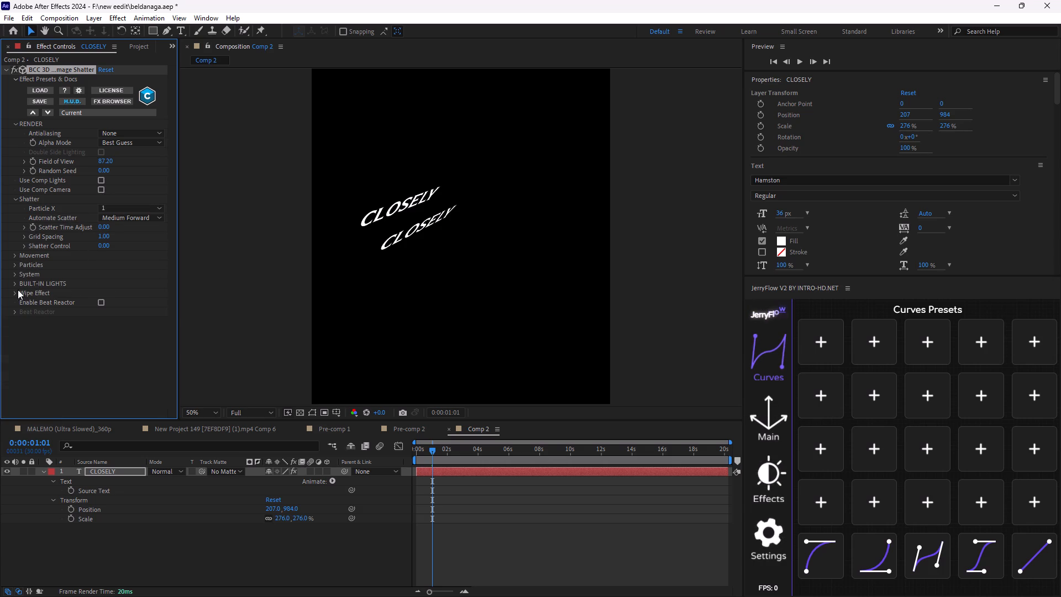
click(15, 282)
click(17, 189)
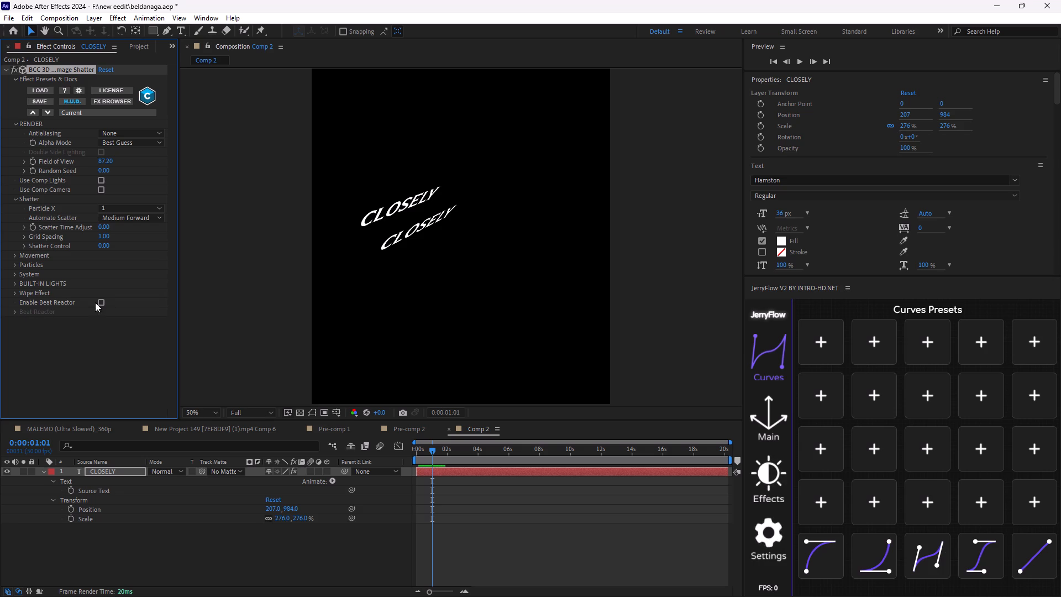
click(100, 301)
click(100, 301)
Delete the BCC 3D Extruded Image Shatter effect from the CLOSELY layer.
key(Delete)
key(ctrl+space)
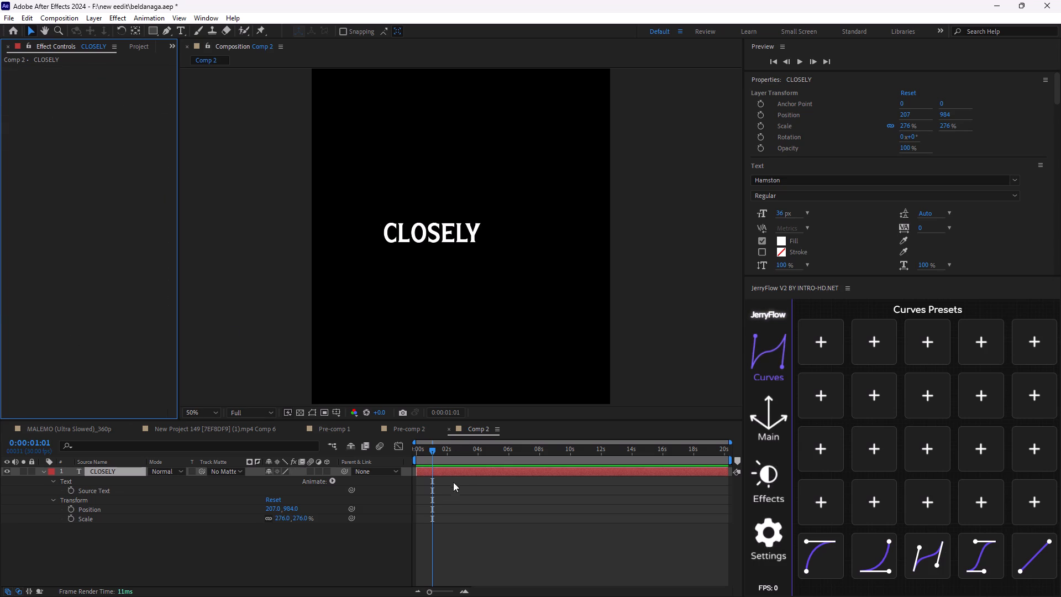
ctrl+click(455, 471)
click(563, 465)
click(566, 473)
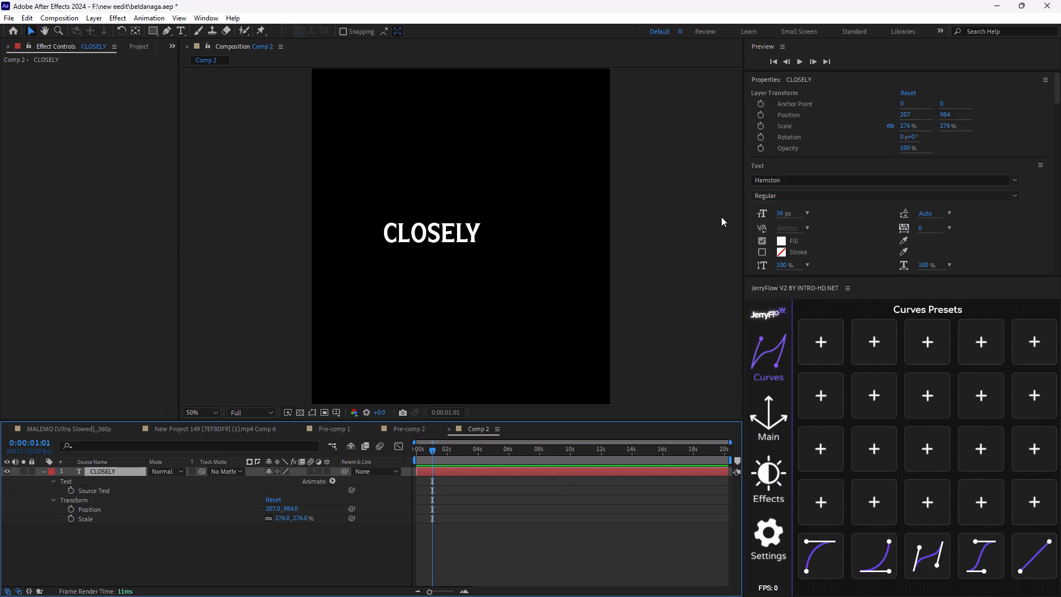
Open the Effects & Presets library and look through its categories as far as the Cinema 4D group.
scroll(812, 192, down, 5)
scroll(860, 123, up, 6)
scroll(865, 127, down, 5)
scroll(877, 190, down, 2)
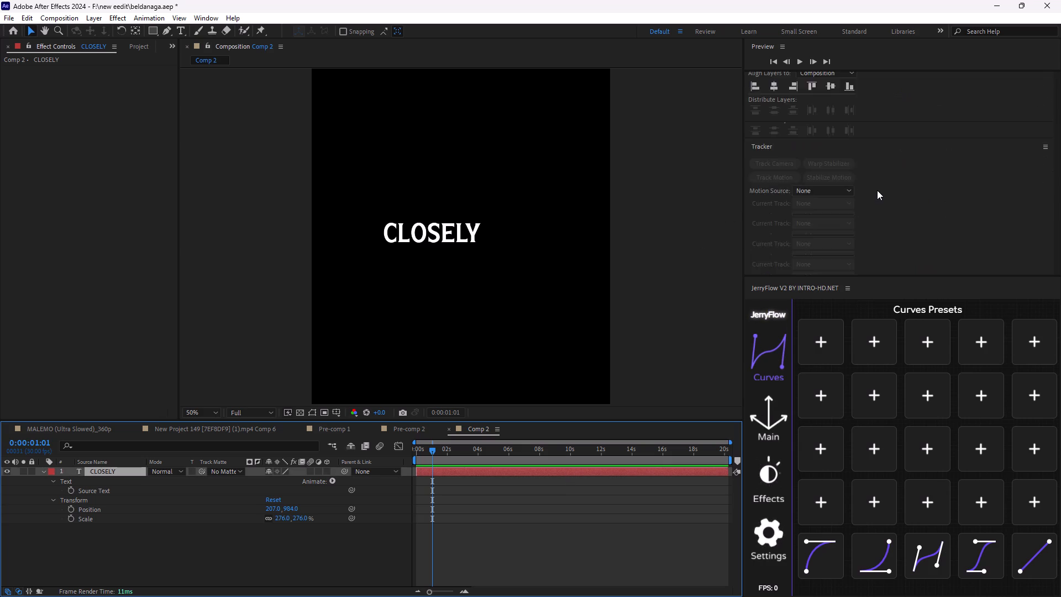
scroll(877, 190, down, 7)
scroll(866, 188, up, 3)
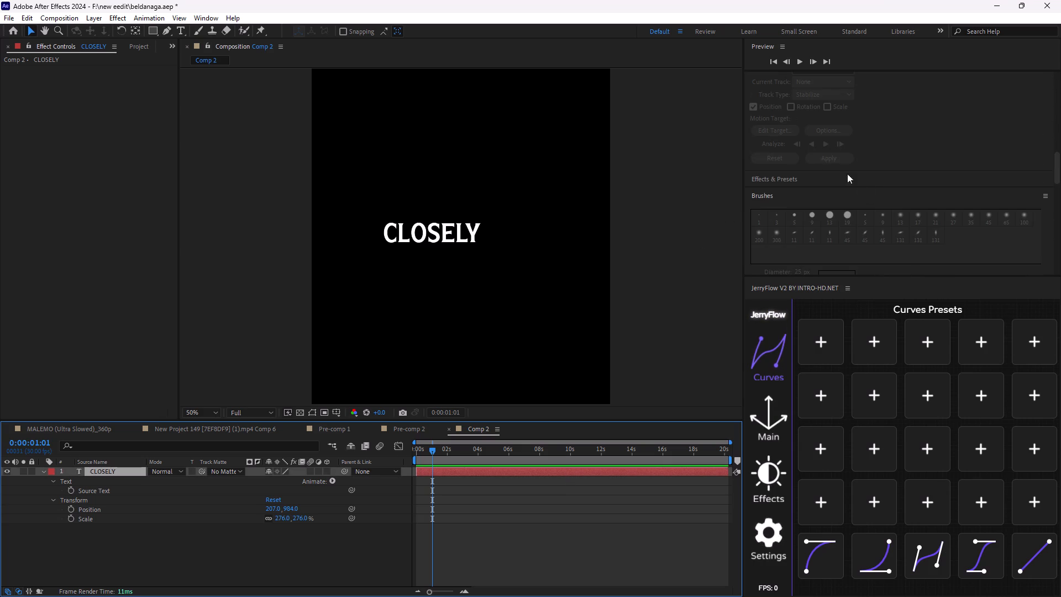
click(807, 177)
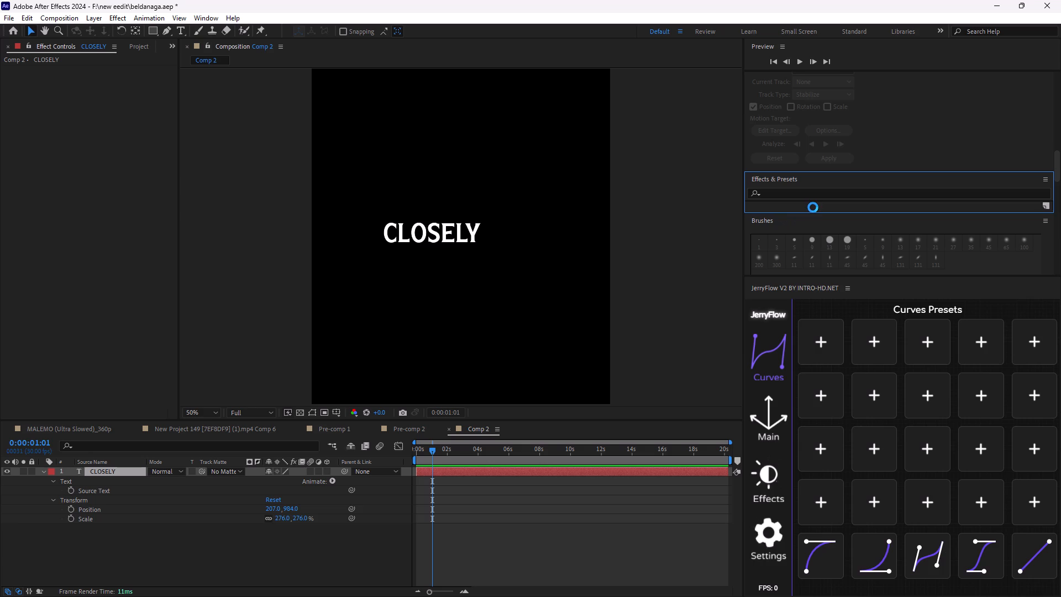
scroll(792, 240, down, 2)
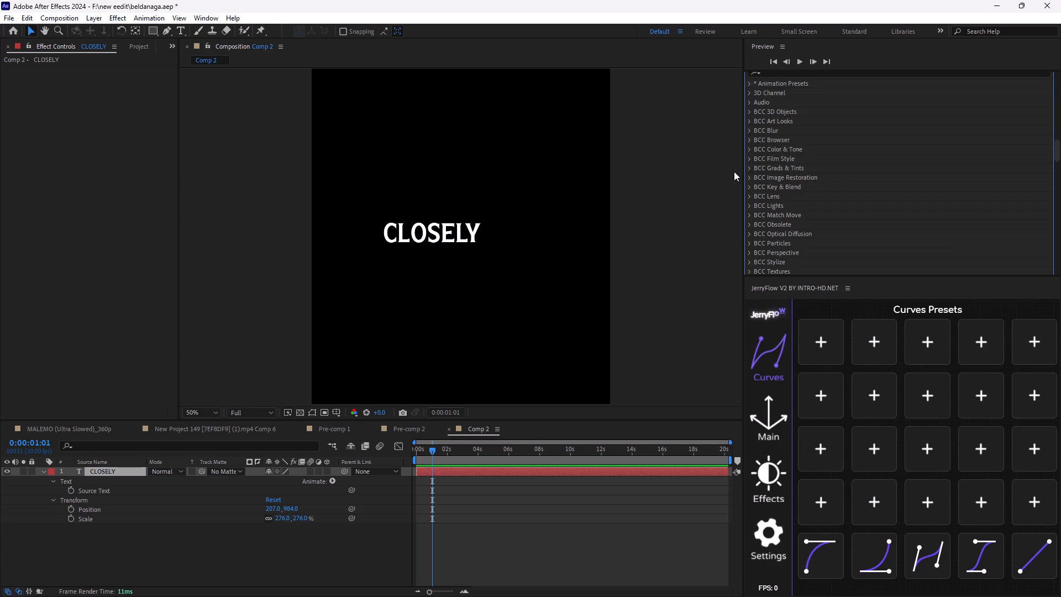
scroll(779, 195, down, 4)
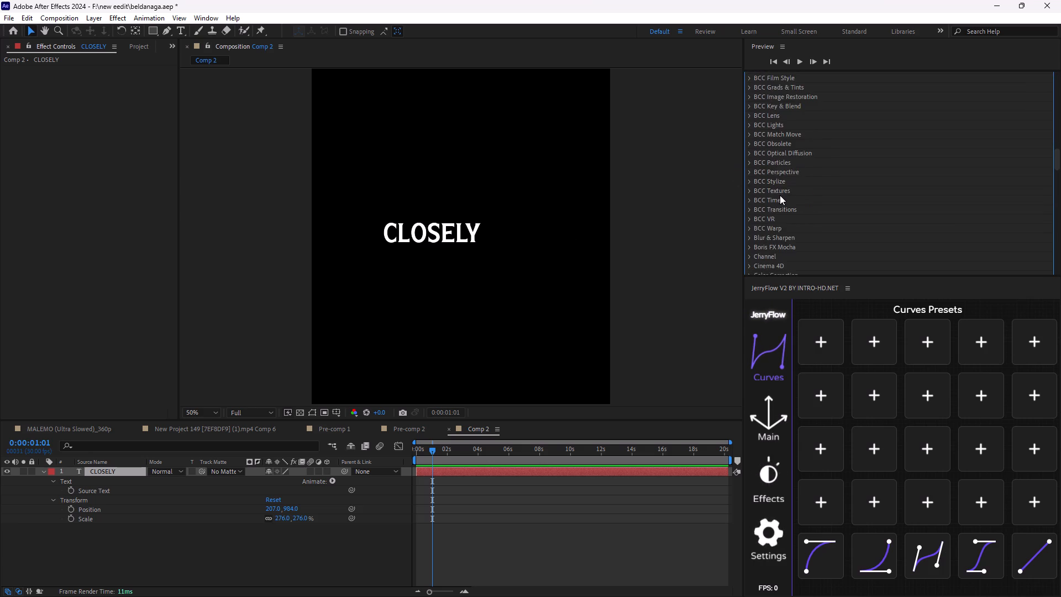
scroll(780, 195, down, 3)
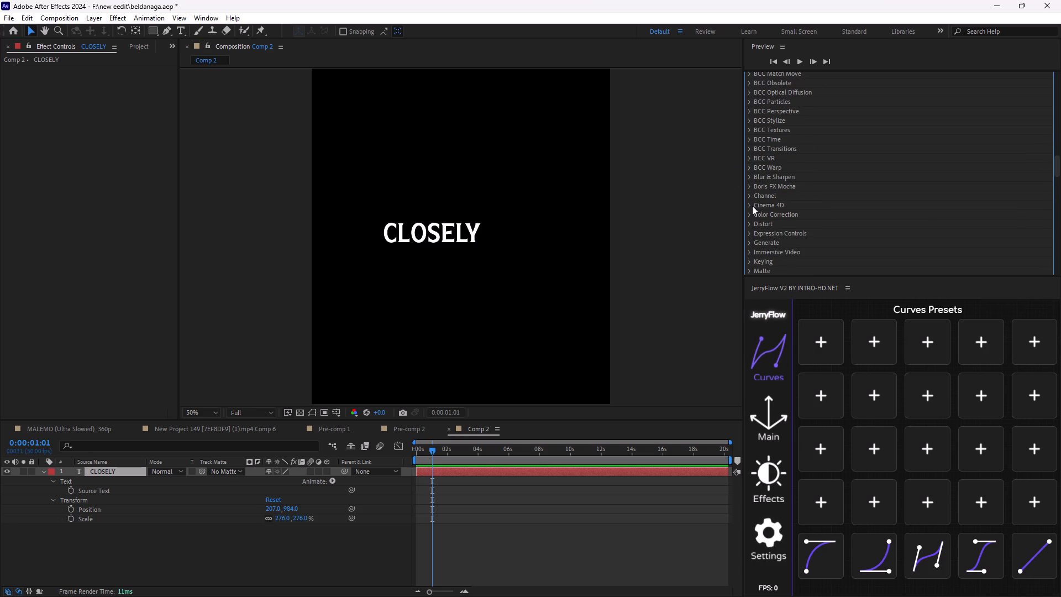
click(744, 206)
click(752, 206)
click(752, 206)
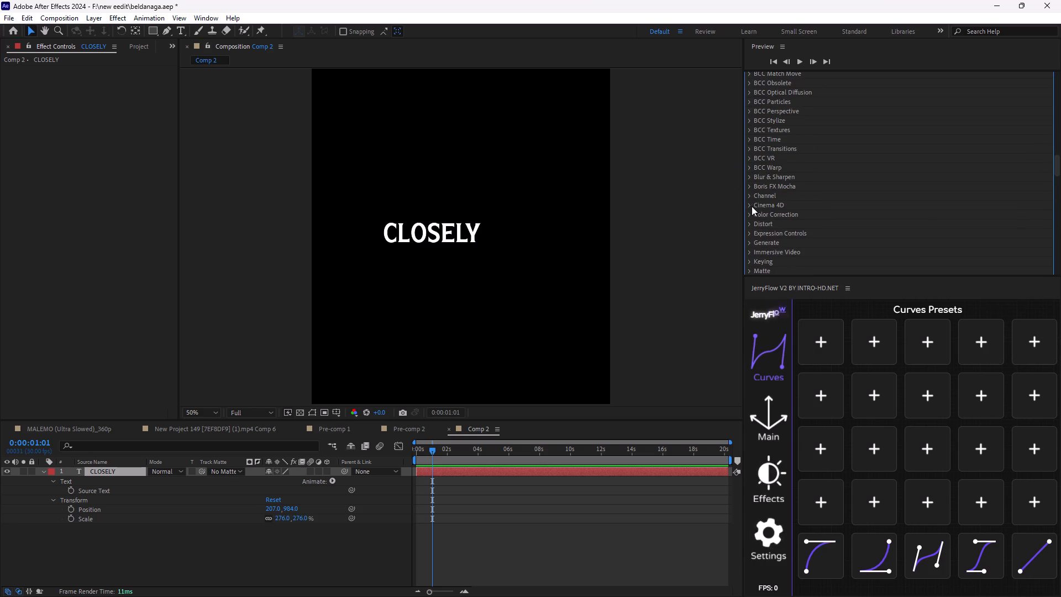
Look through the remaining effect categories down to Video Copilot and check the Text category's effects.
scroll(760, 228, down, 5)
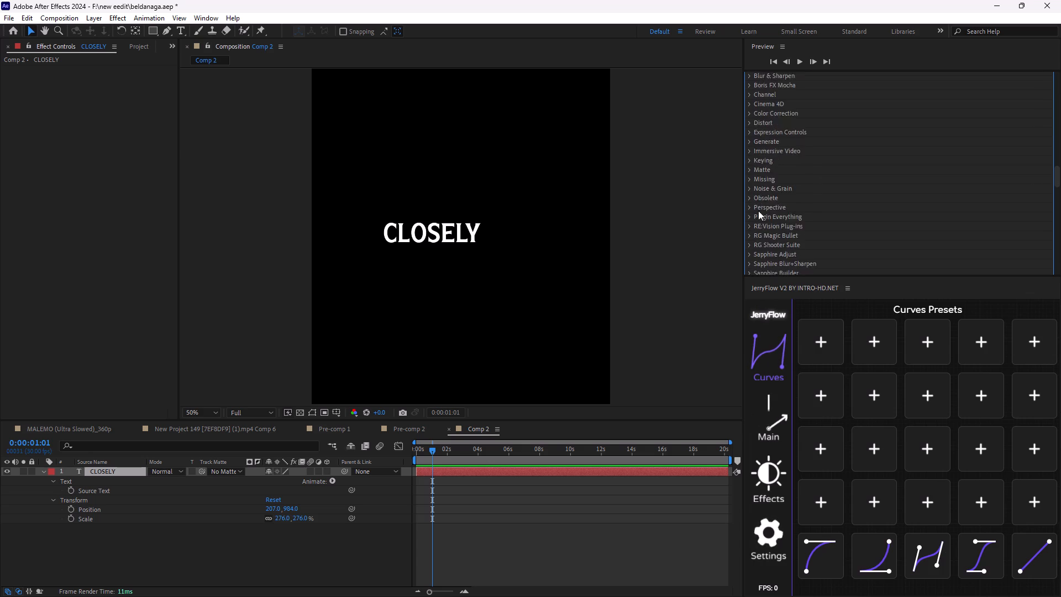
scroll(758, 211, down, 9)
scroll(765, 219, up, 1)
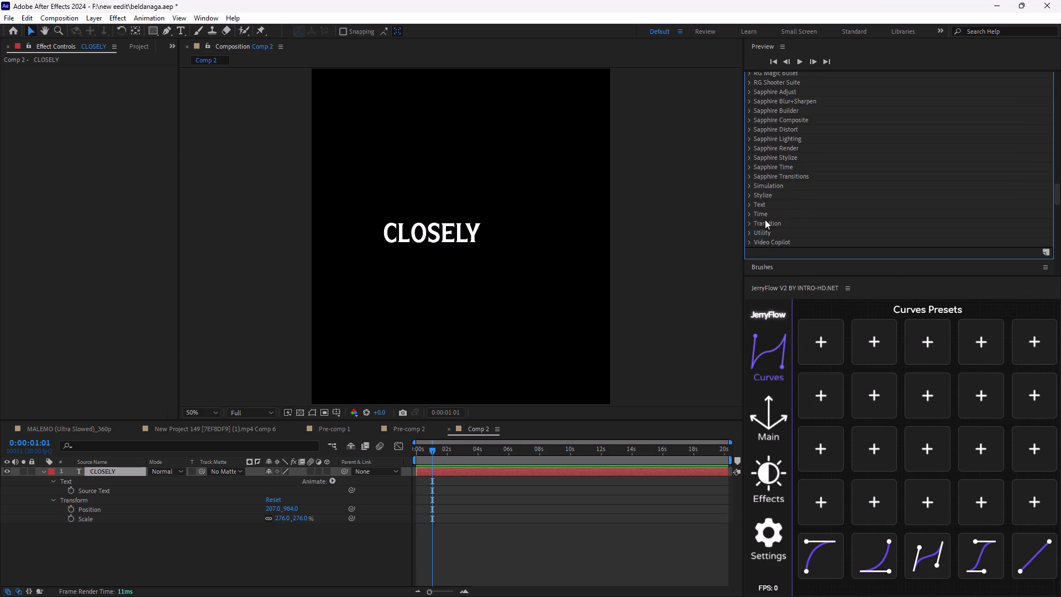
scroll(765, 219, up, 2)
scroll(765, 219, down, 1)
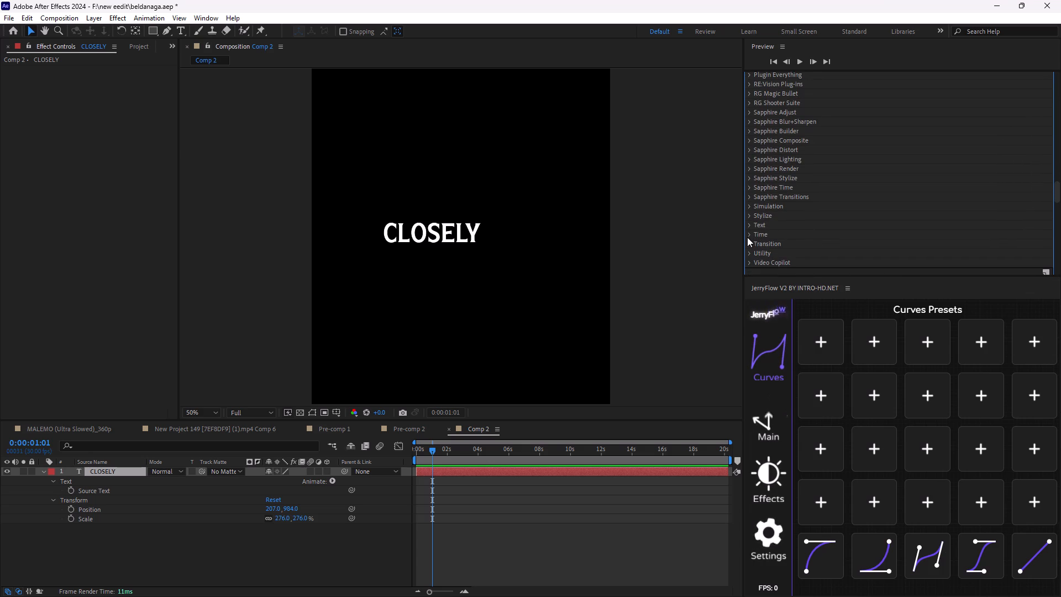
click(748, 224)
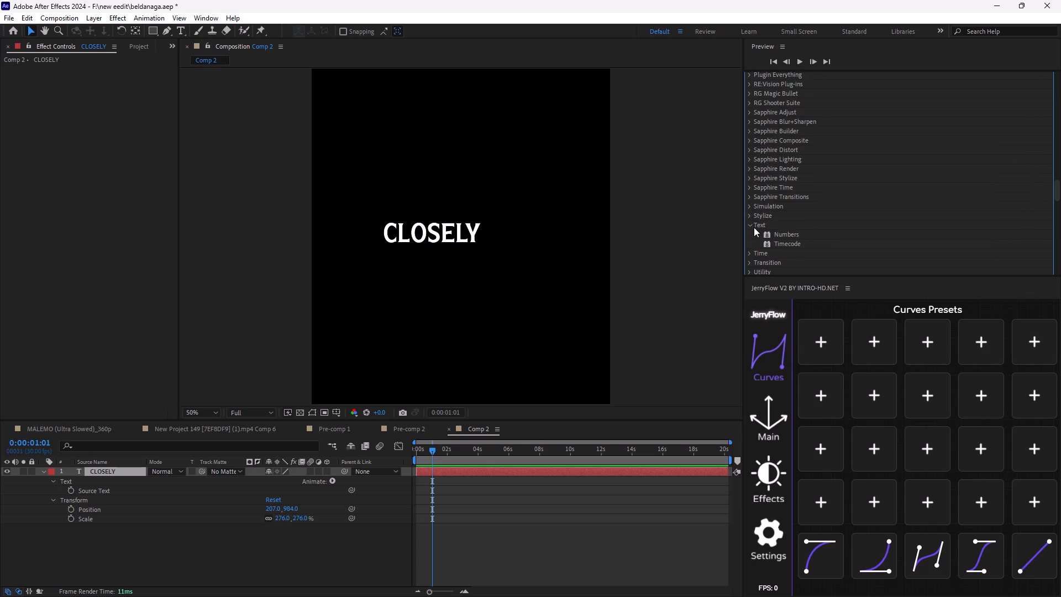
click(752, 226)
Look back up through the effect categories, checking the contents of BCC Textures and BCC Image Restoration.
scroll(753, 226, up, 6)
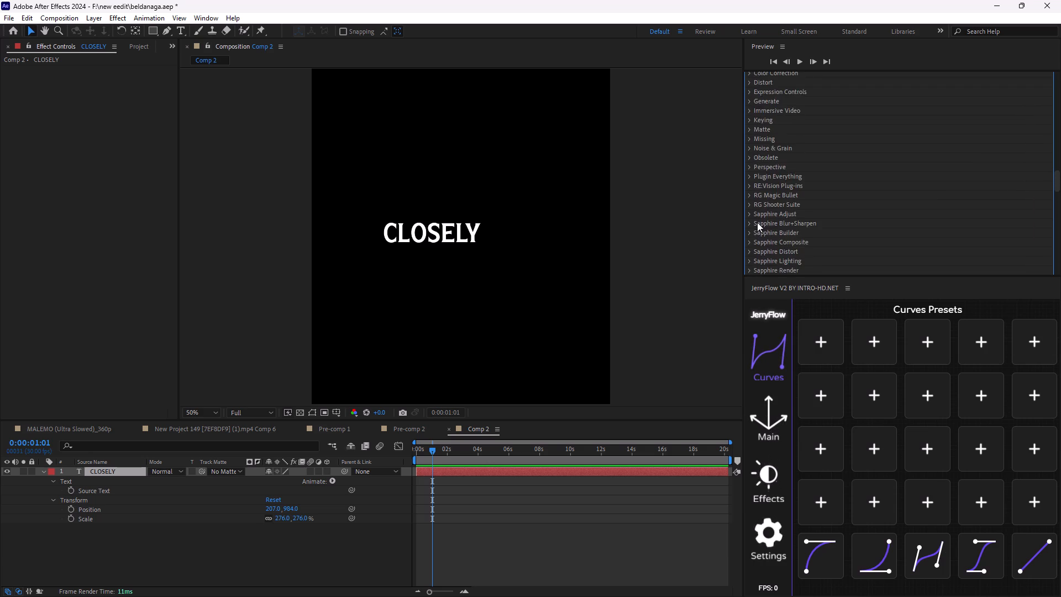
scroll(757, 222, up, 1)
scroll(763, 147, up, 2)
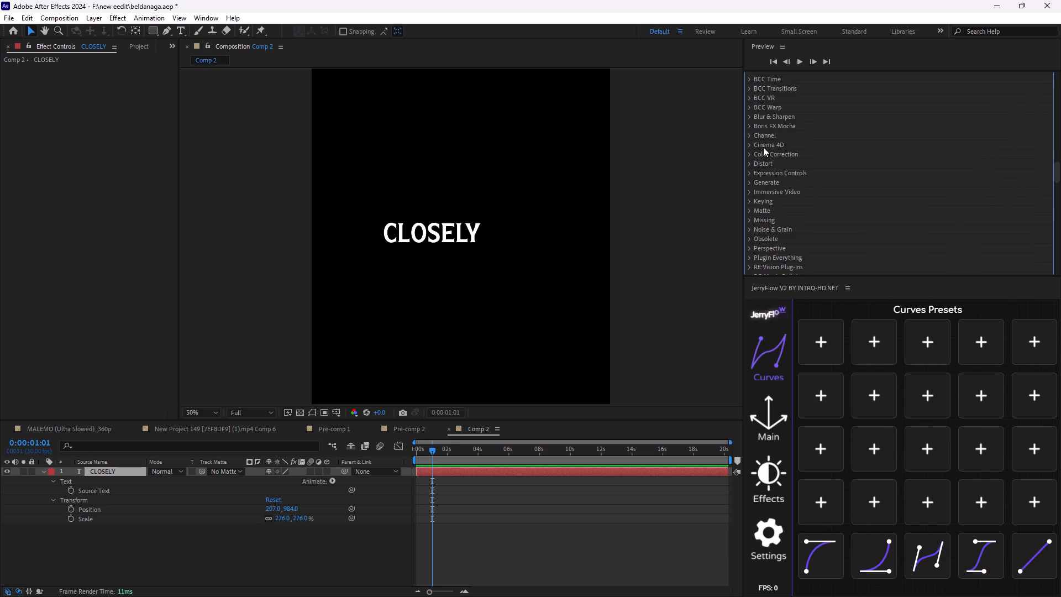
scroll(763, 147, up, 3)
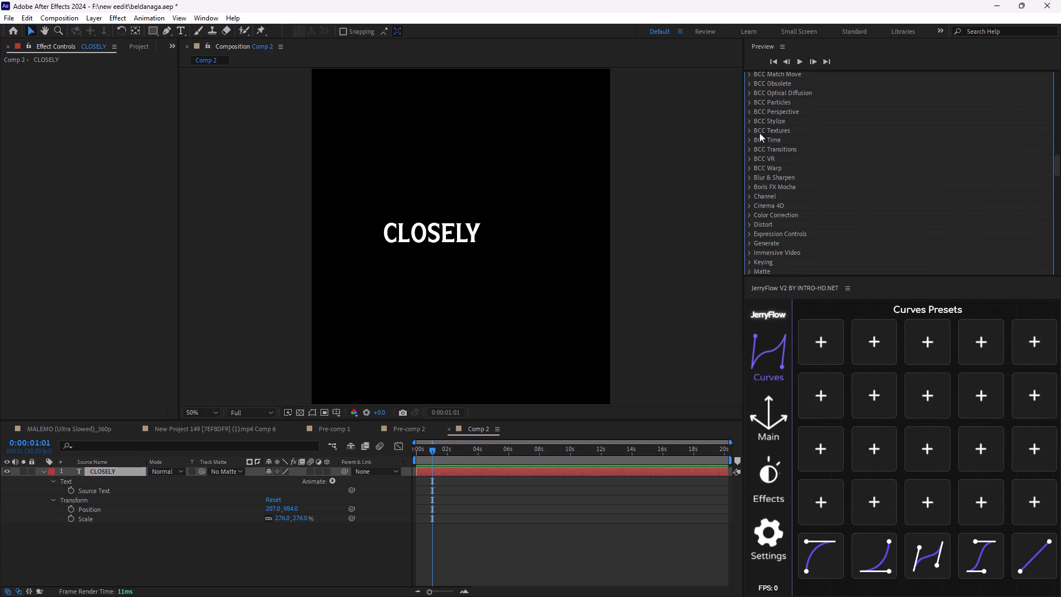
click(750, 130)
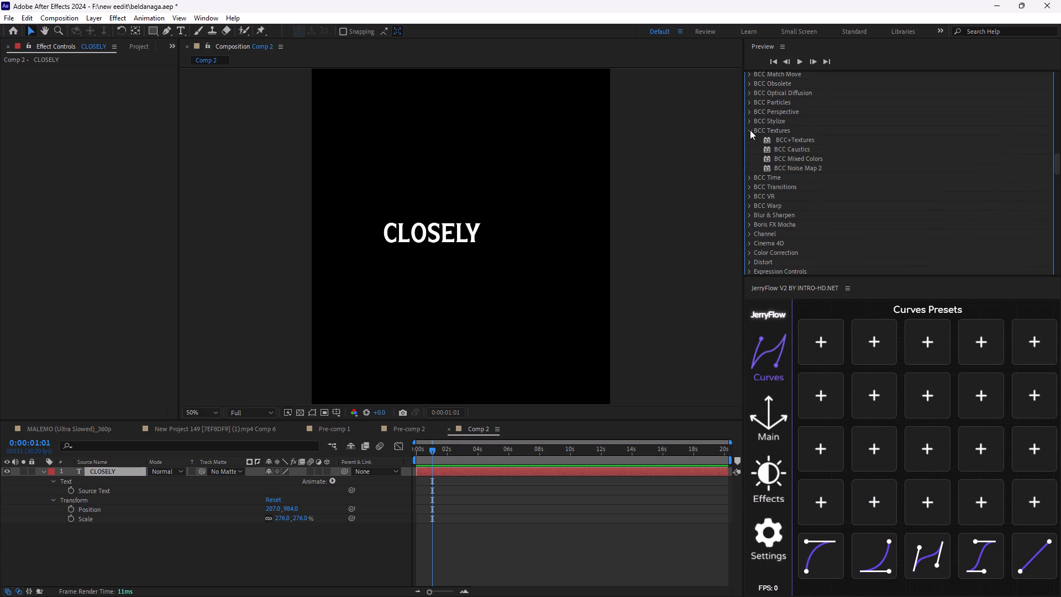
click(750, 130)
scroll(753, 135, up, 3)
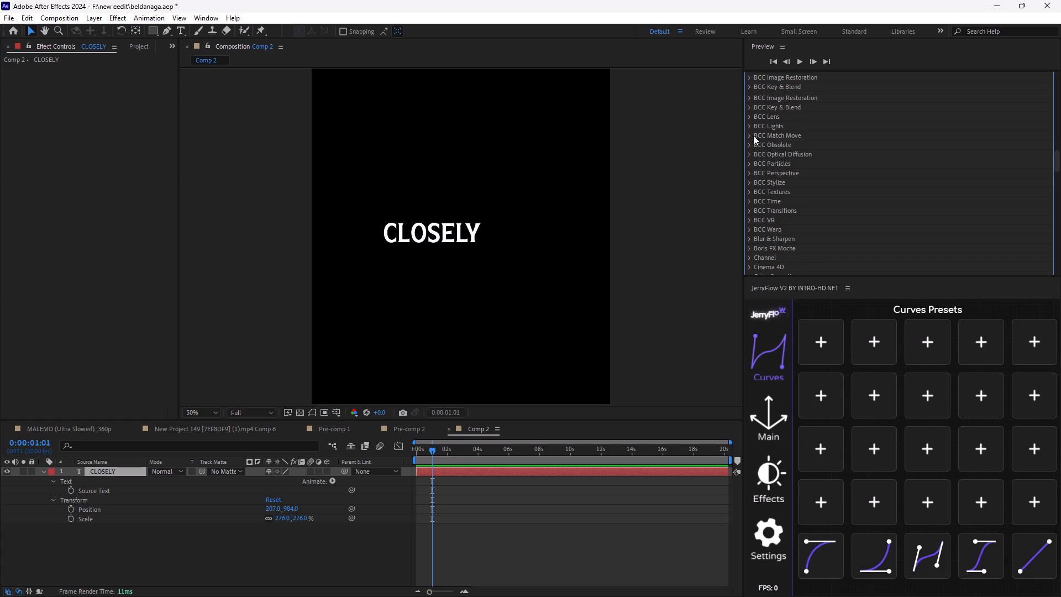
scroll(753, 135, up, 2)
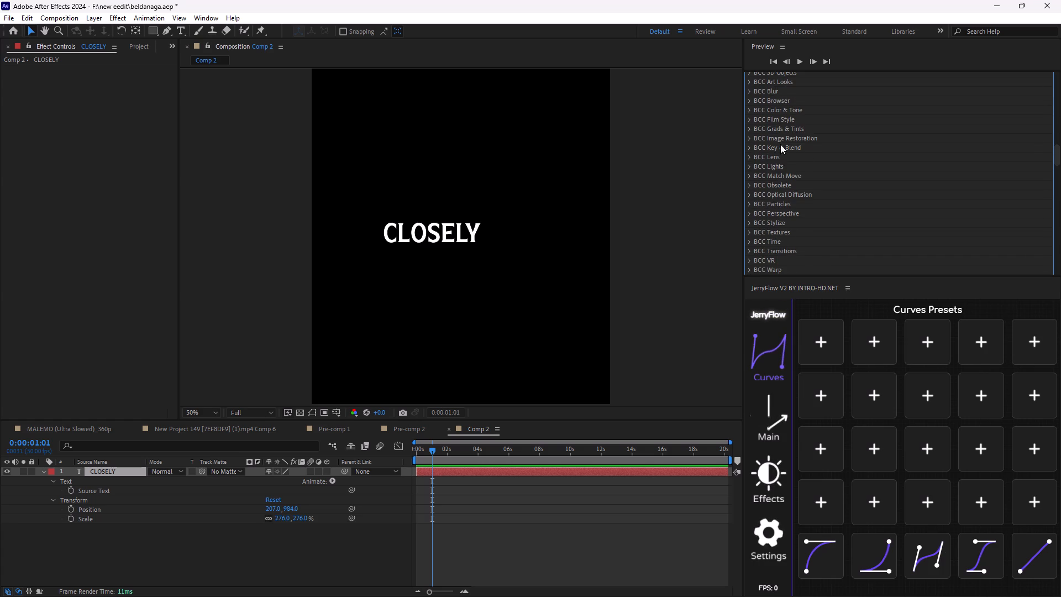
click(750, 136)
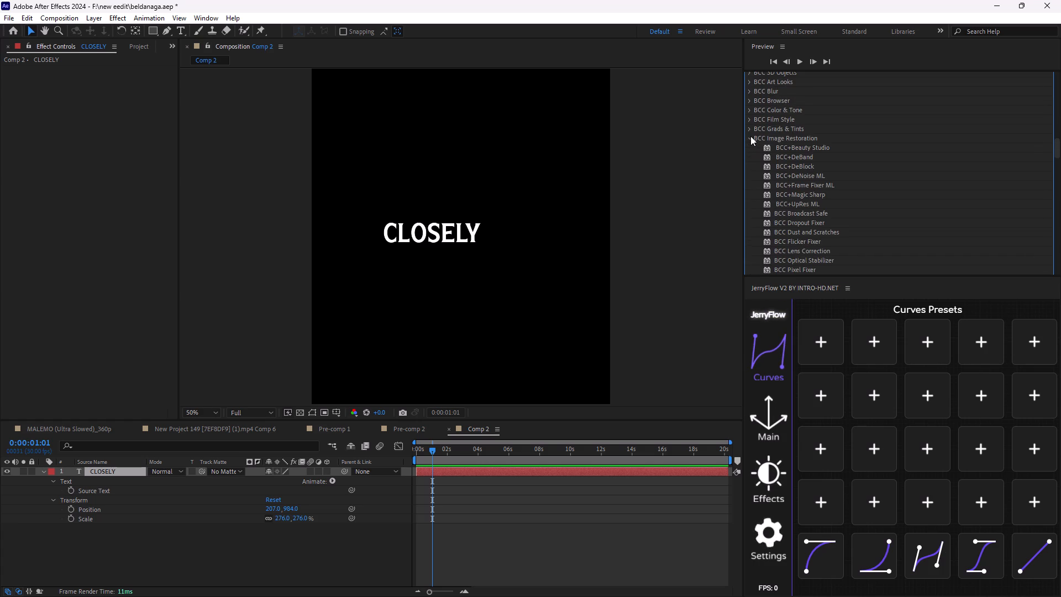
click(750, 136)
Apply the BCC Extruded Text effect from the BCC 3D Objects category to the CLOSELY layer.
scroll(750, 136, up, 1)
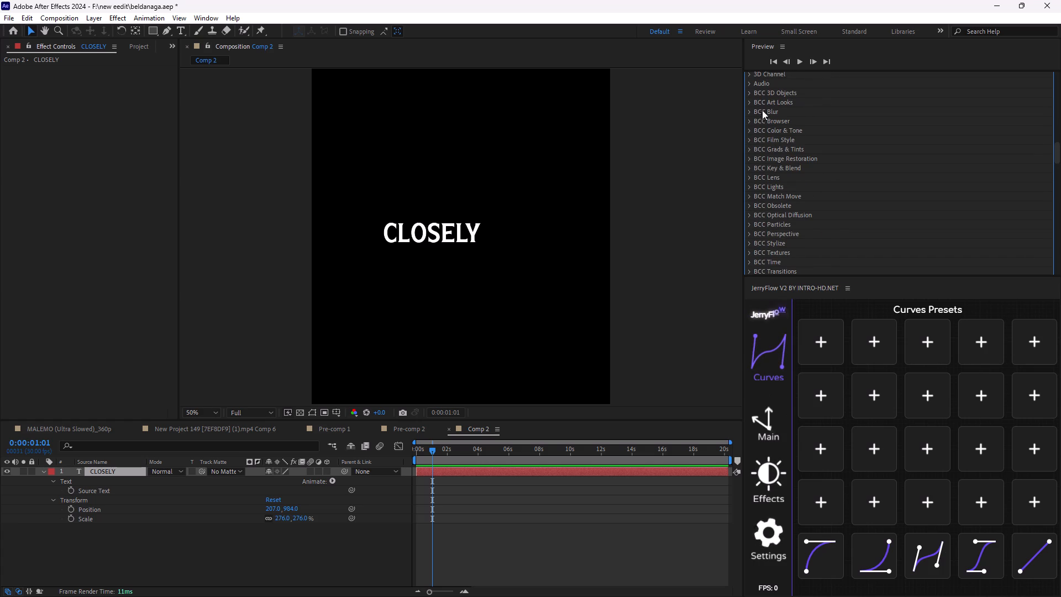
click(751, 94)
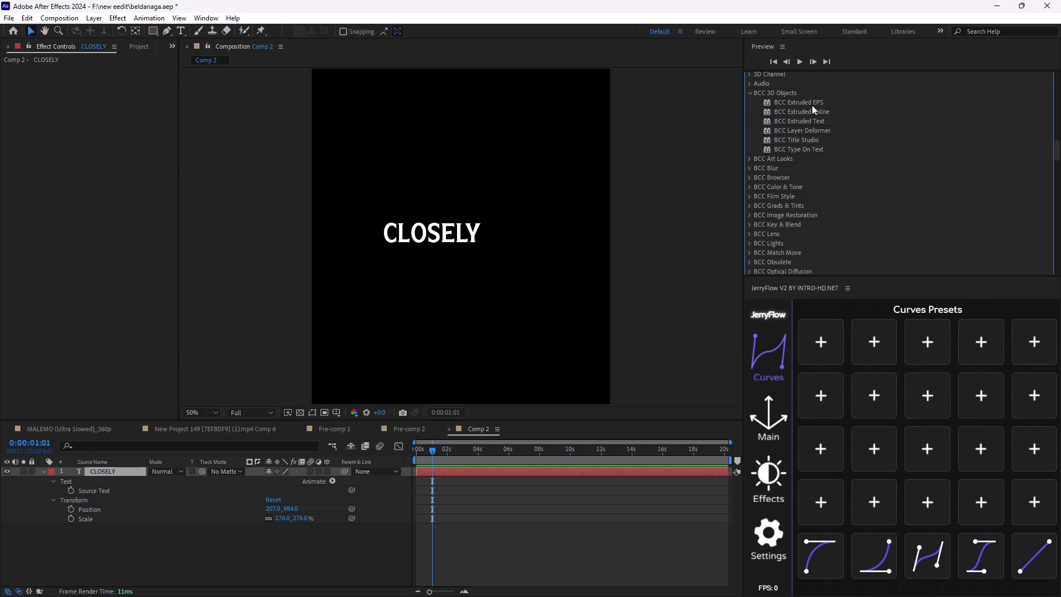
drag(815, 121, 663, 418)
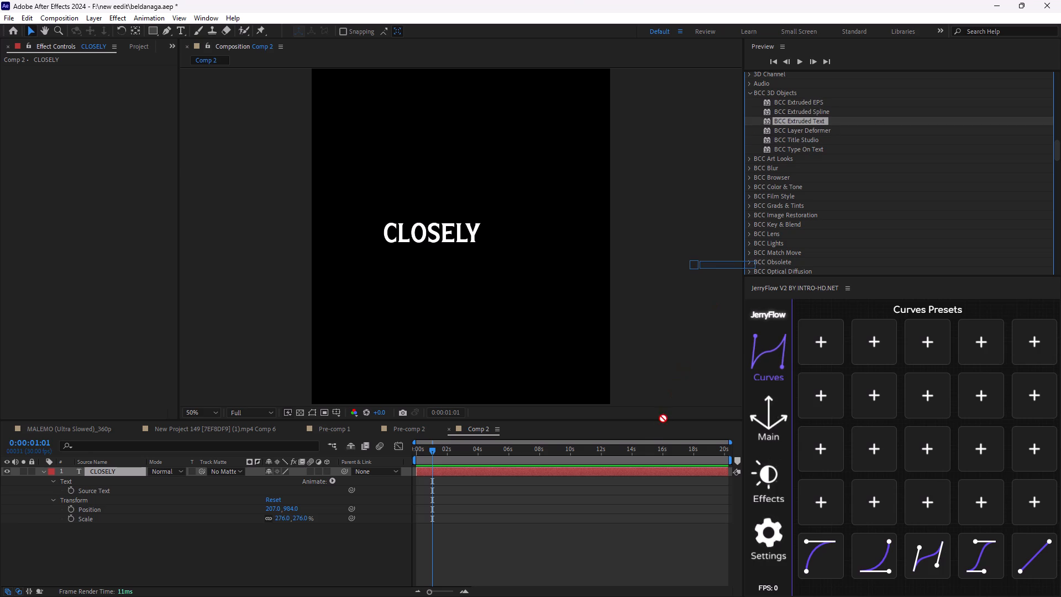
drag(663, 418, 625, 469)
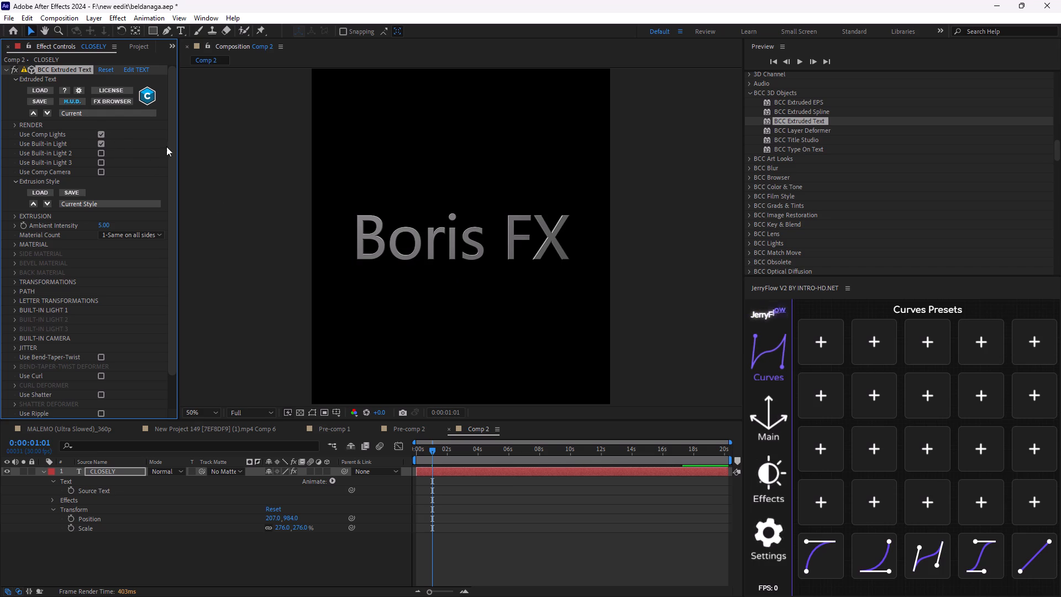
Open the Extruded Text effect's text editor and replace the default wording with the copied text, keeping only "closely".
click(141, 65)
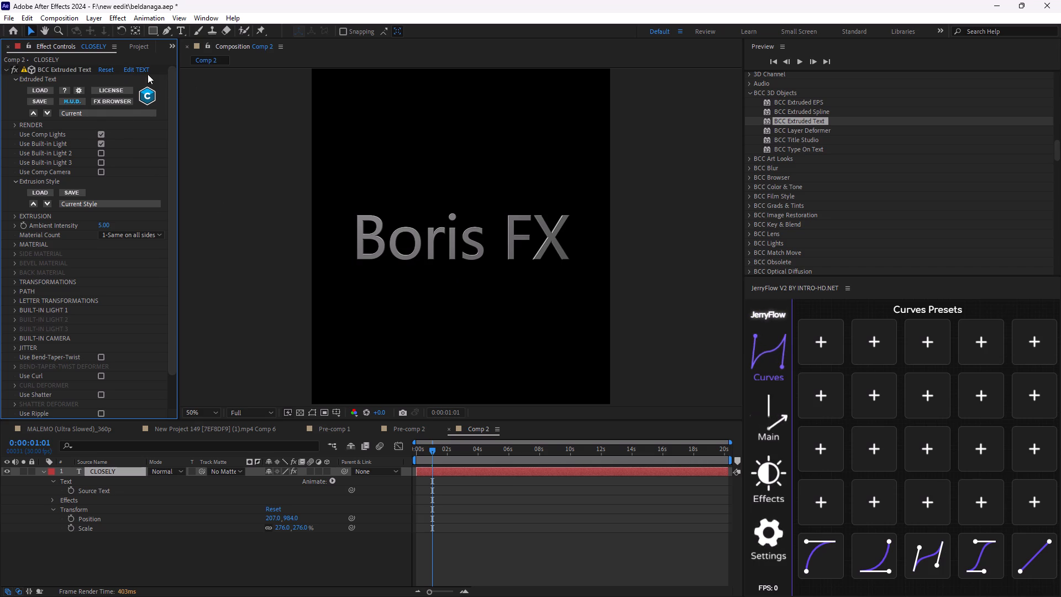
click(149, 72)
drag(647, 249, 406, 235)
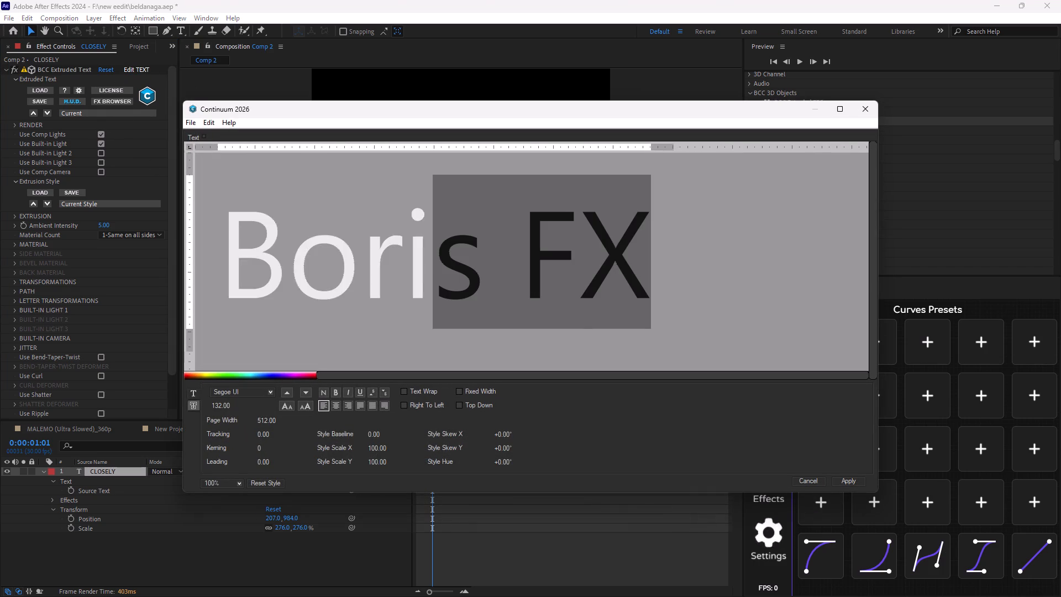
drag(406, 235, 171, 222)
key(ctrl+v)
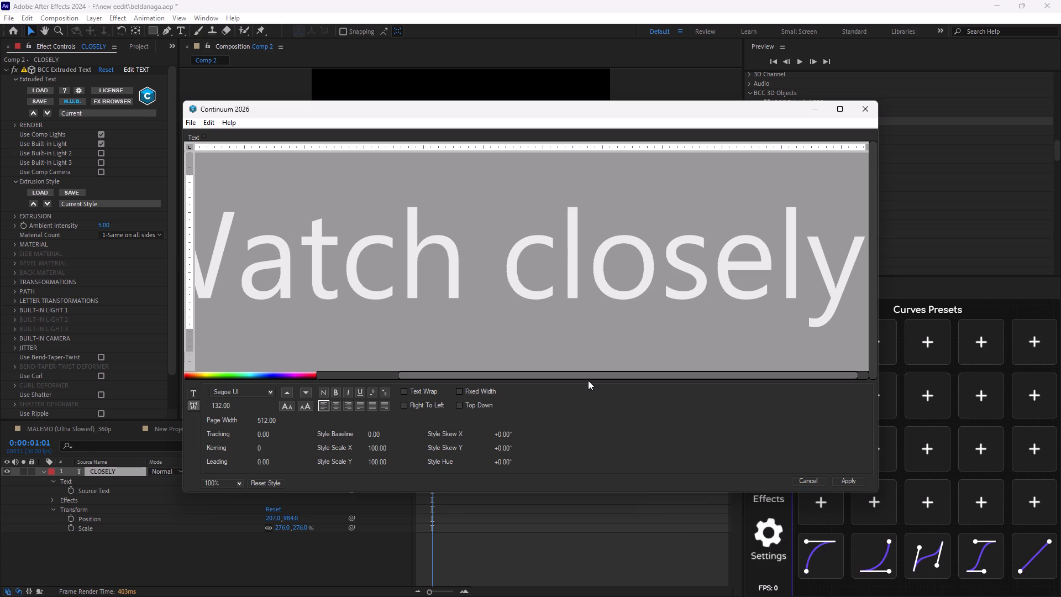
click(813, 109)
drag(490, 285, 82, 282)
key(BackSpace)
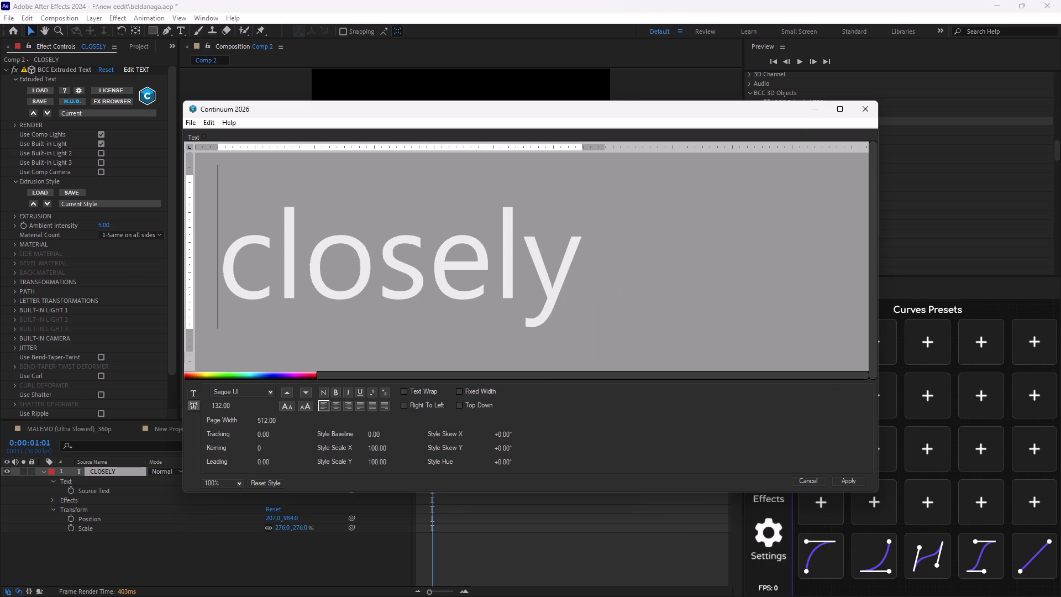
Replace the first letter and the last three letters with capitals so the text reads "ClosELY".
drag(638, 261, 204, 248)
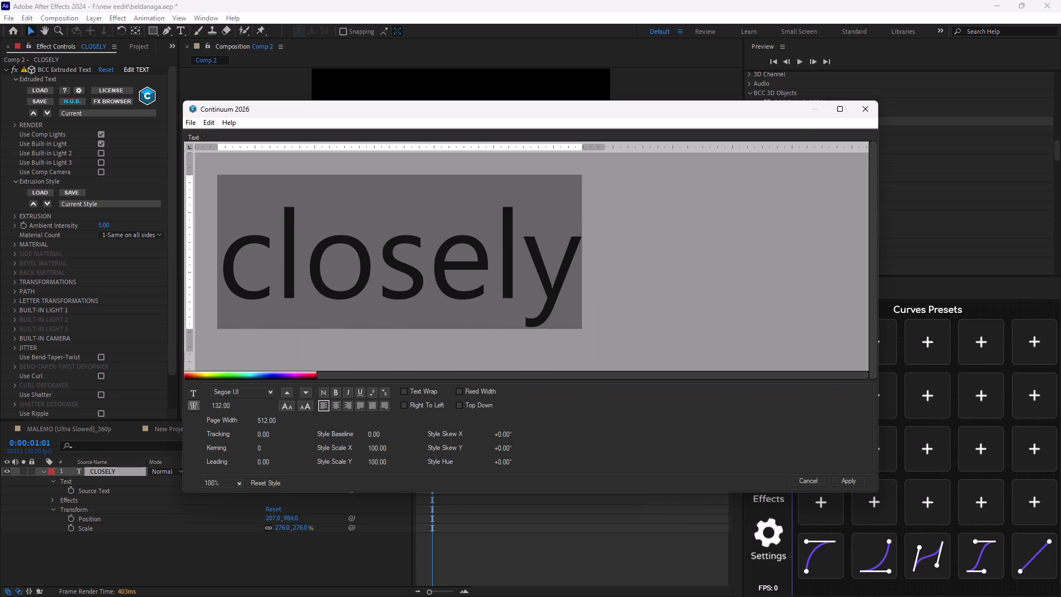
click(279, 272)
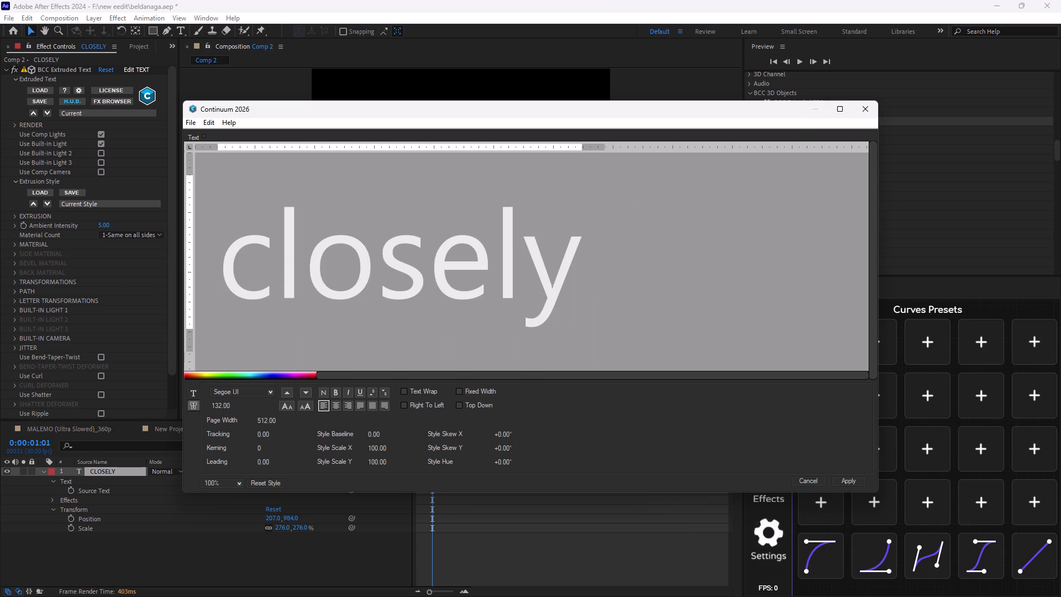
key(shift+BackSpace)
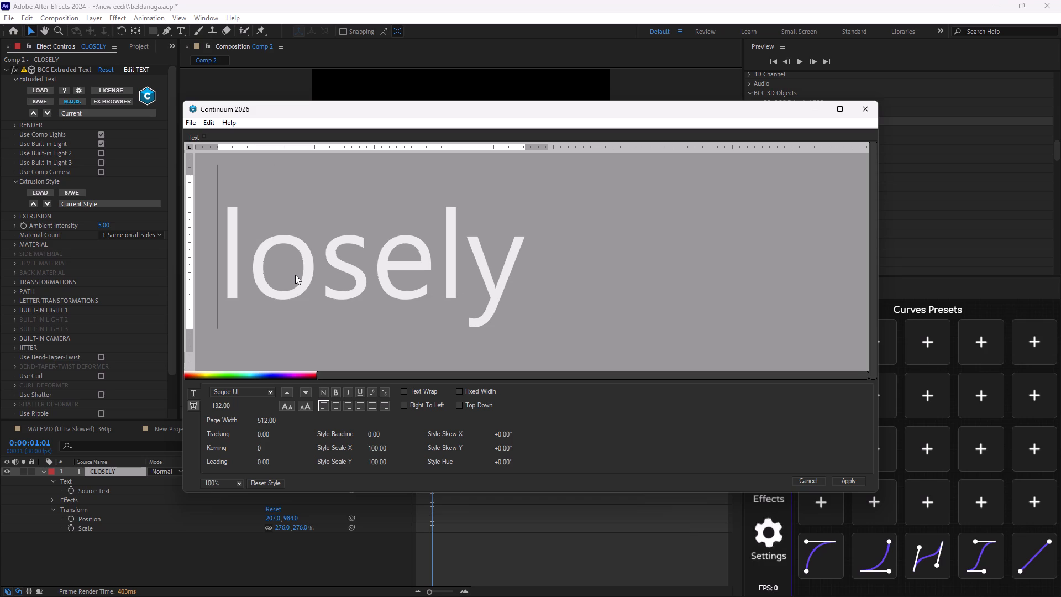
key(c)
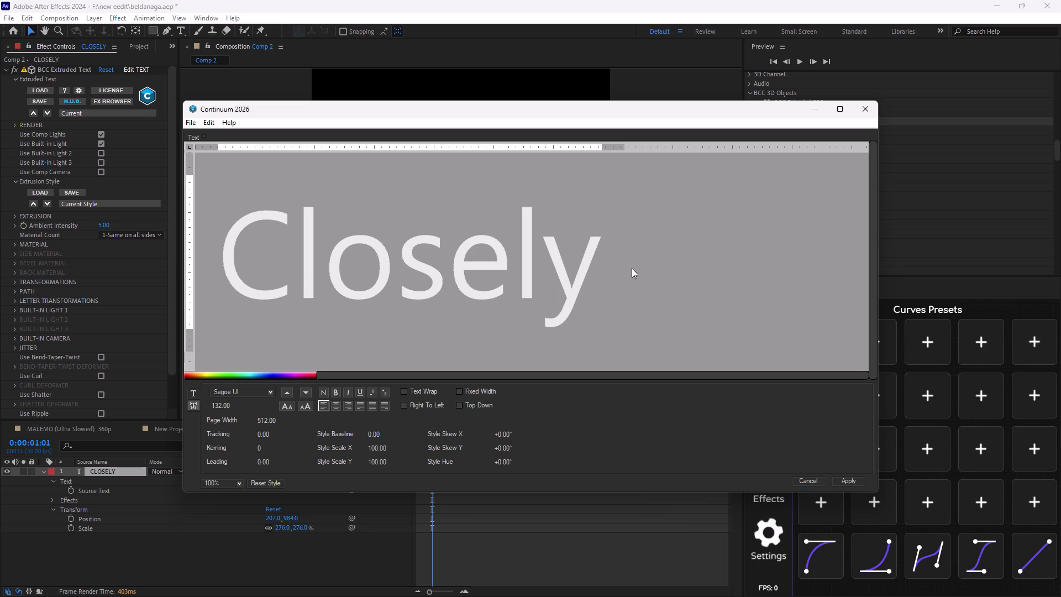
click(620, 268)
key(BackSpace)
key(y)
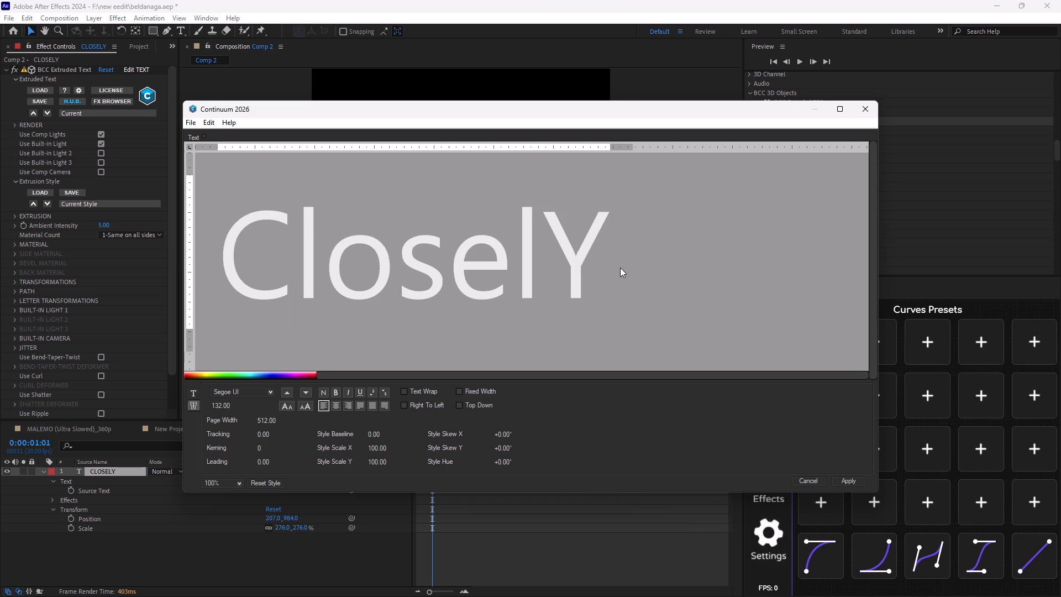
click(551, 249)
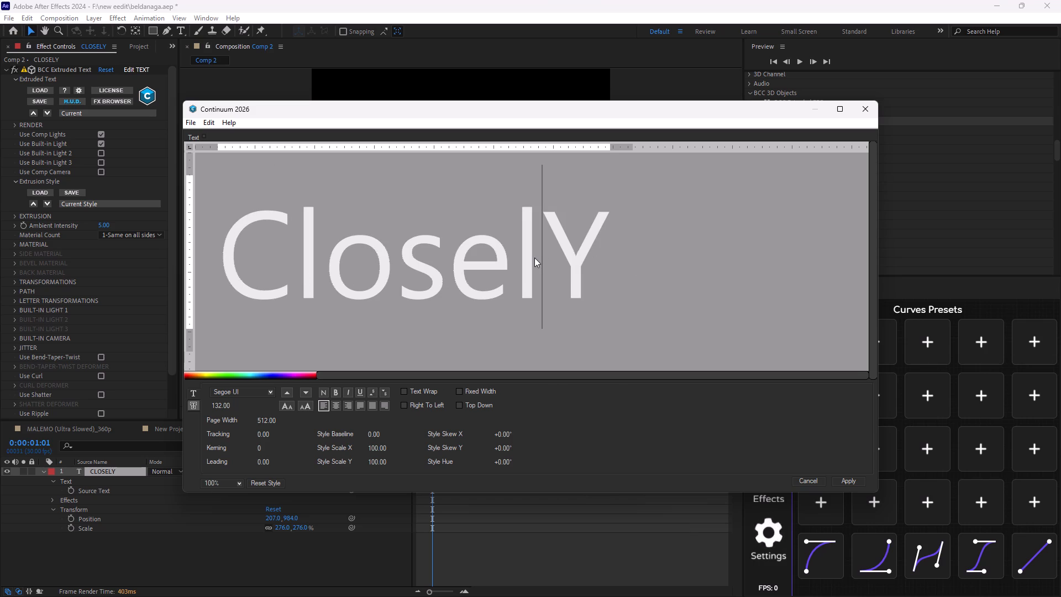
key(BackSpace)
key(BackSpace)
key(e)
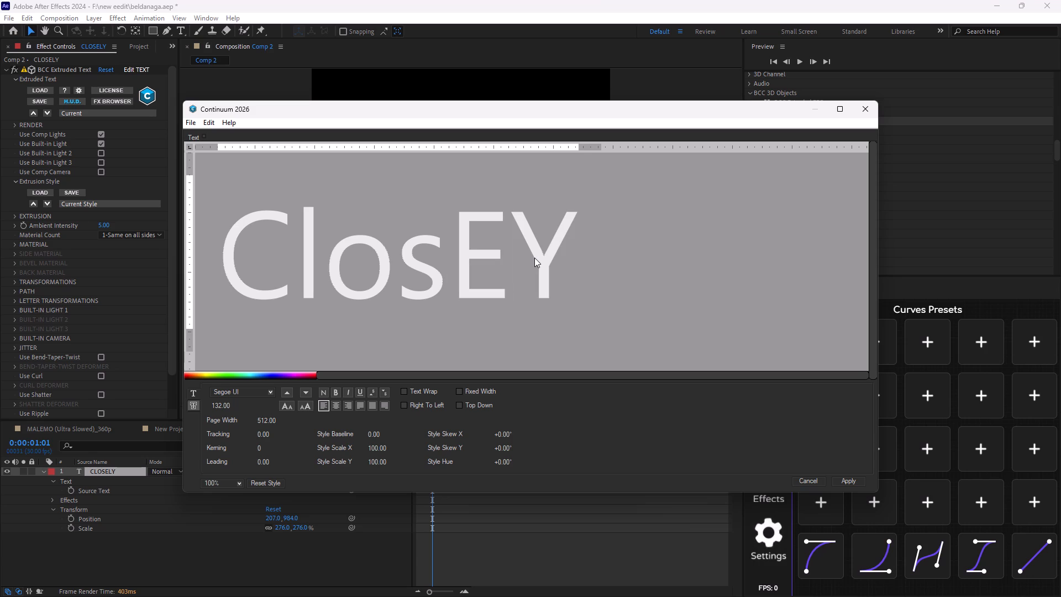
key(l)
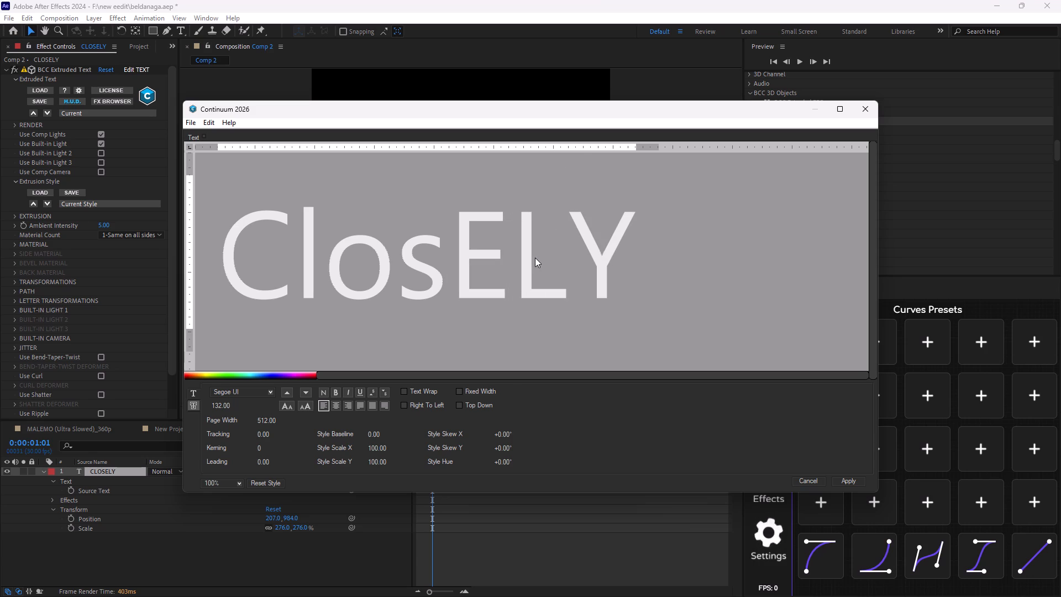
Replace the remaining lowercase letters with capitals so the text reads "CLOSELY".
click(439, 259)
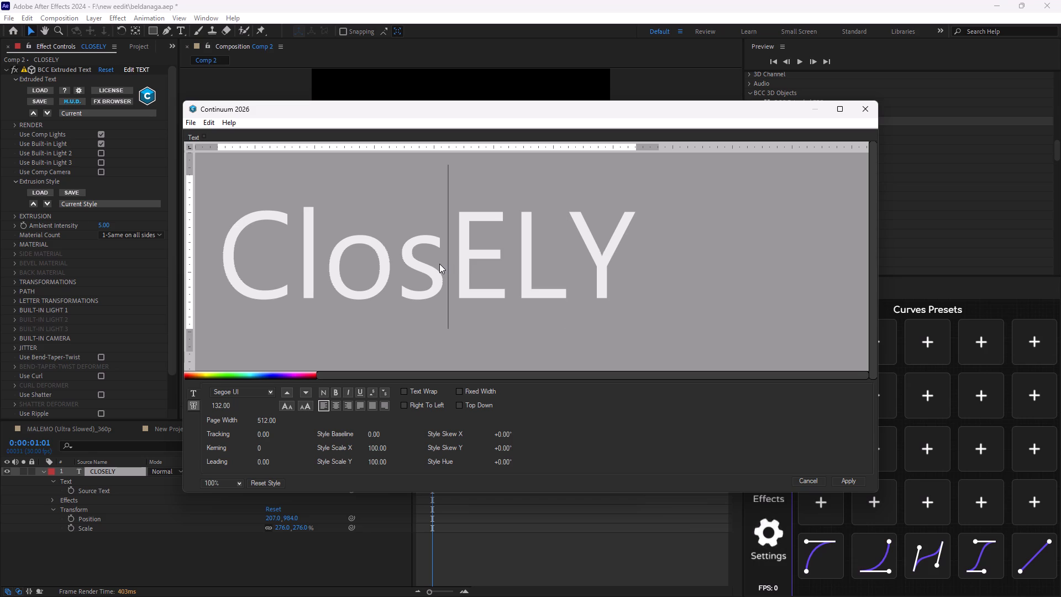
key(BackSpace)
key(BackSpace)
text(OS)
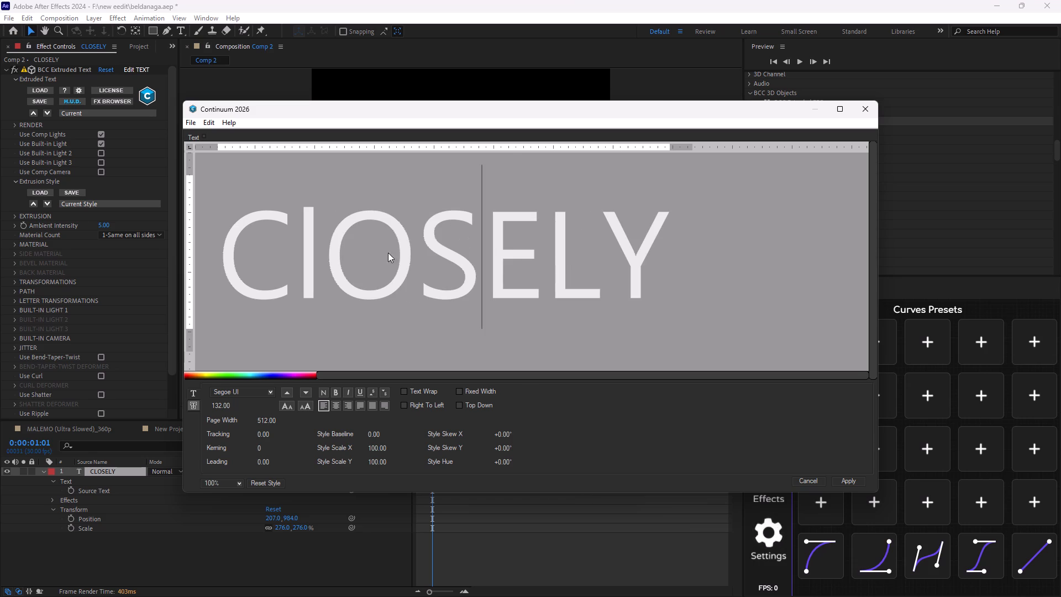
click(331, 237)
key(BackSpace)
key(BackSpace)
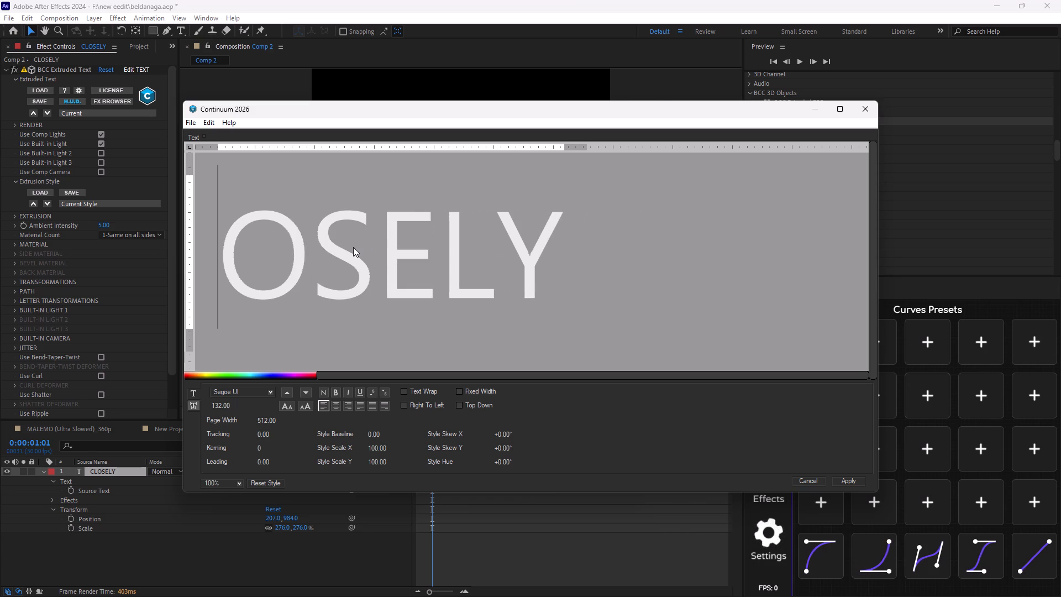
text(CL)
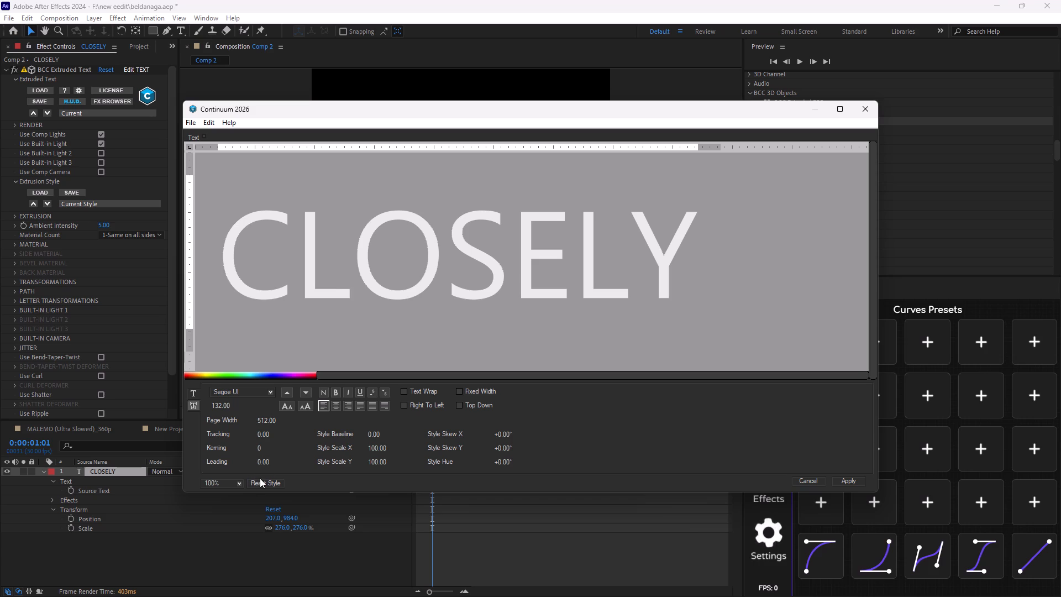
click(822, 111)
click(821, 113)
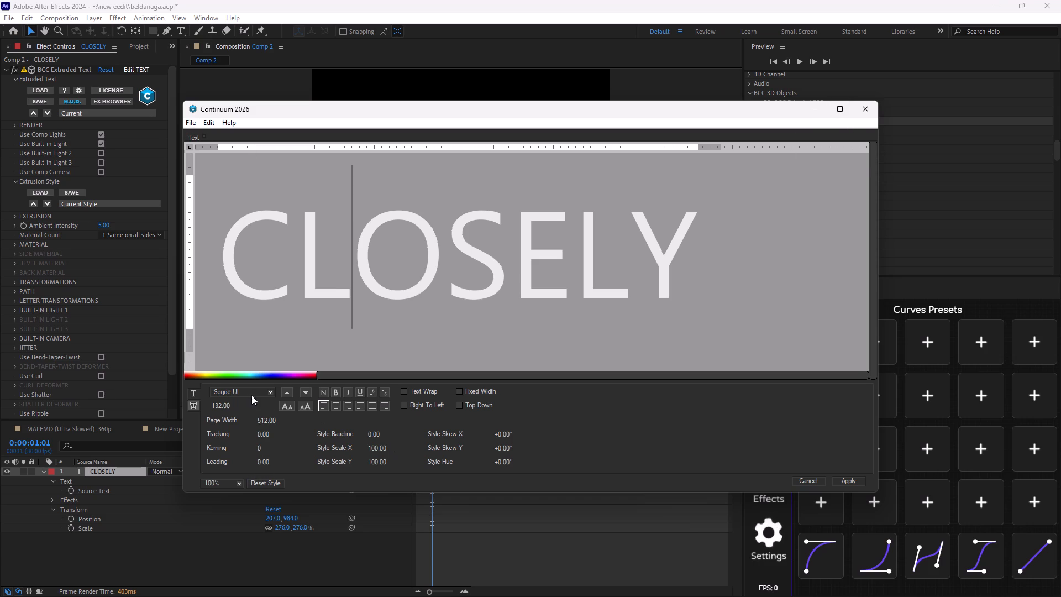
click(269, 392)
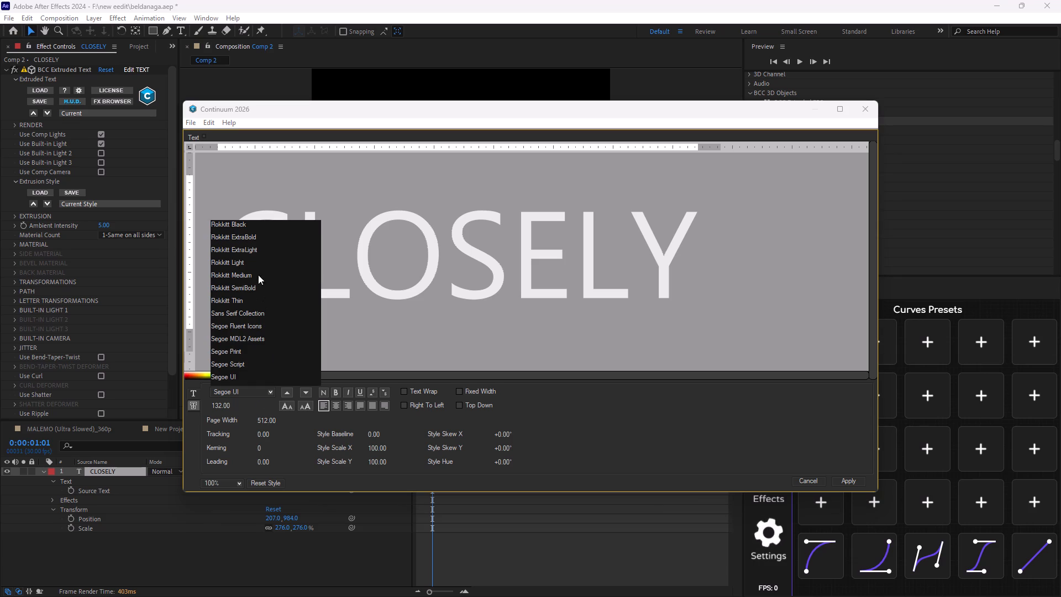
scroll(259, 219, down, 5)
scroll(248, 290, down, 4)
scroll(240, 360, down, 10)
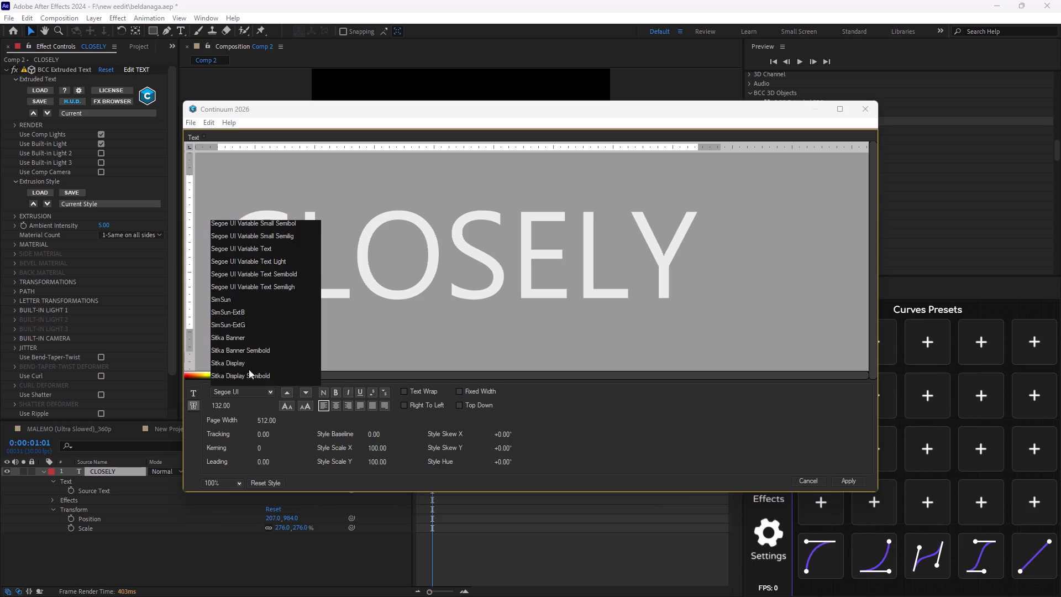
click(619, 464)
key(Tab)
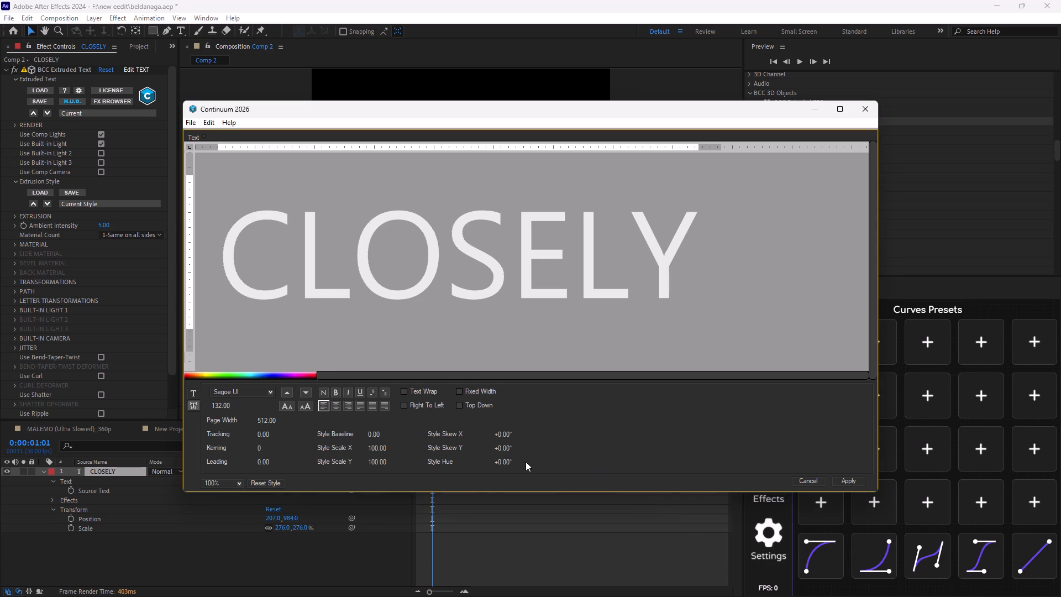
Apply the edited CLOSELY text to the Extruded Text effect.
click(858, 476)
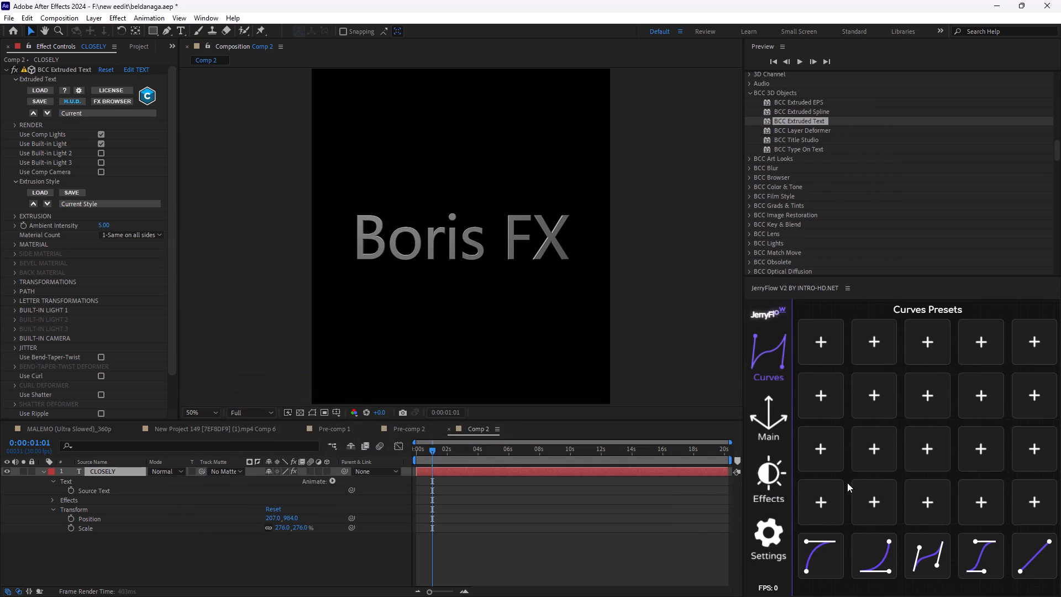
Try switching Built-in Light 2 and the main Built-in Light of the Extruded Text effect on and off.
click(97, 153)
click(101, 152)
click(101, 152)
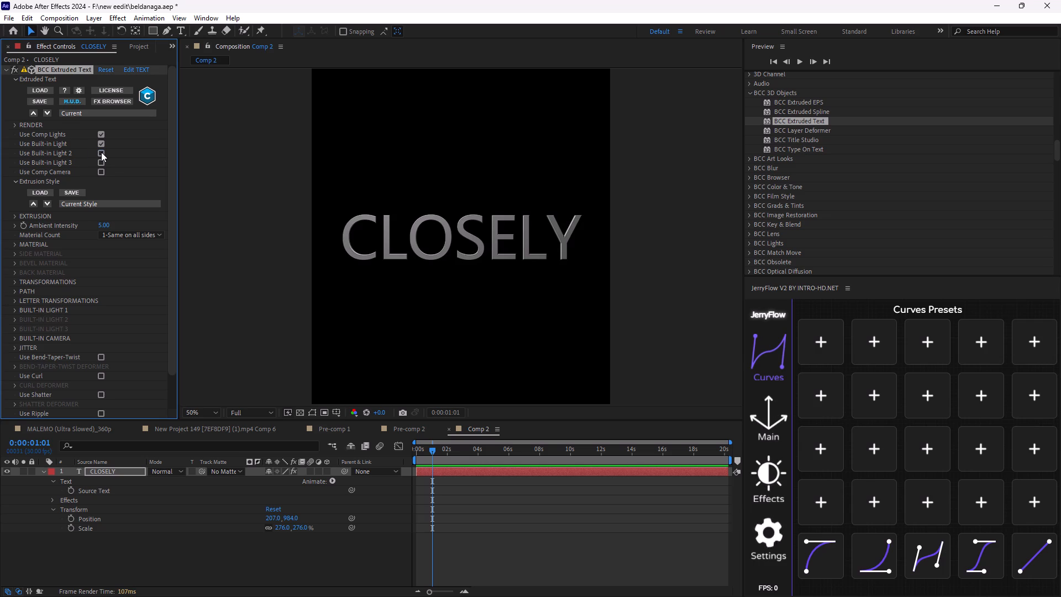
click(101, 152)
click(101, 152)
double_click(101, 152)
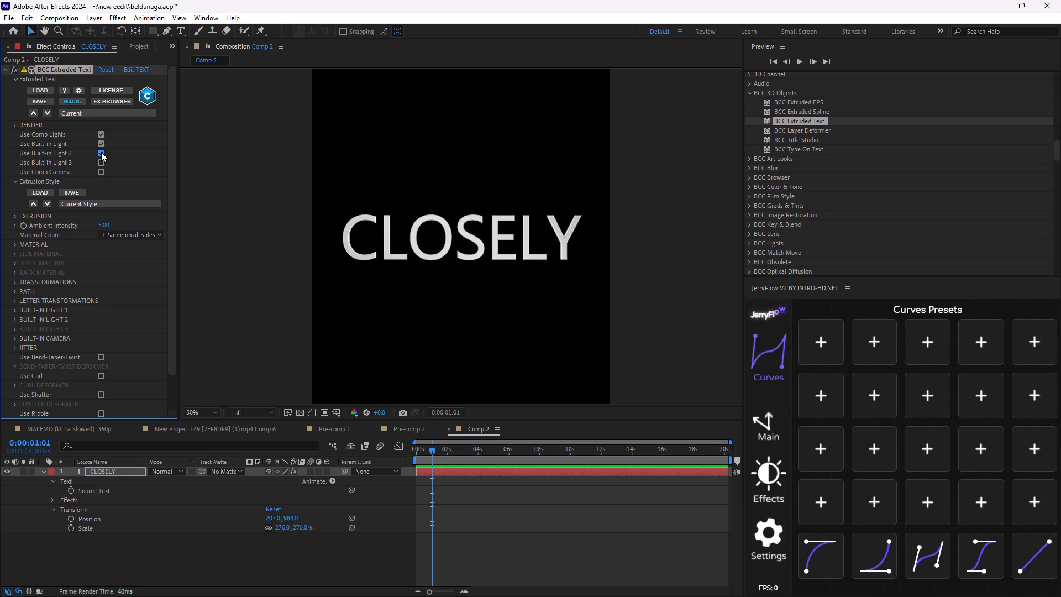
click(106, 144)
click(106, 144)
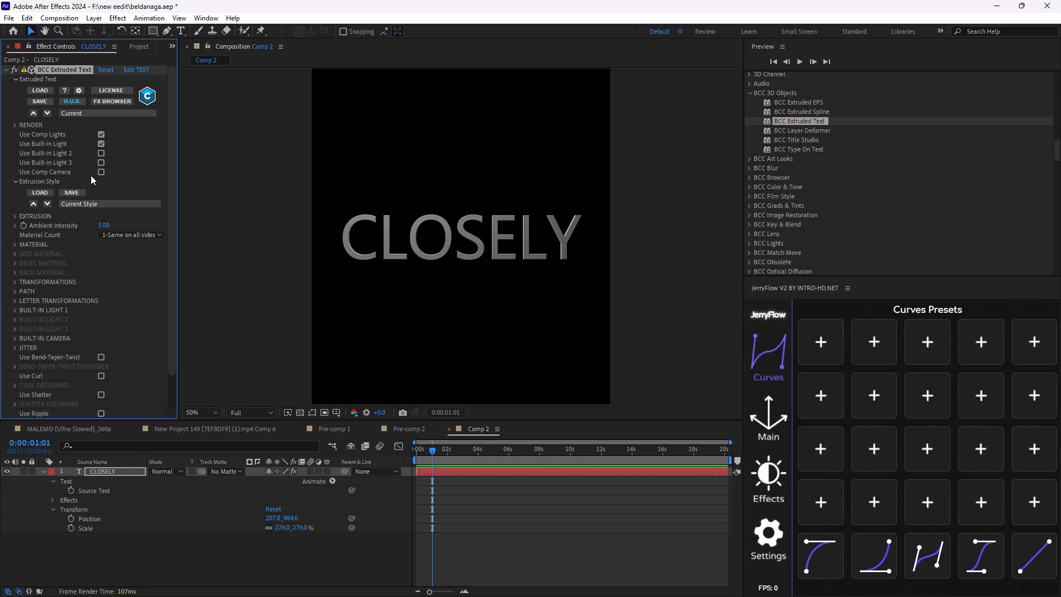
Set the extrusion style's Ambient Intensity to 30.
drag(101, 227, 149, 231)
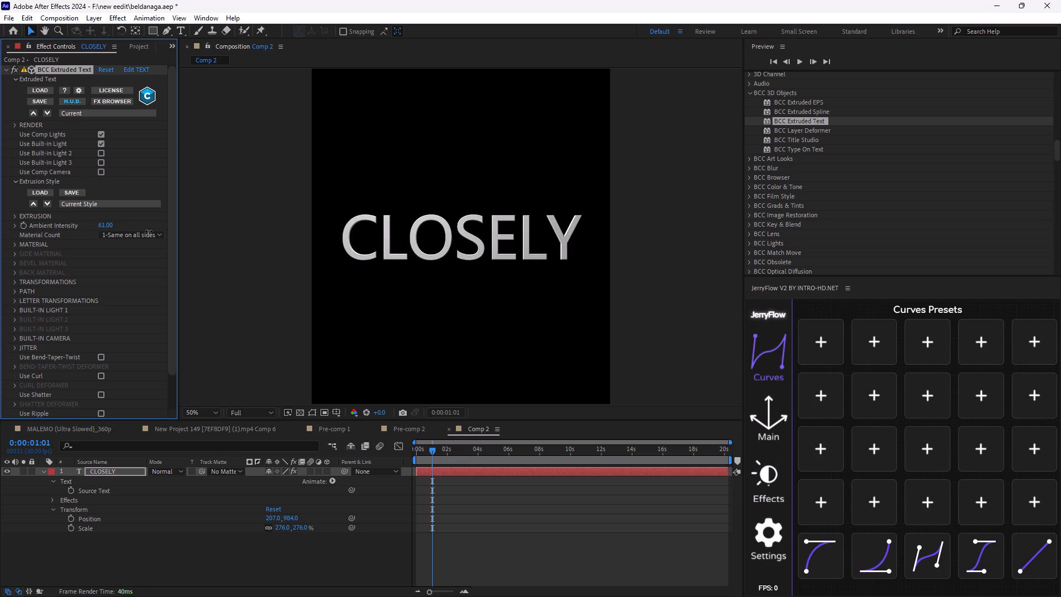
drag(149, 231, 190, 259)
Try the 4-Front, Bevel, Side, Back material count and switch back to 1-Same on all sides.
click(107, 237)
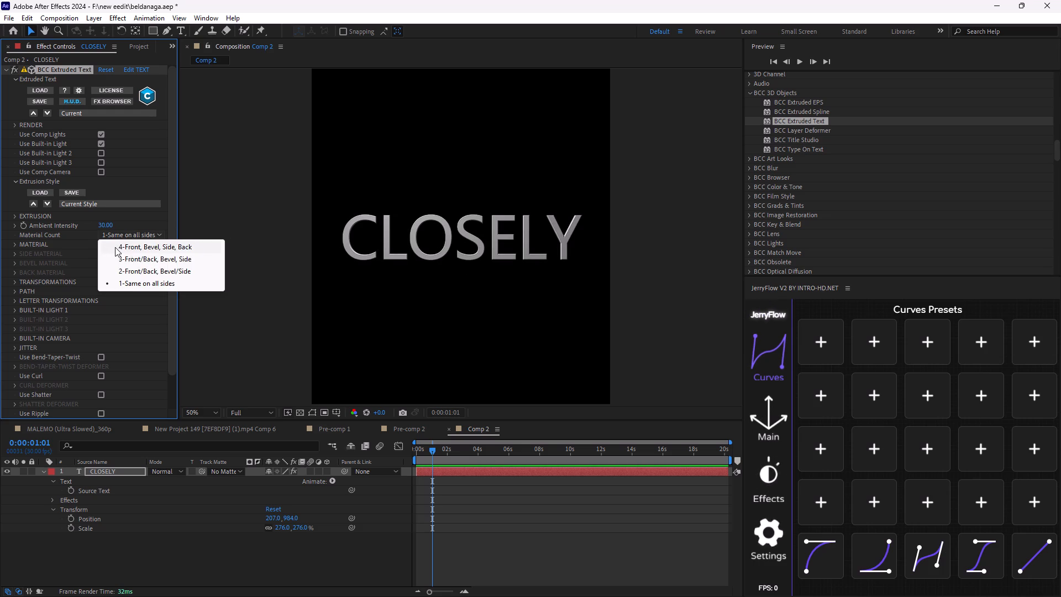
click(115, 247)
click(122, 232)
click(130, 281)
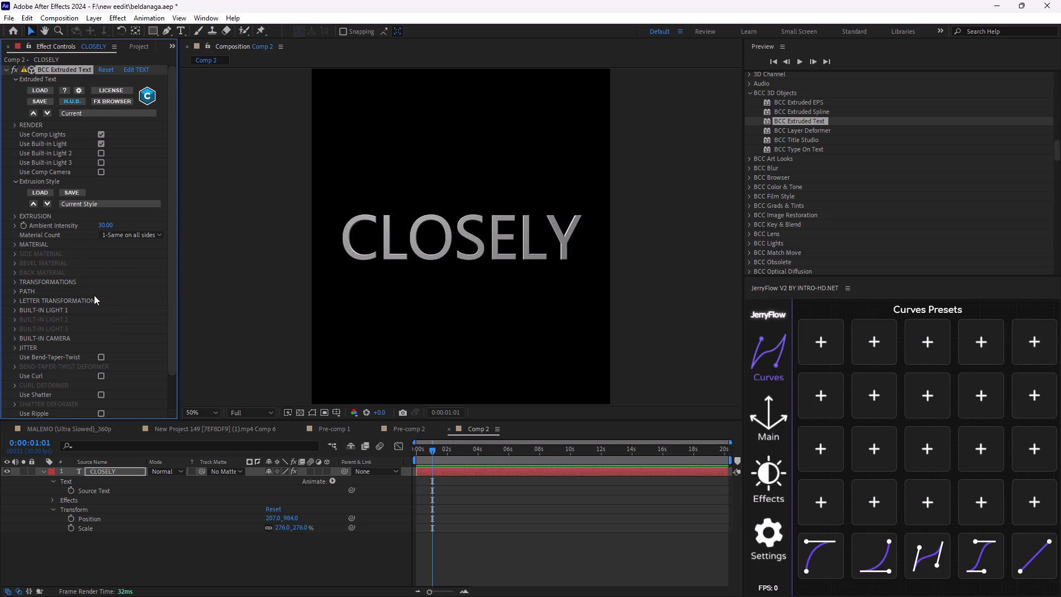
Expand the effect's Transformations and set Orientation X to -42° to tilt the extruded text.
click(13, 279)
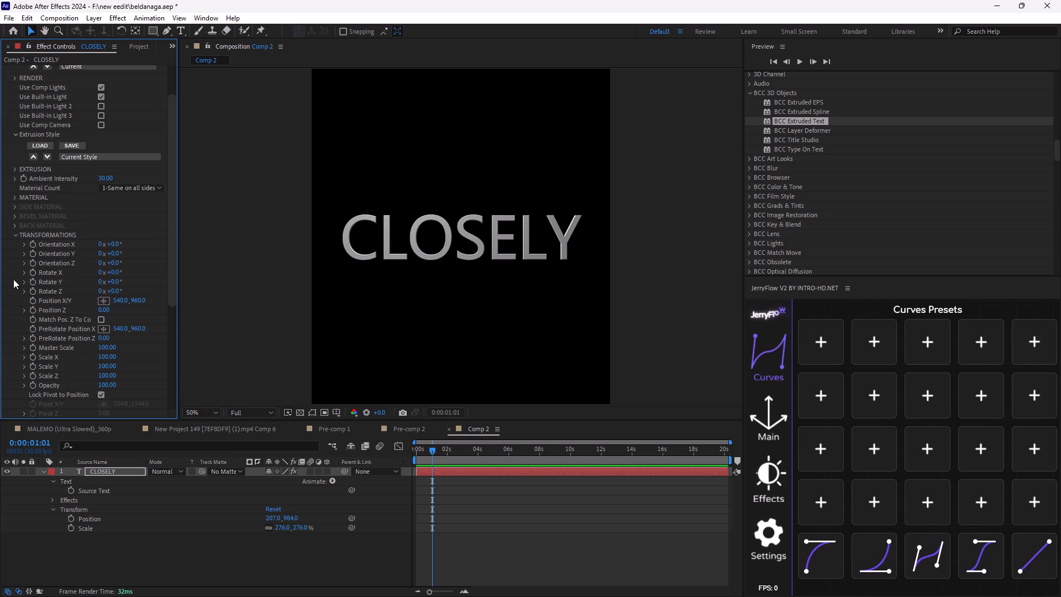
drag(117, 245, 134, 244)
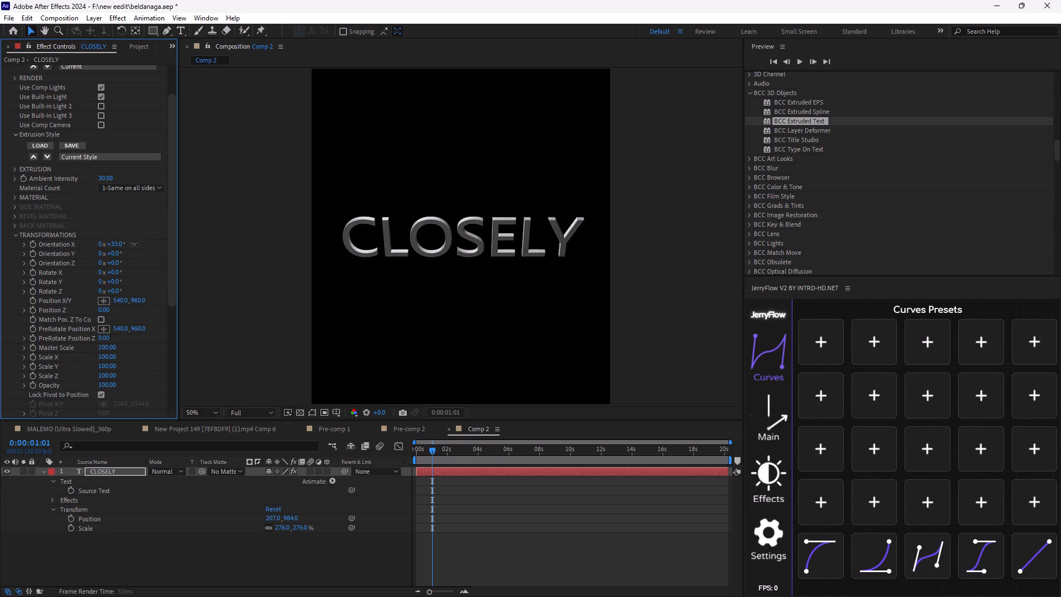
drag(134, 244, 102, 253)
click(115, 254)
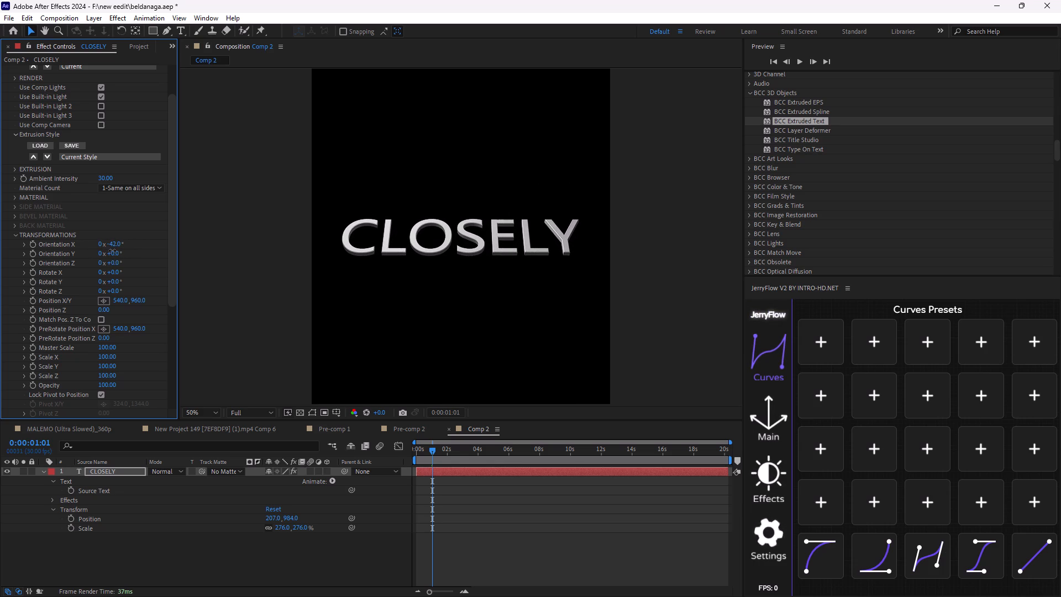
click(112, 259)
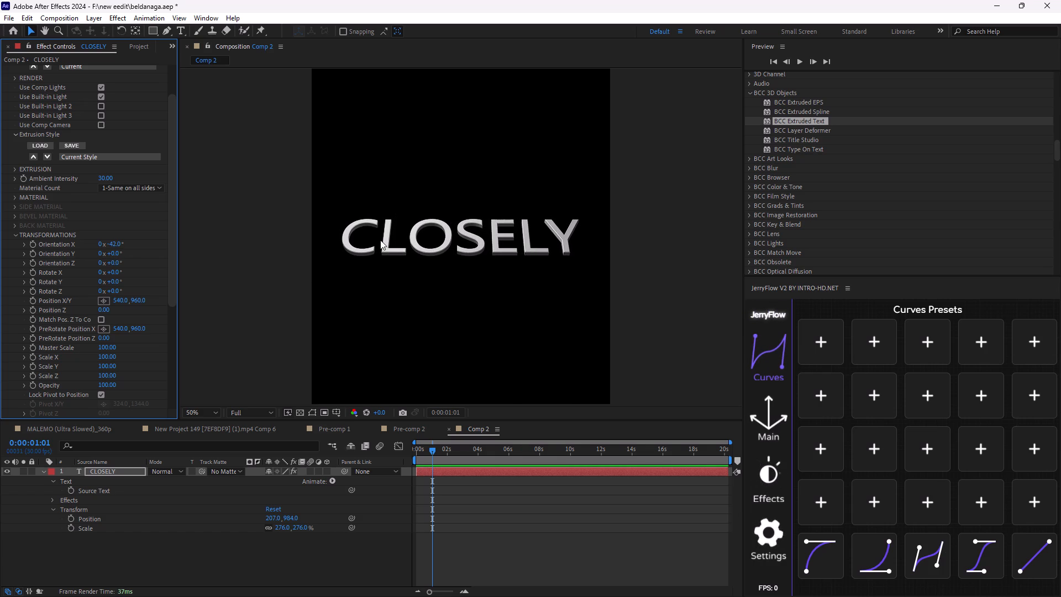
Edit the extruded text by copying and deleting "LOSELY", leaving only the letter C followed by a line break, and apply it.
scroll(126, 131, up, 8)
click(145, 67)
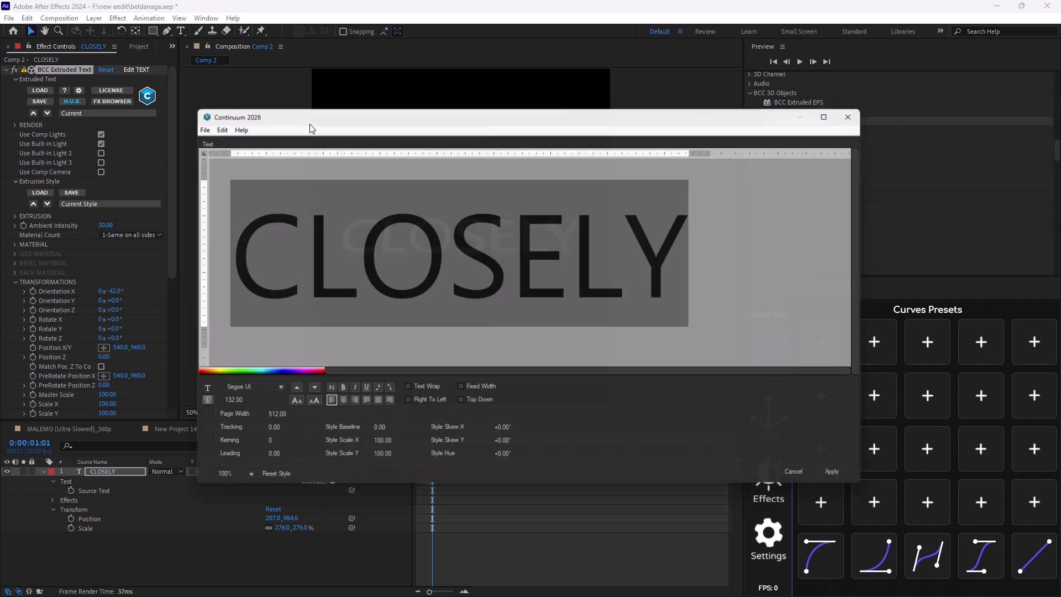
drag(305, 248, 882, 292)
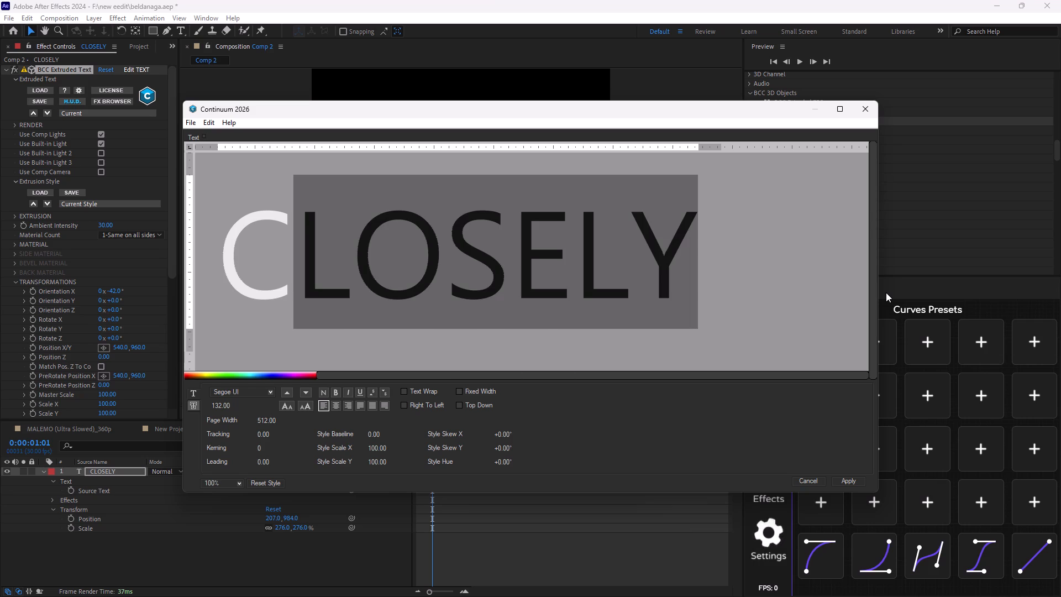
key(ctrl+c)
key(BackSpace)
key(Return)
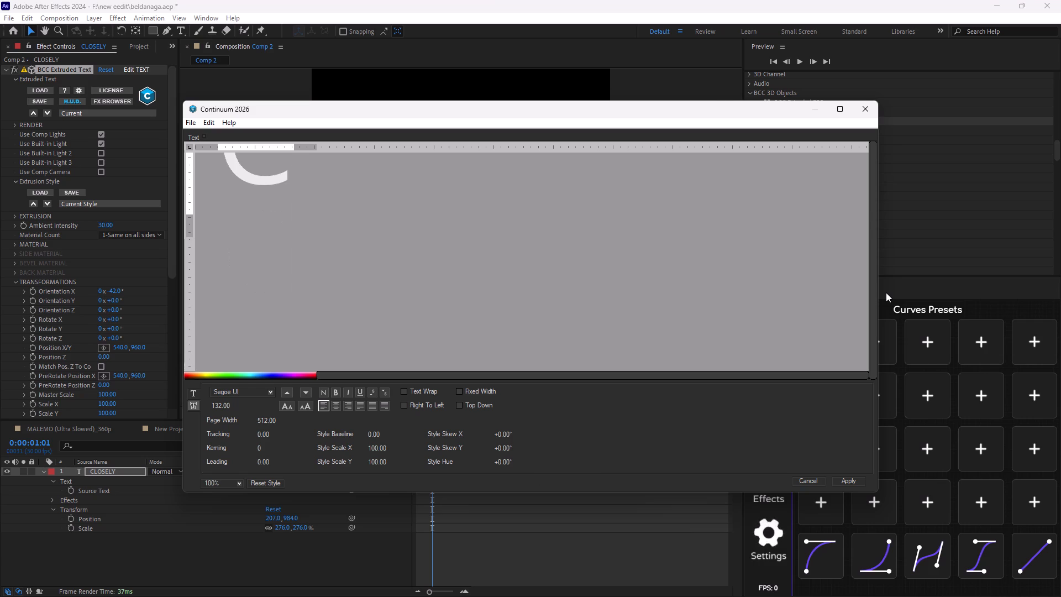
click(820, 111)
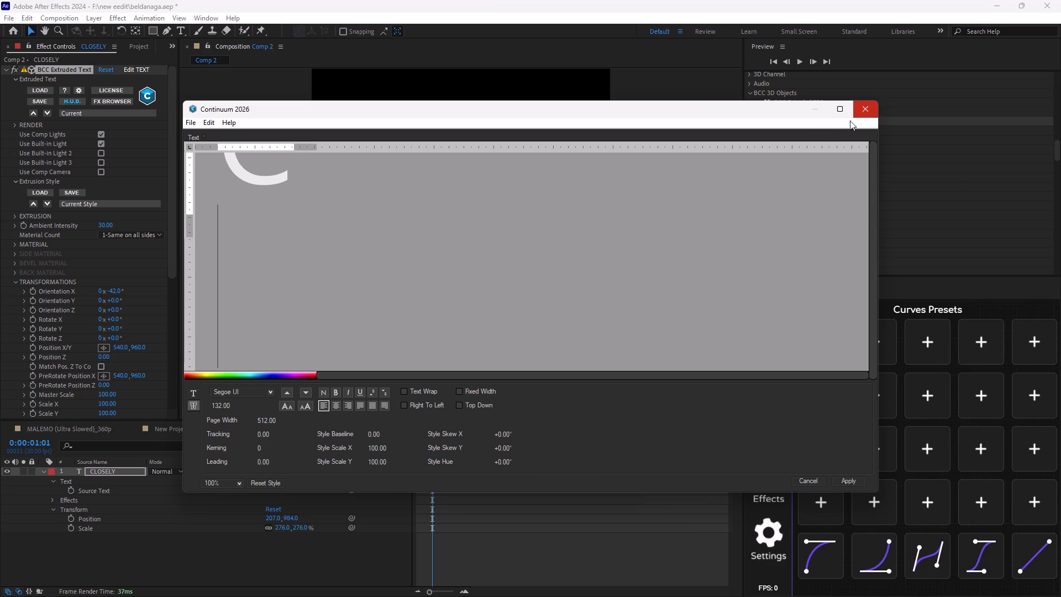
click(842, 477)
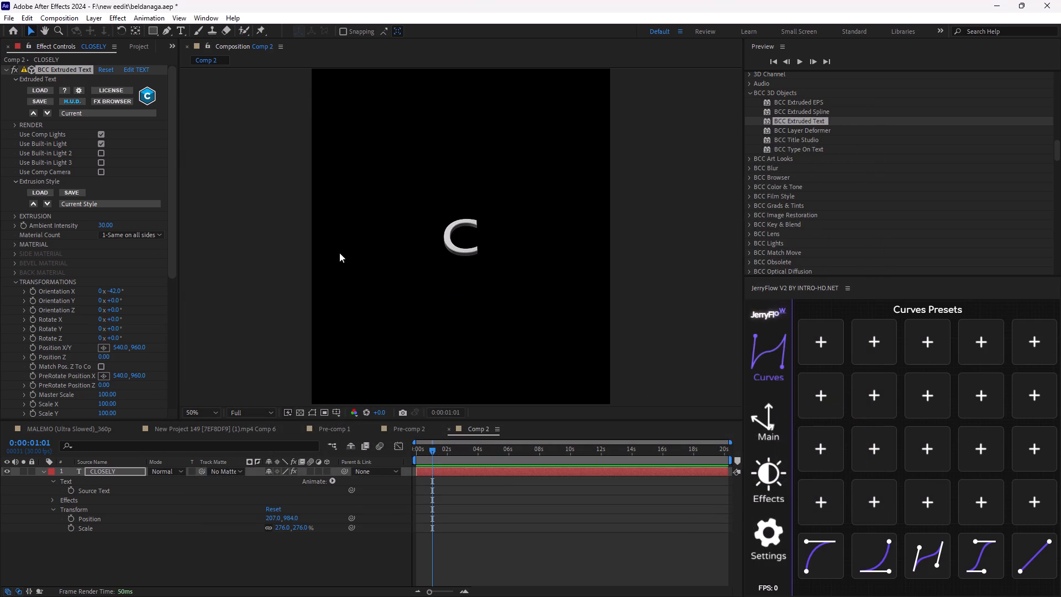
Set the letter C's Orientation X to -39°, Orientation Y to 12° and Orientation Z to 14°.
click(115, 293)
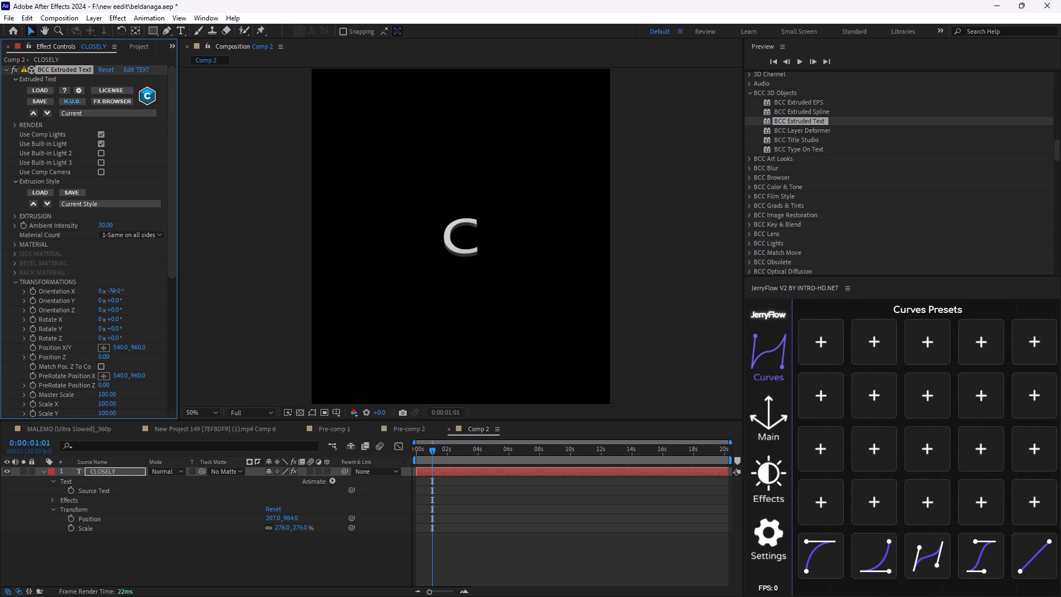
drag(115, 300, 124, 302)
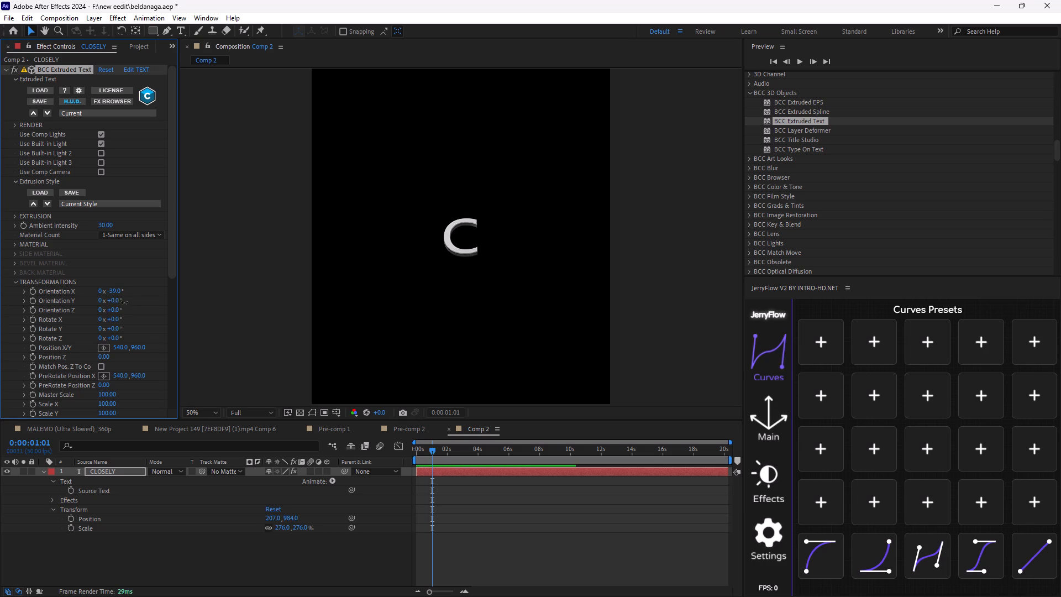
drag(124, 302, 125, 303)
drag(114, 313, 122, 313)
Set the letter C's Rotate X to 10°, Rotate Y to 10° and Rotate Z to -13°.
click(117, 321)
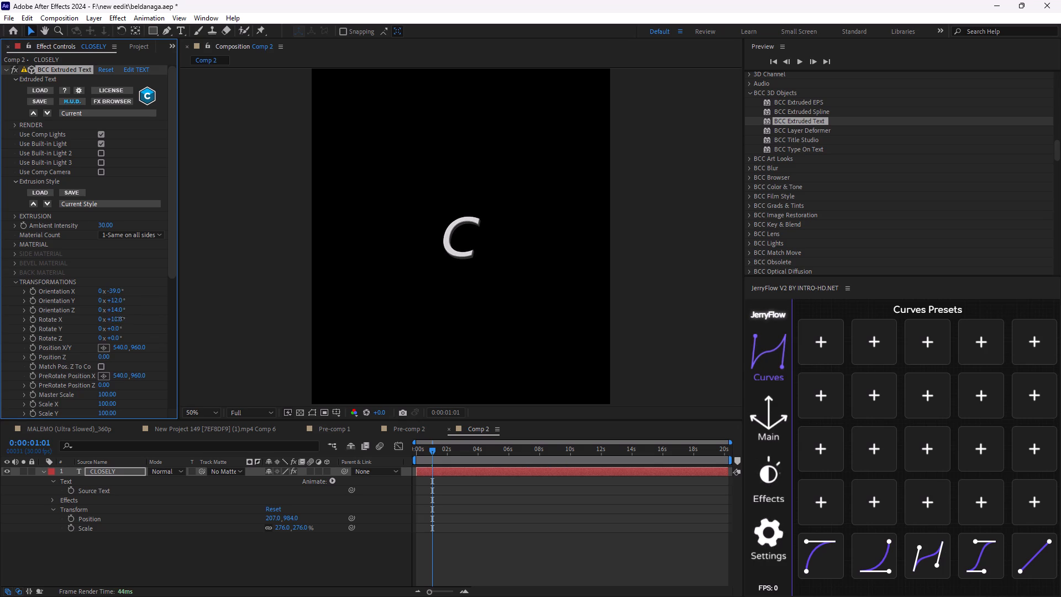
drag(118, 325, 130, 327)
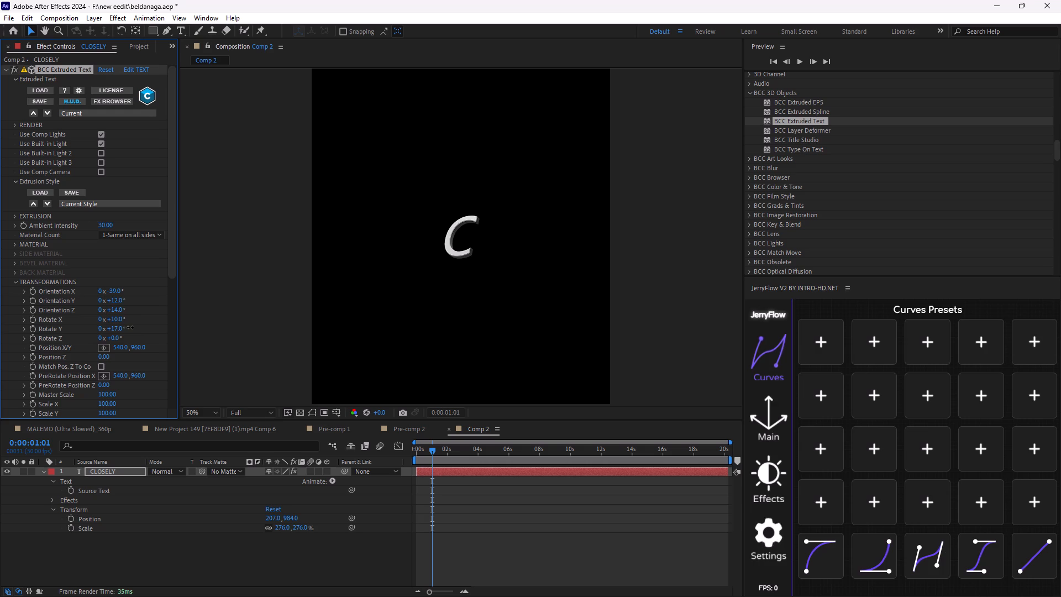
drag(130, 327, 126, 327)
drag(118, 340, 127, 341)
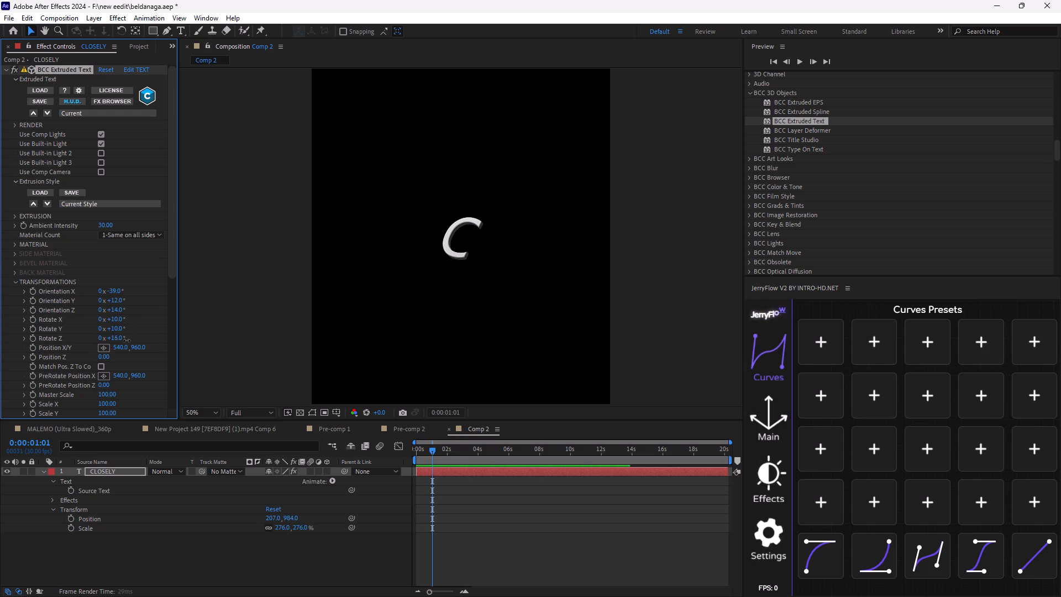
drag(127, 341, 114, 333)
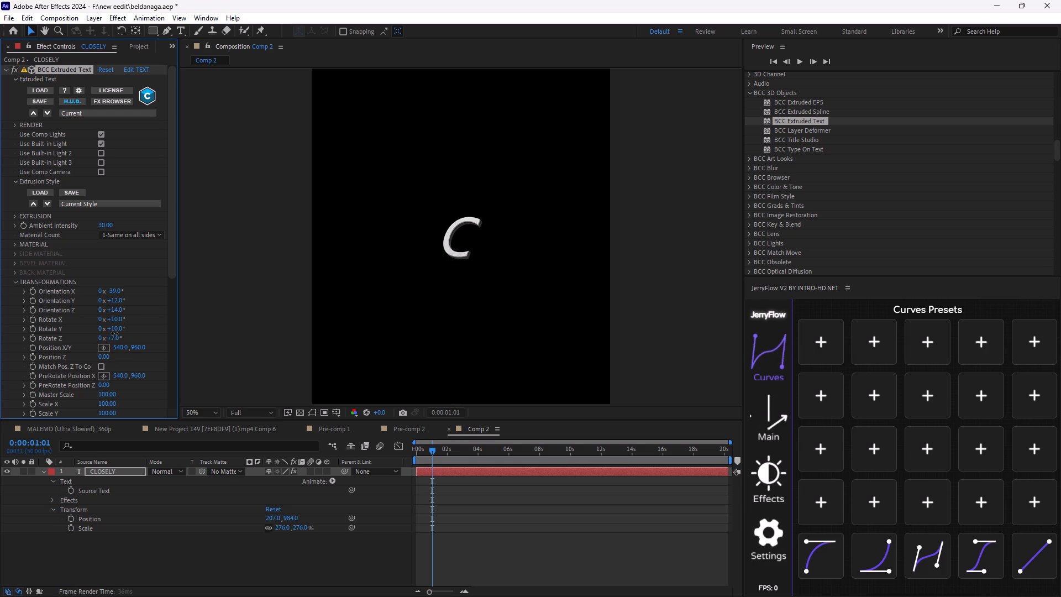
drag(114, 333, 99, 328)
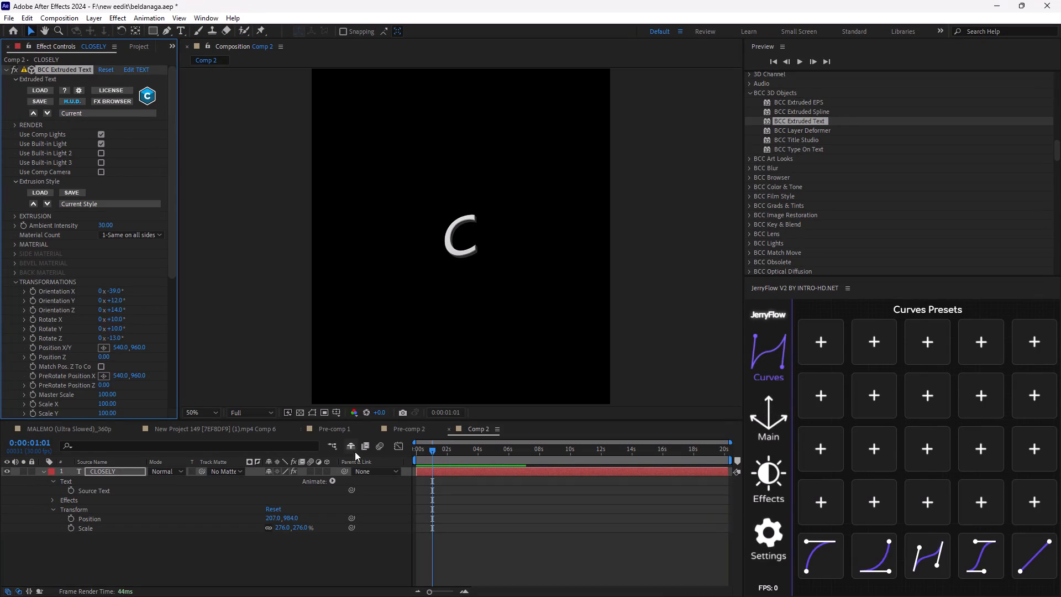
Enable keyframing at 0:00:02:26 for Orientation X, Y, Z and Rotate X, Y, Z of the Extruded Text effect.
drag(430, 448, 414, 452)
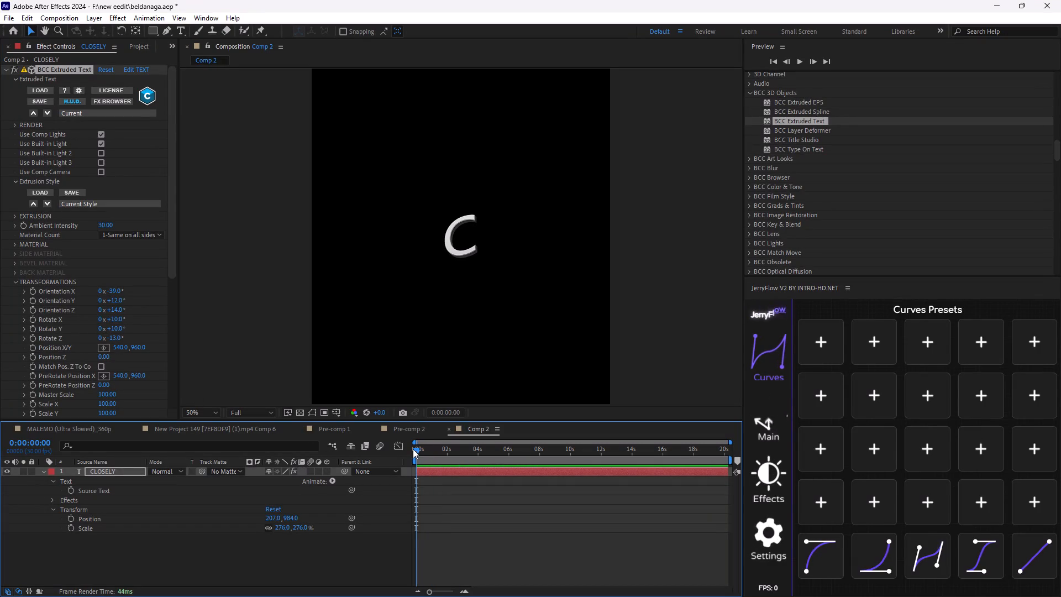
drag(419, 449, 464, 463)
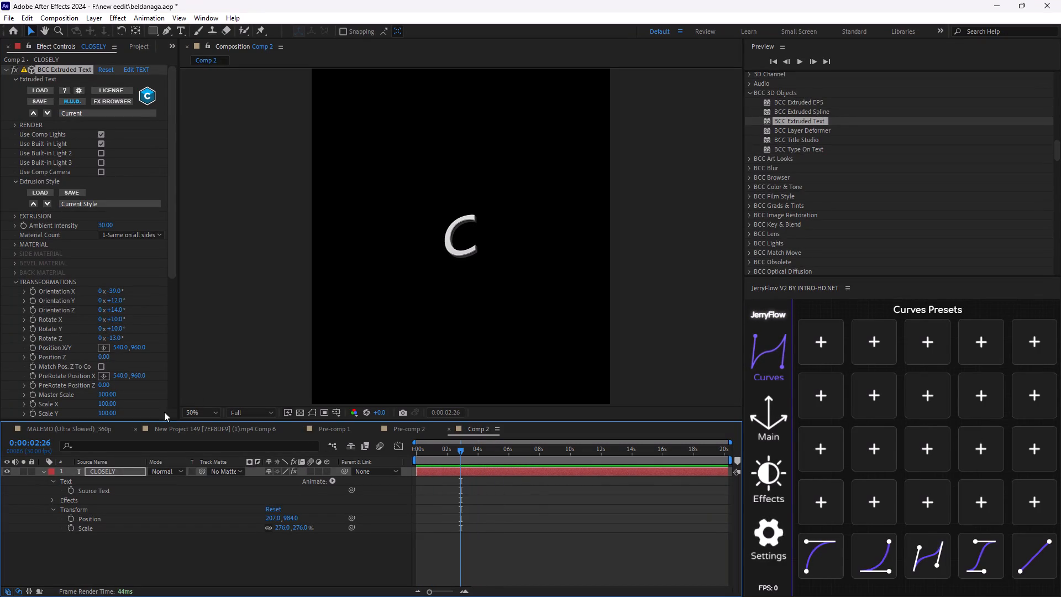
drag(35, 287, 35, 289)
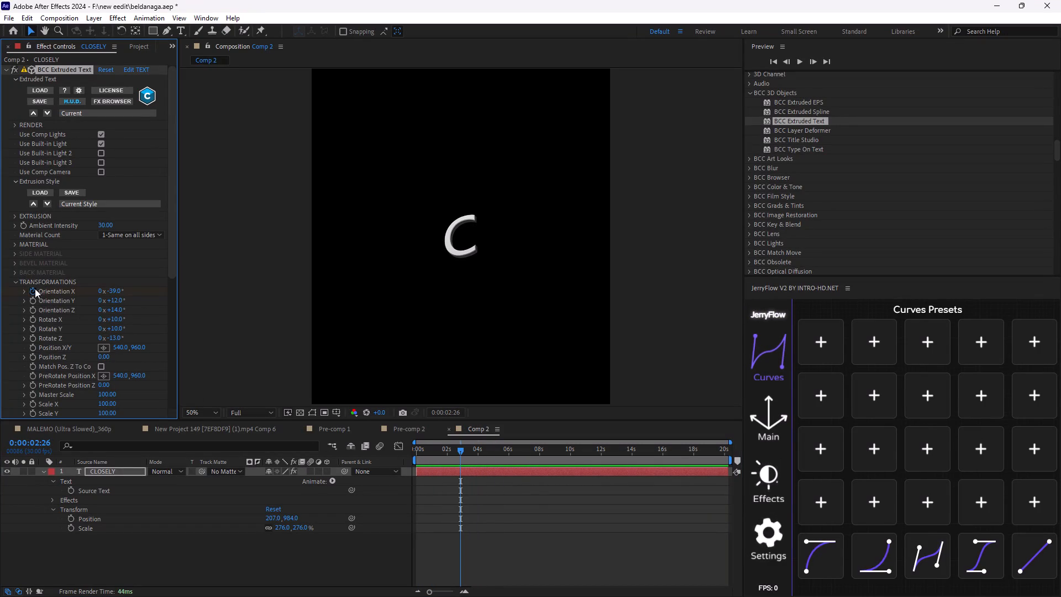
drag(35, 289, 33, 340)
Return to 0:00:00:00 and reveal the CLOSELY layer's keyframed properties in the timeline.
drag(458, 444, 423, 456)
drag(457, 448, 406, 450)
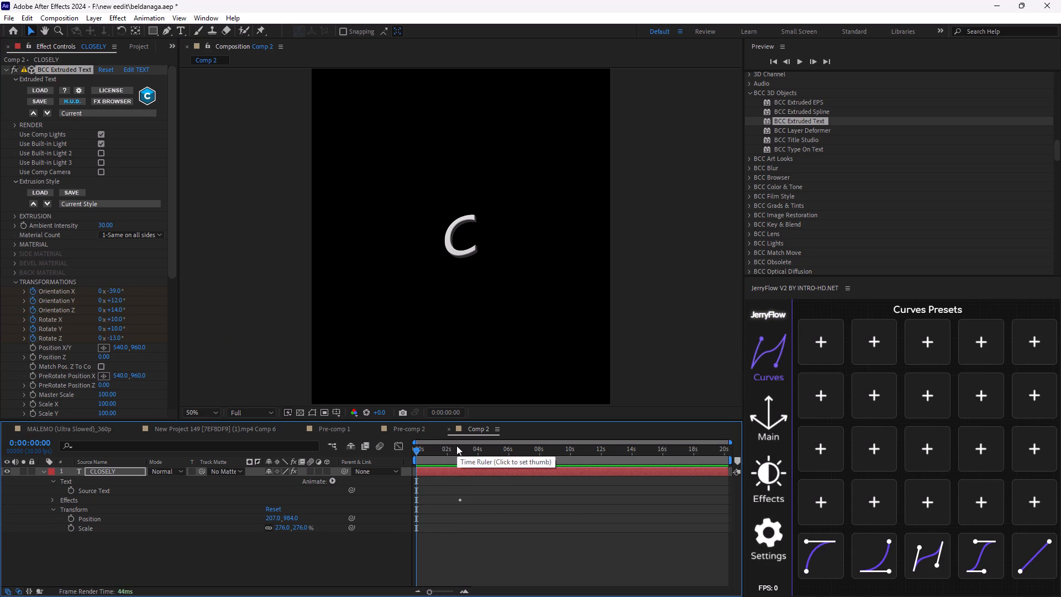
key(u)
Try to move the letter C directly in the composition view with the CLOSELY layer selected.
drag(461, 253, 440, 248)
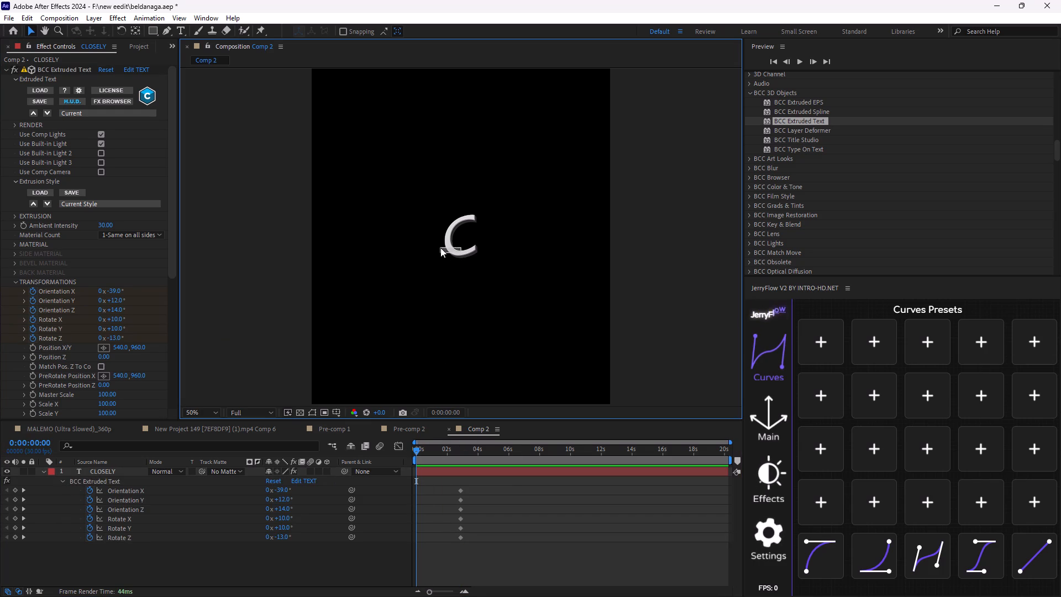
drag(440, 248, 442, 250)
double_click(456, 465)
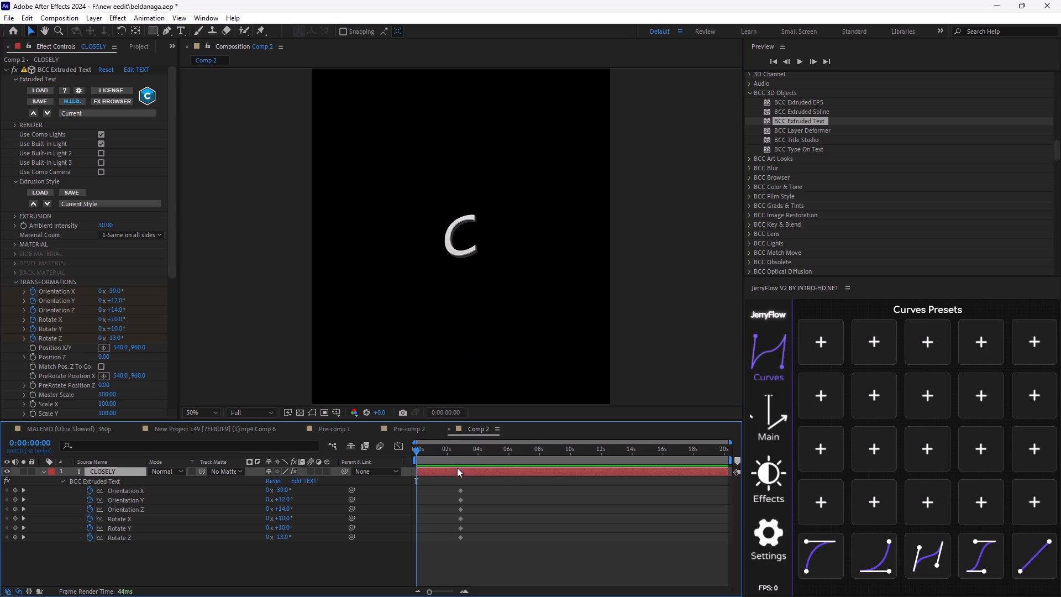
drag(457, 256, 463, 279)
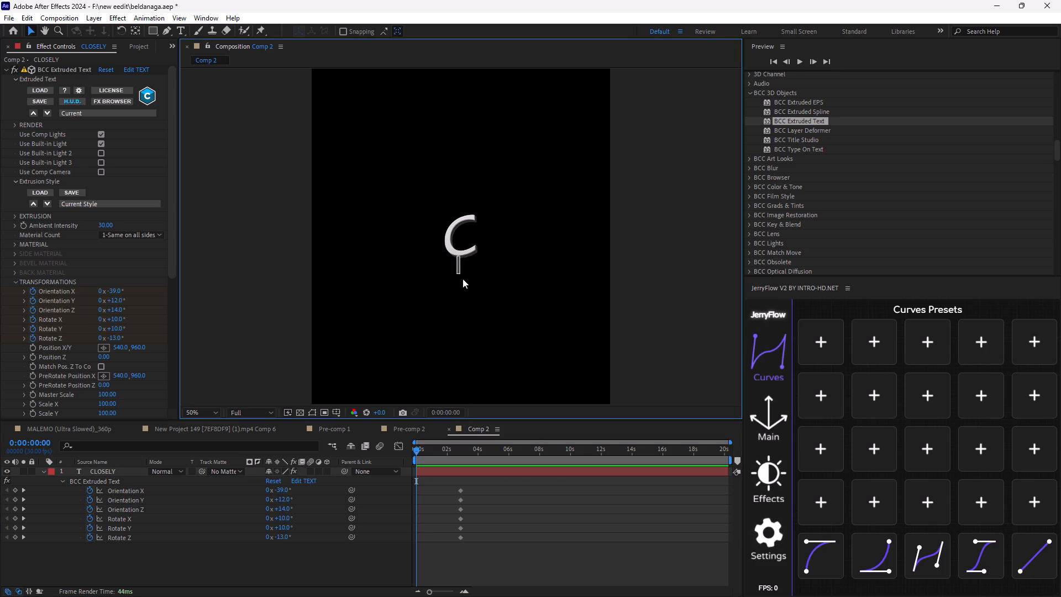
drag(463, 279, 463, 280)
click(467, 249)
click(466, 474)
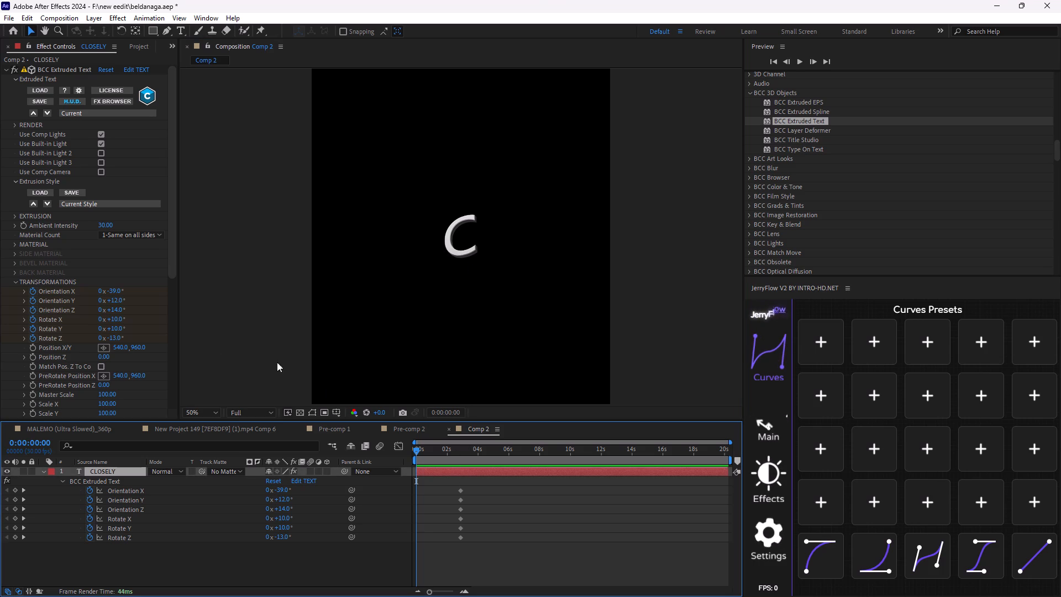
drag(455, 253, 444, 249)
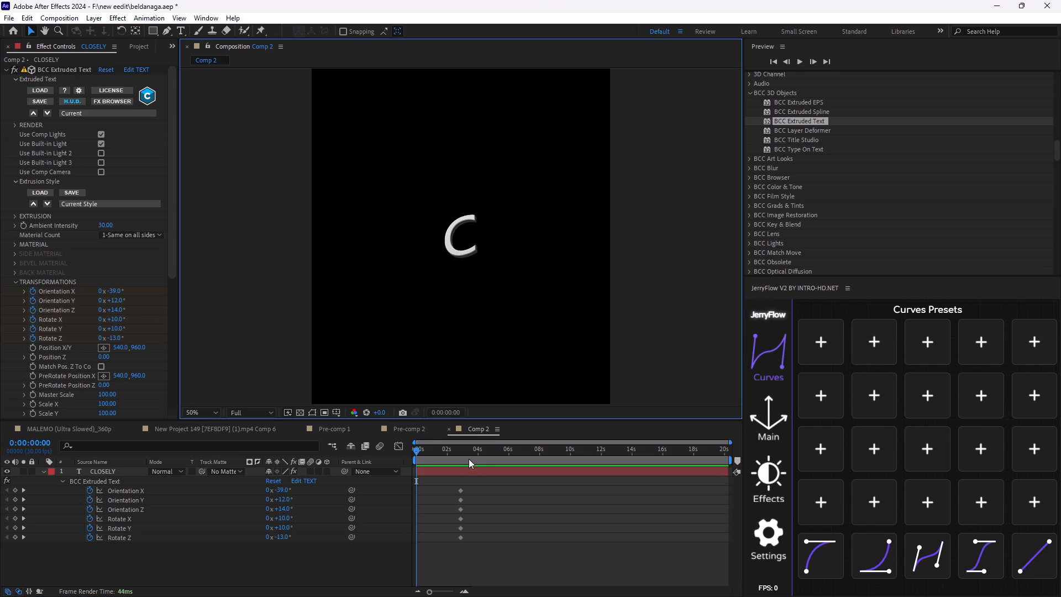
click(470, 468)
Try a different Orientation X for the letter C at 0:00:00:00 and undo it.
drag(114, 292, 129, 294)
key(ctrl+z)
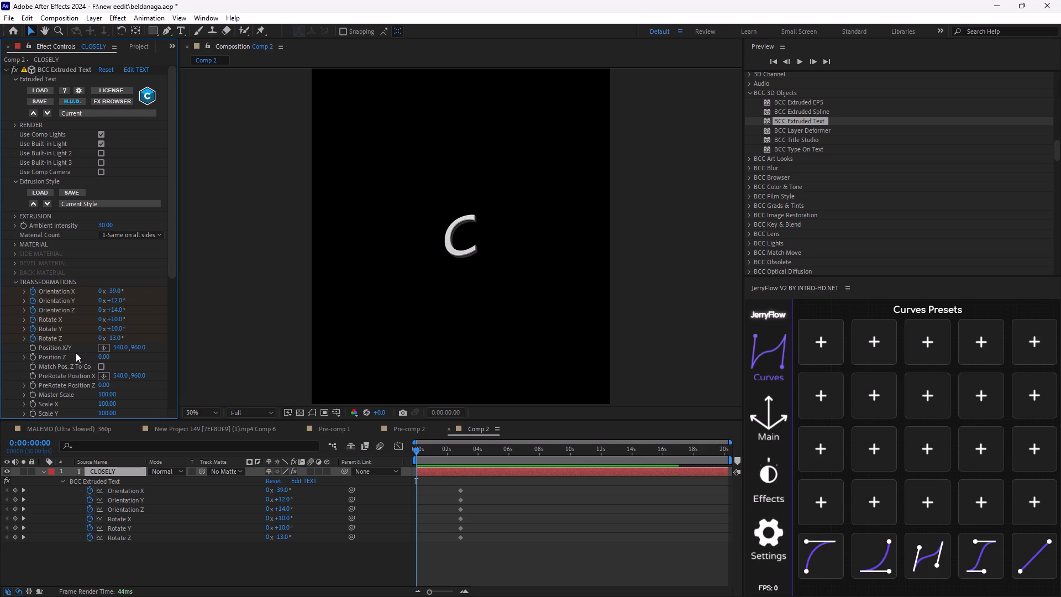
Enable keyframing for the Extruded Text effect's Position X/Y at 0:00:02:26, leaving Position Z without keyframes.
click(30, 348)
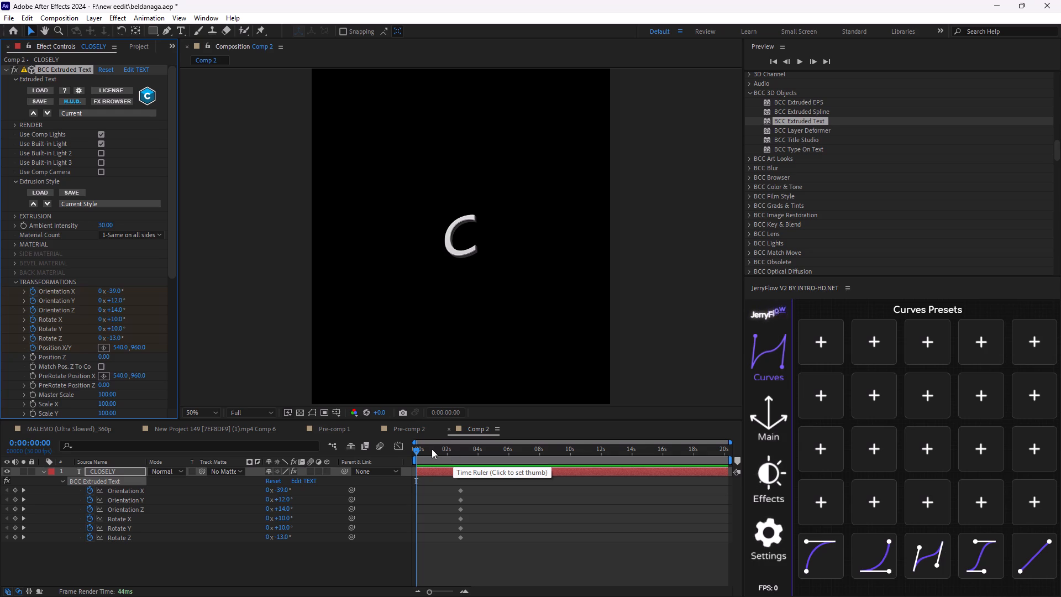
drag(418, 447, 460, 495)
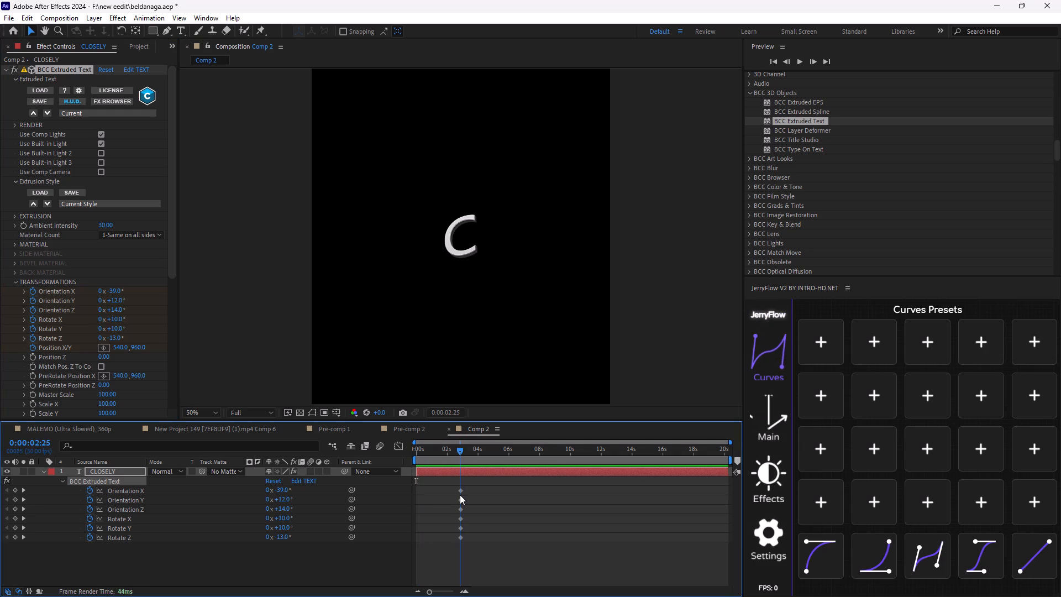
drag(460, 495, 460, 495)
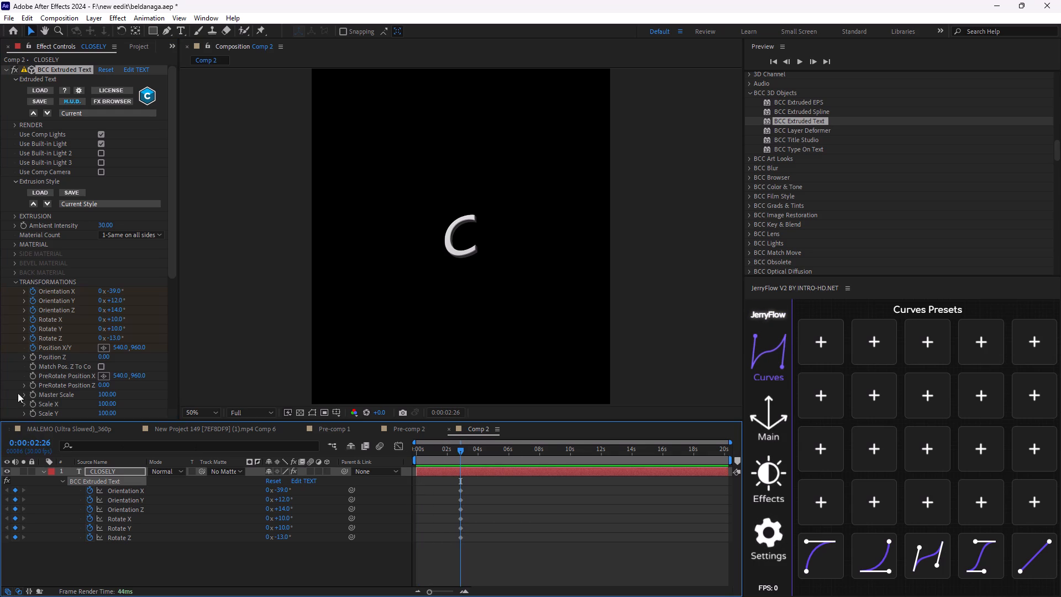
click(35, 356)
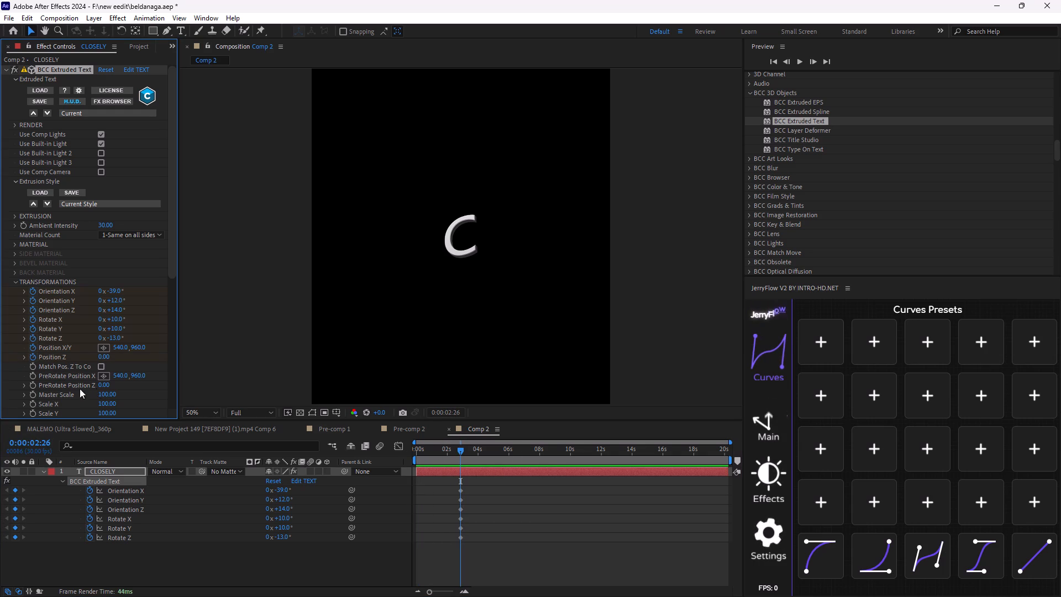
click(34, 355)
scroll(459, 498, up, 2)
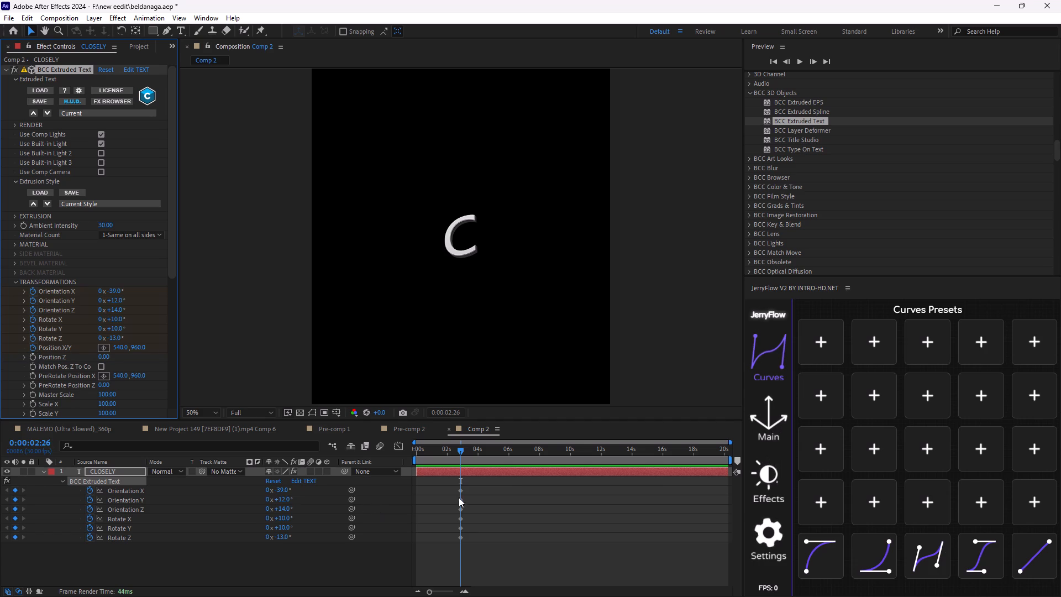
click(35, 345)
click(34, 346)
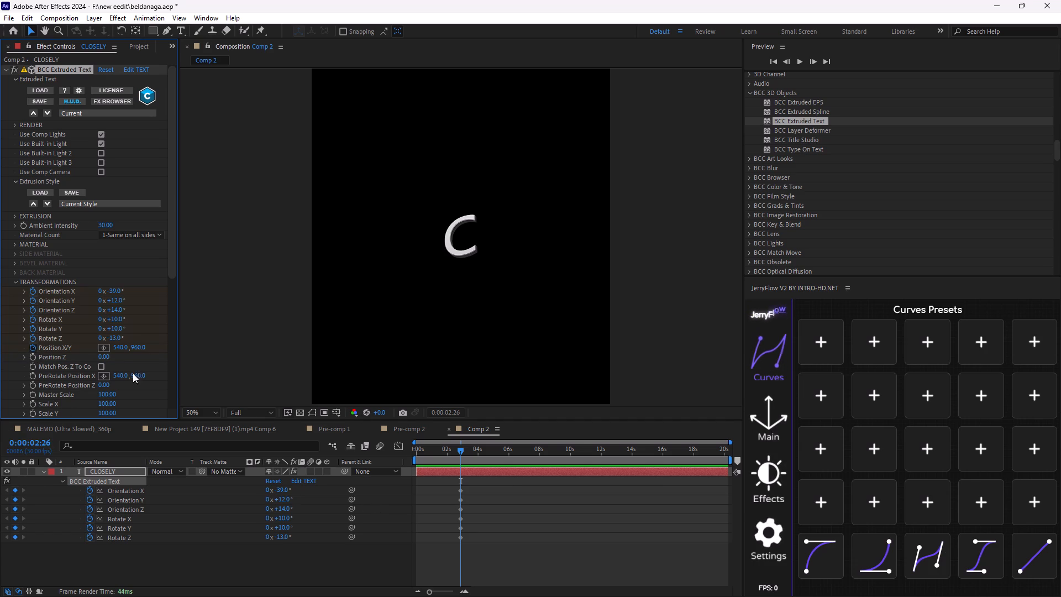
Reveal all modified properties of the CLOSELY layer in the timeline and return to 0:00:00:00.
text(uu)
scroll(469, 481, down, 2)
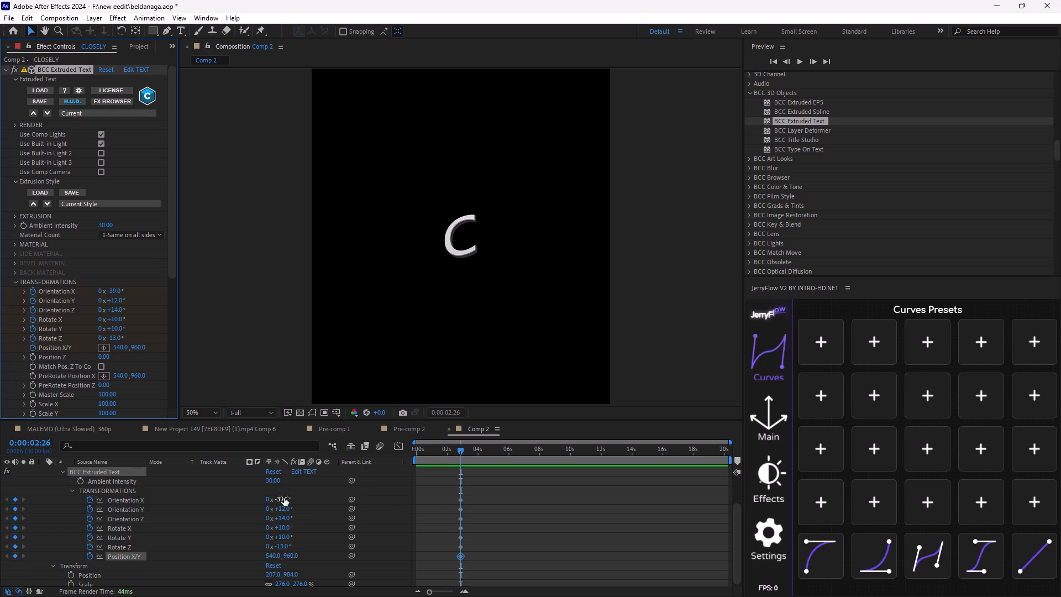
drag(460, 448, 390, 460)
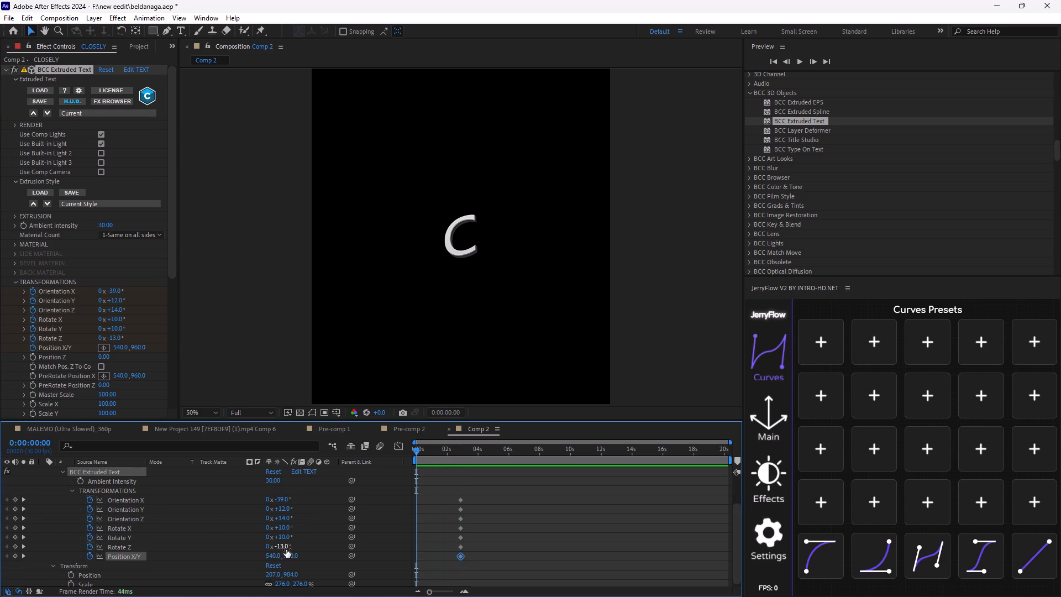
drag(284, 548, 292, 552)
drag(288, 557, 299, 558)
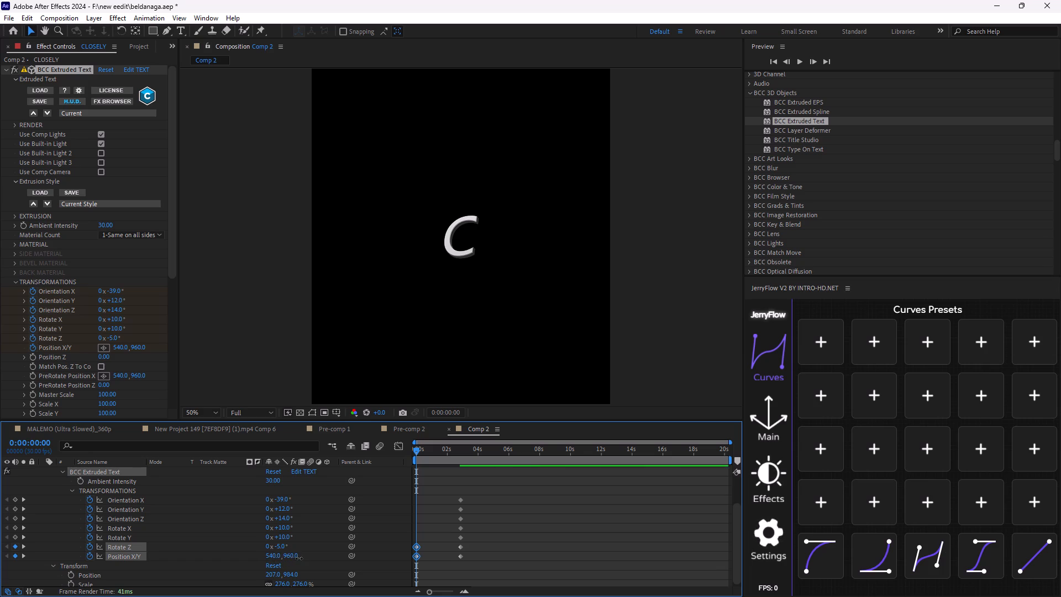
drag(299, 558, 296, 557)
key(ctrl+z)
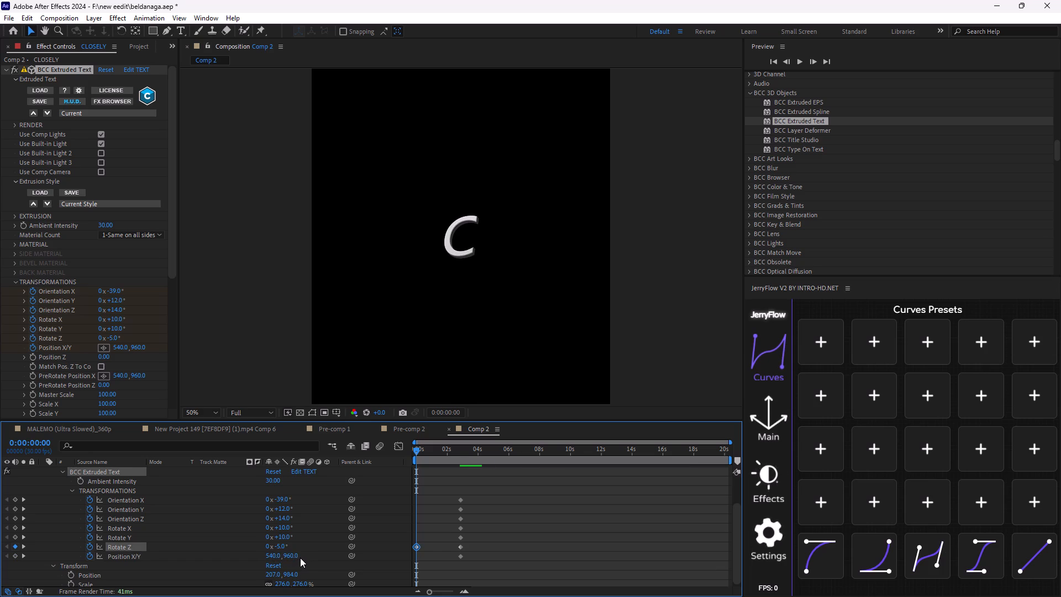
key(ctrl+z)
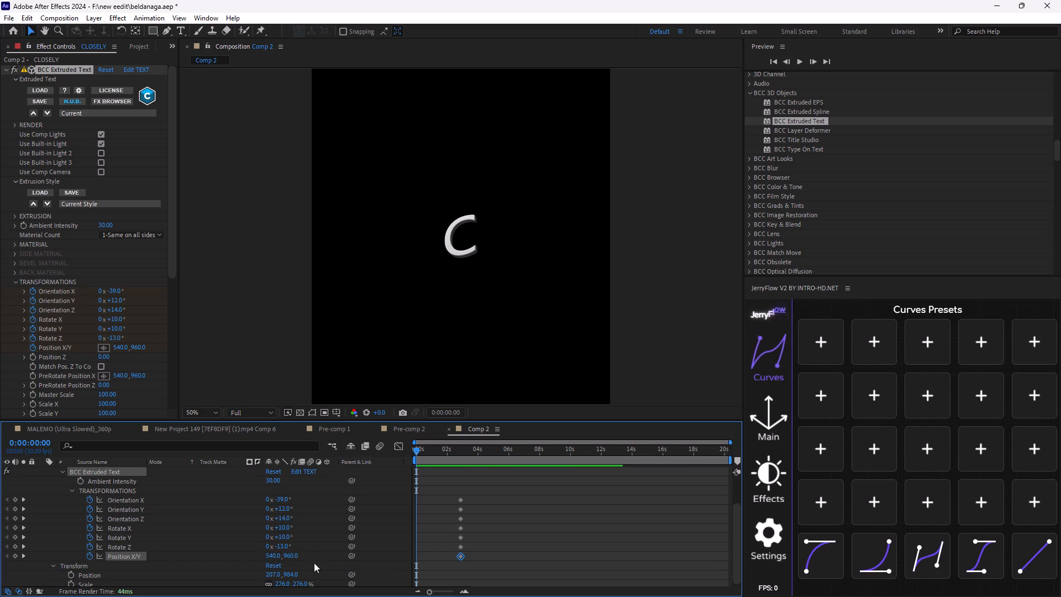
Set the Extruded Text effect's Position X/Y to 179, 690 at 0:00:00:00.
drag(289, 556, 143, 553)
drag(274, 555, 140, 554)
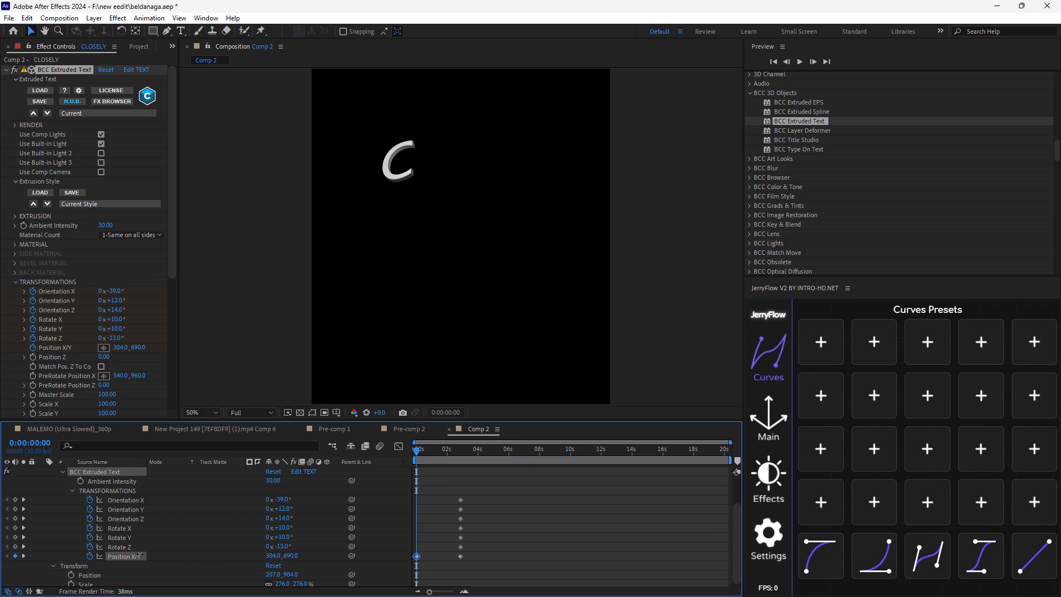
drag(140, 554, 71, 552)
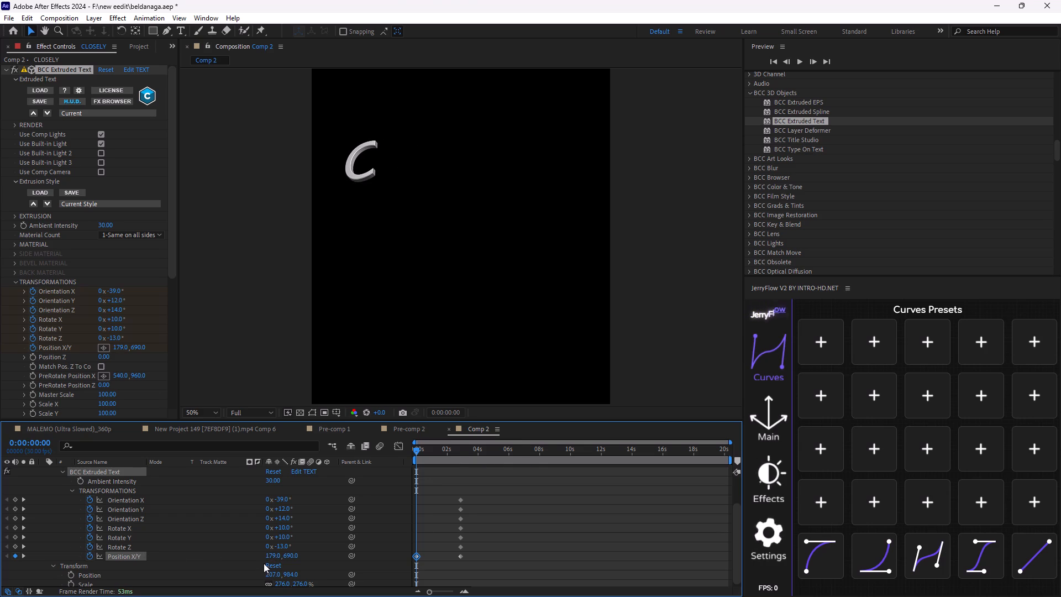
Set Orientation X to -47°, Orientation Y to 41° and Rotate X to -20° at 0:00:00:00, and briefly preview the animation.
drag(280, 502, 296, 506)
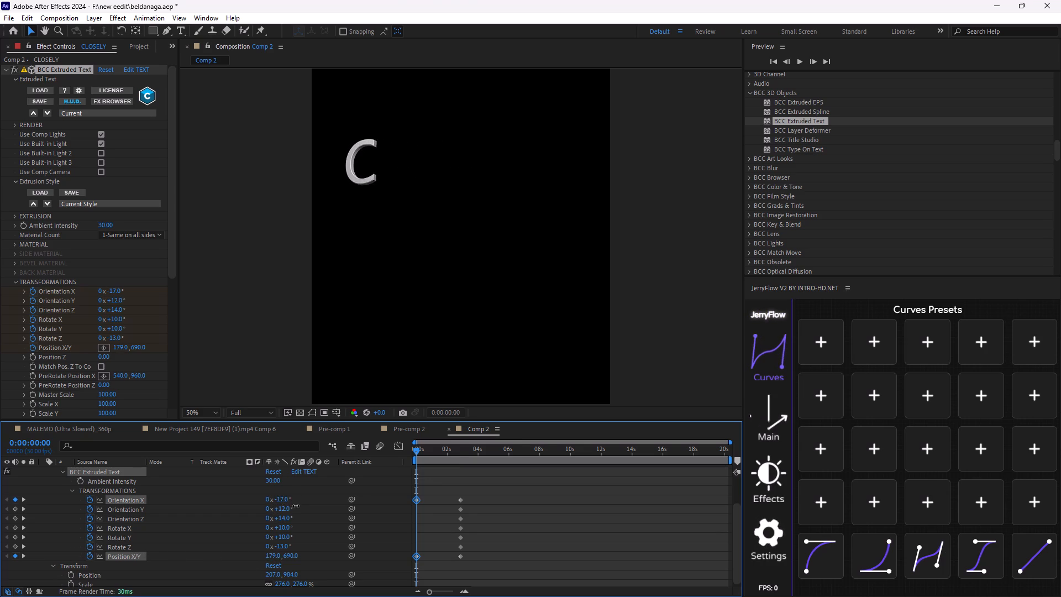
drag(296, 506, 282, 509)
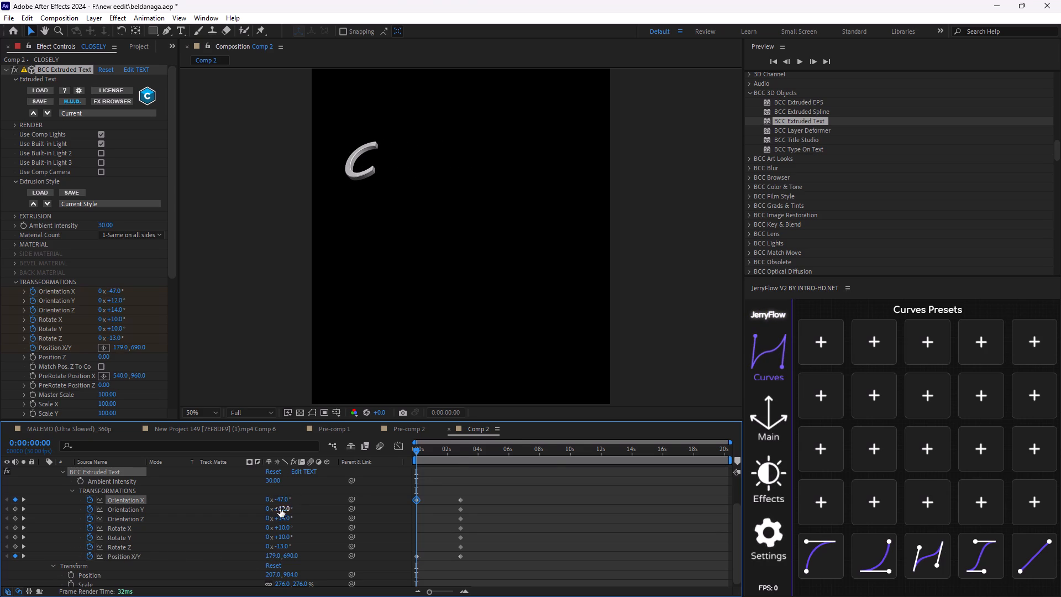
drag(277, 509, 318, 534)
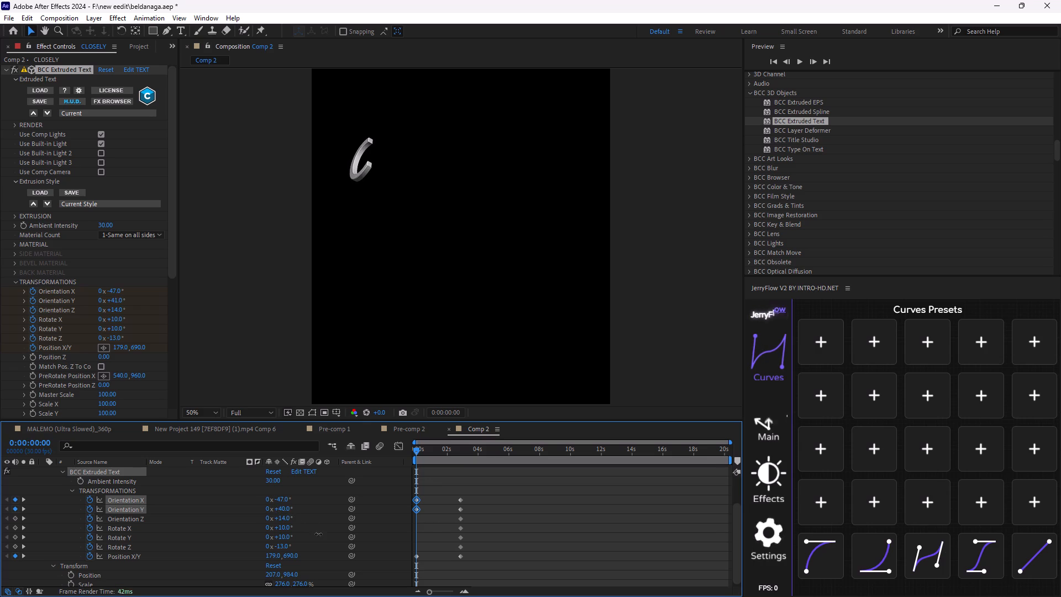
drag(318, 534, 319, 535)
drag(286, 529, 281, 541)
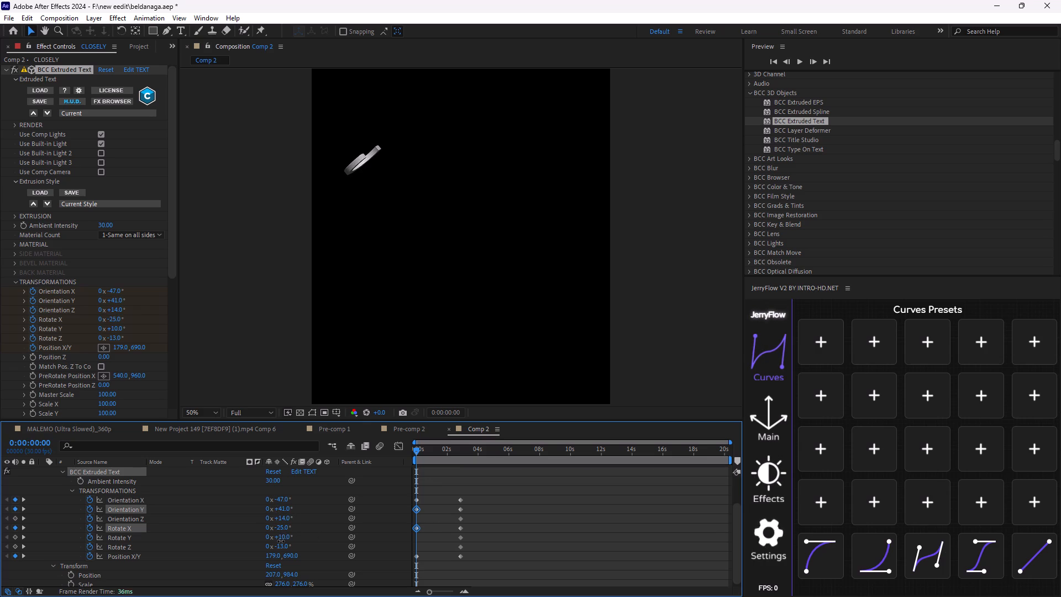
drag(281, 541, 282, 541)
key(space)
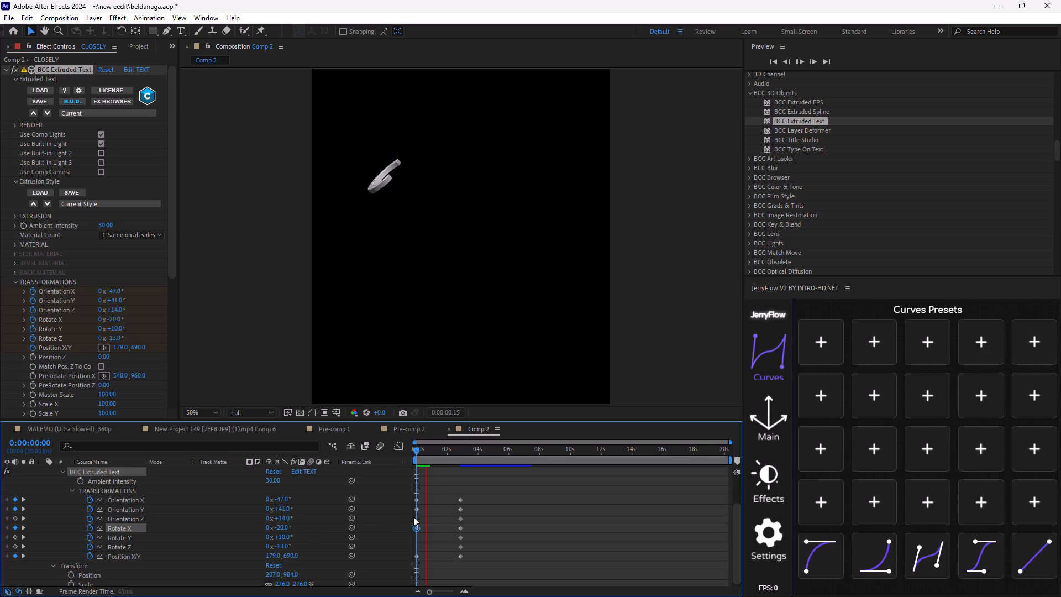
key(space)
drag(435, 451, 399, 461)
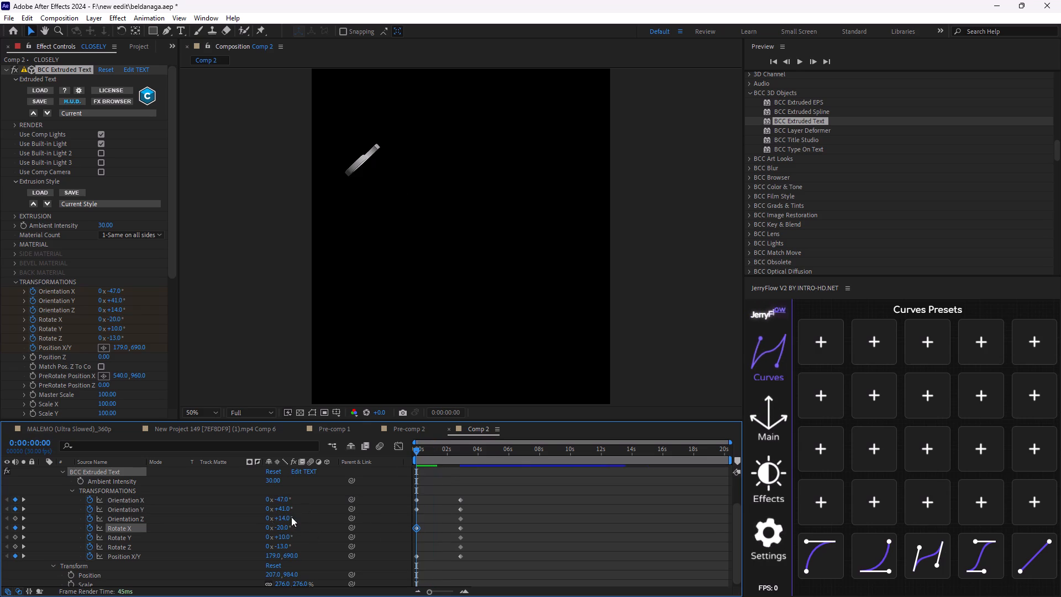
Set the letter C's Orientation Z to -191° at 0:00:00:00.
drag(281, 520, 323, 533)
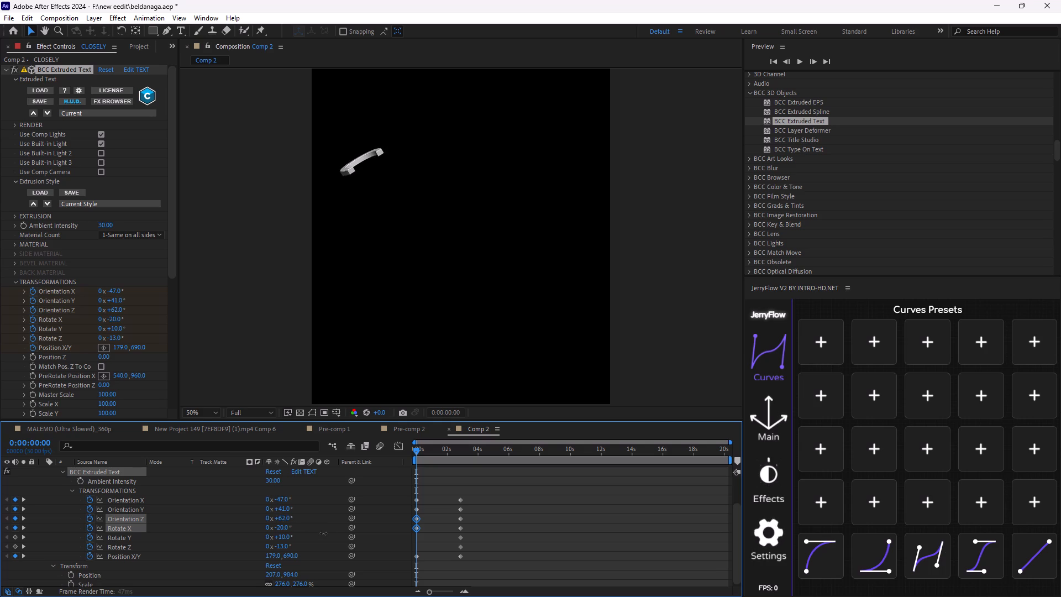
drag(323, 533, 322, 535)
drag(283, 518, 240, 527)
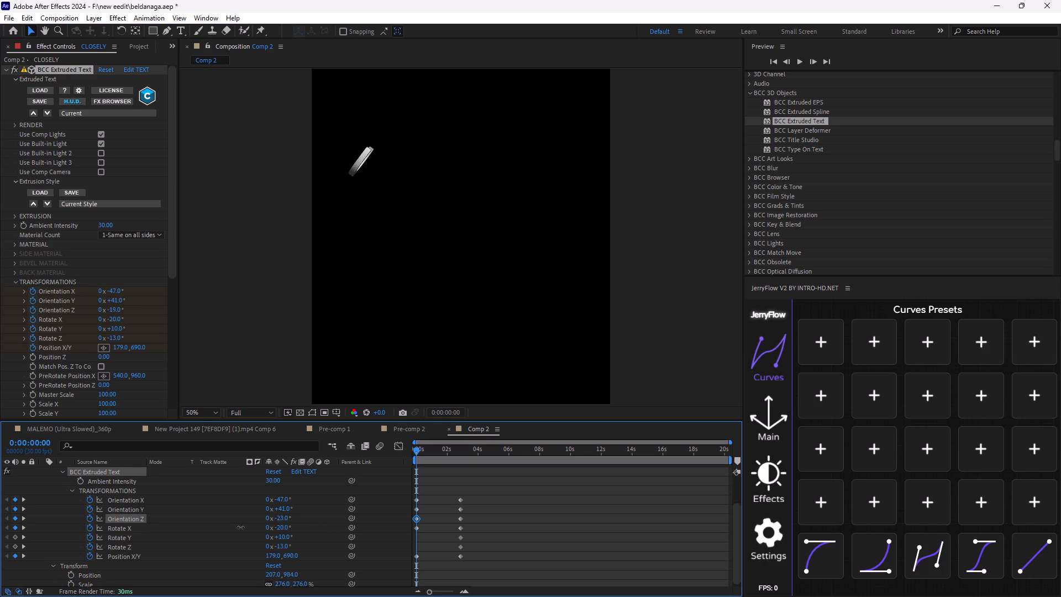
drag(240, 527, 148, 523)
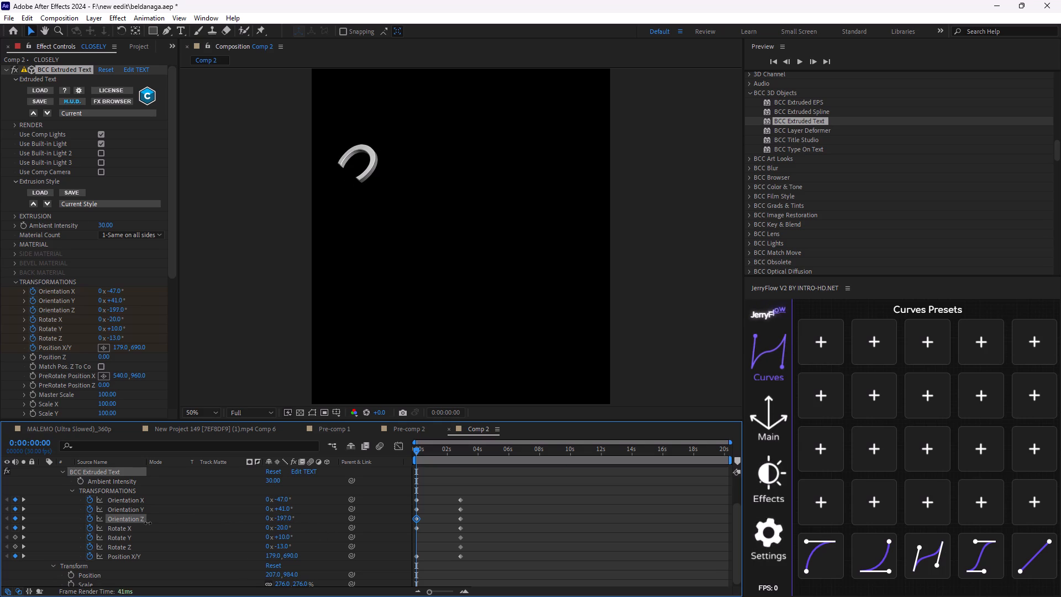
drag(148, 523, 149, 523)
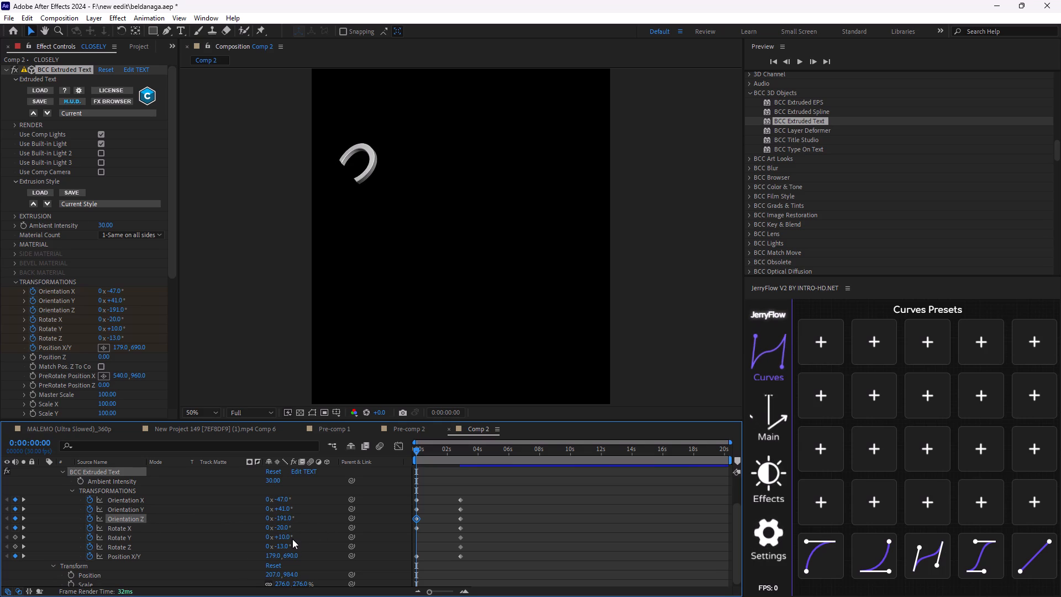
Set Rotate Z to 29° and Rotate Y to 67° at 0:00:00:00, and preview the animation.
click(283, 543)
click(282, 544)
click(296, 544)
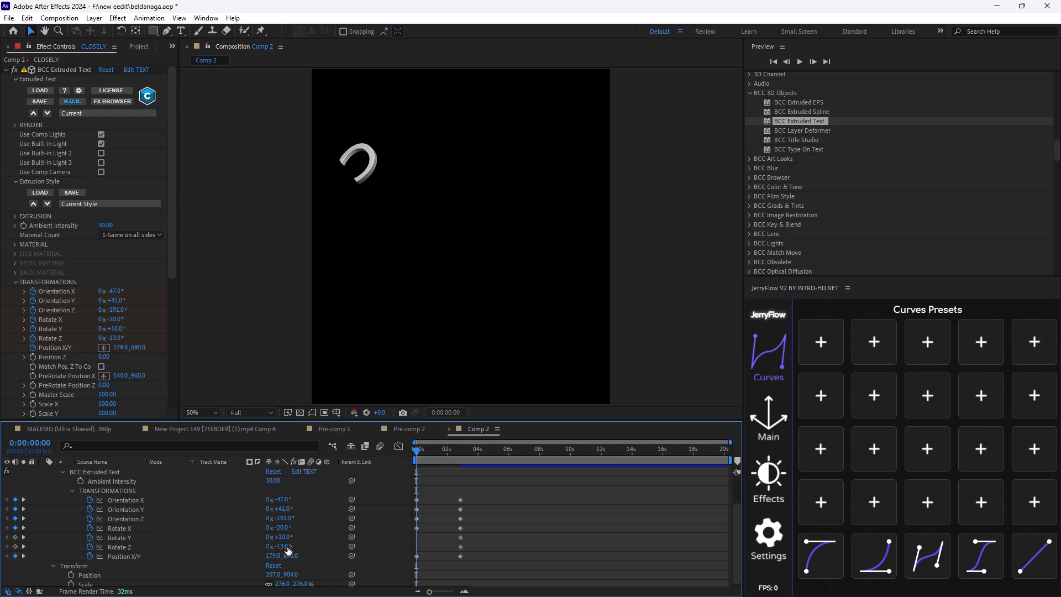
drag(283, 547, 306, 547)
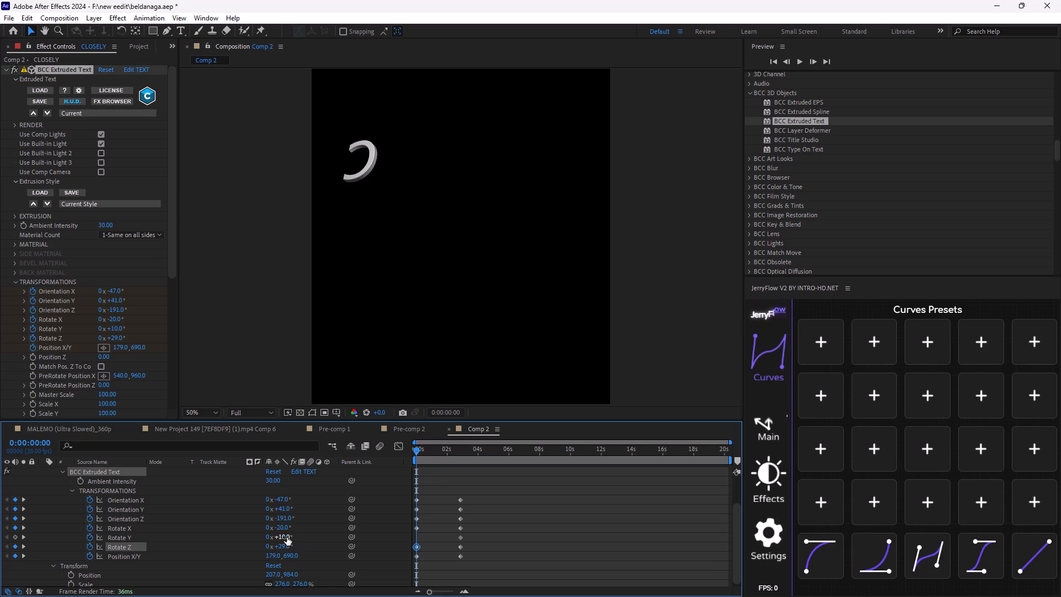
drag(287, 537, 321, 540)
key(space)
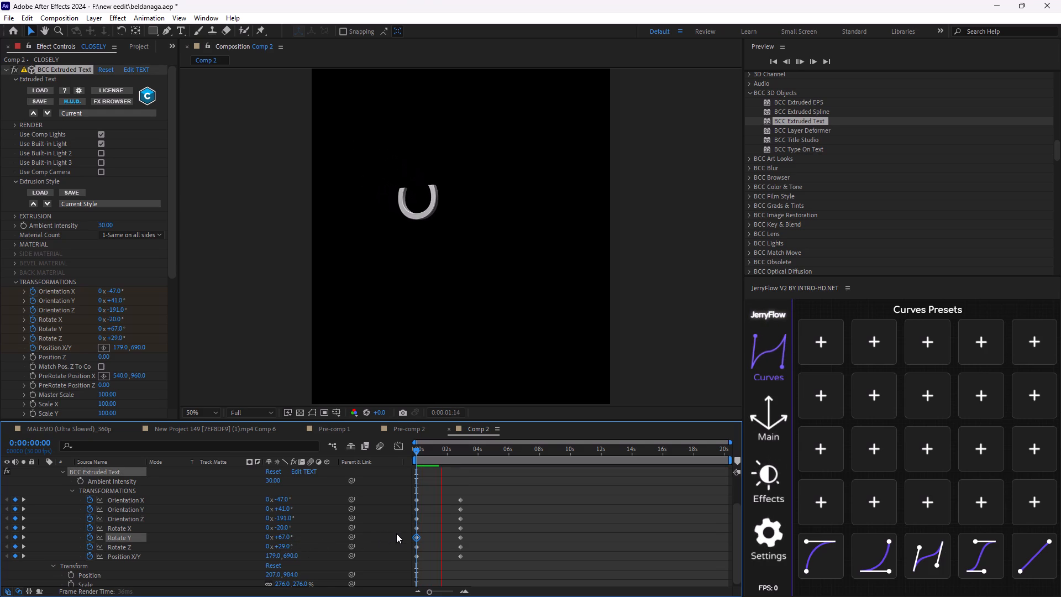
key(space)
Apply Easy Ease to all the Orientation, Rotate and Position X/Y keyframes of the Extruded Text effect.
drag(493, 548, 408, 559)
drag(489, 568, 416, 562)
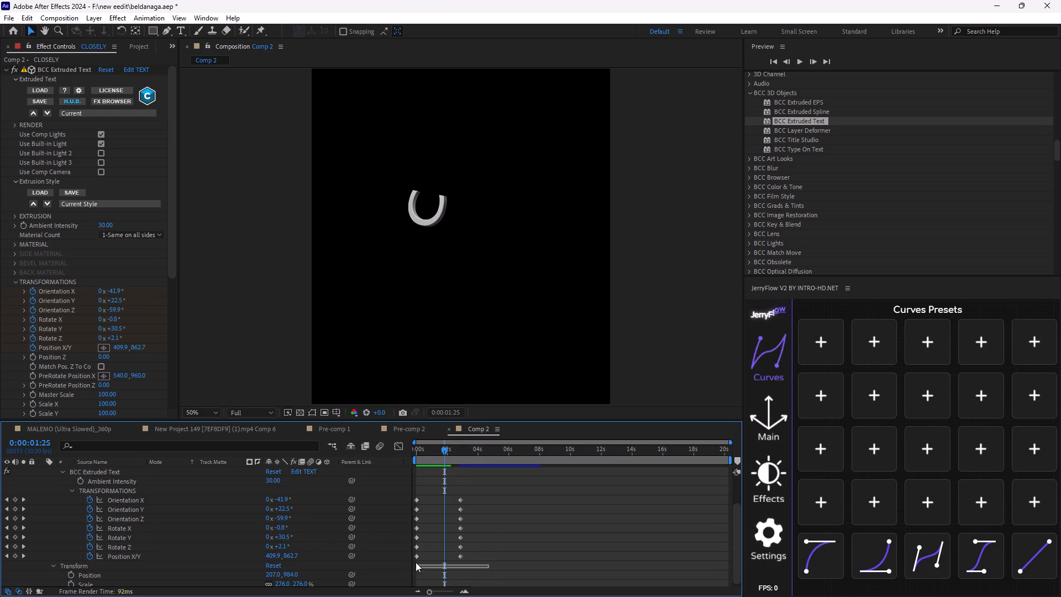
drag(416, 562, 400, 491)
key(F9)
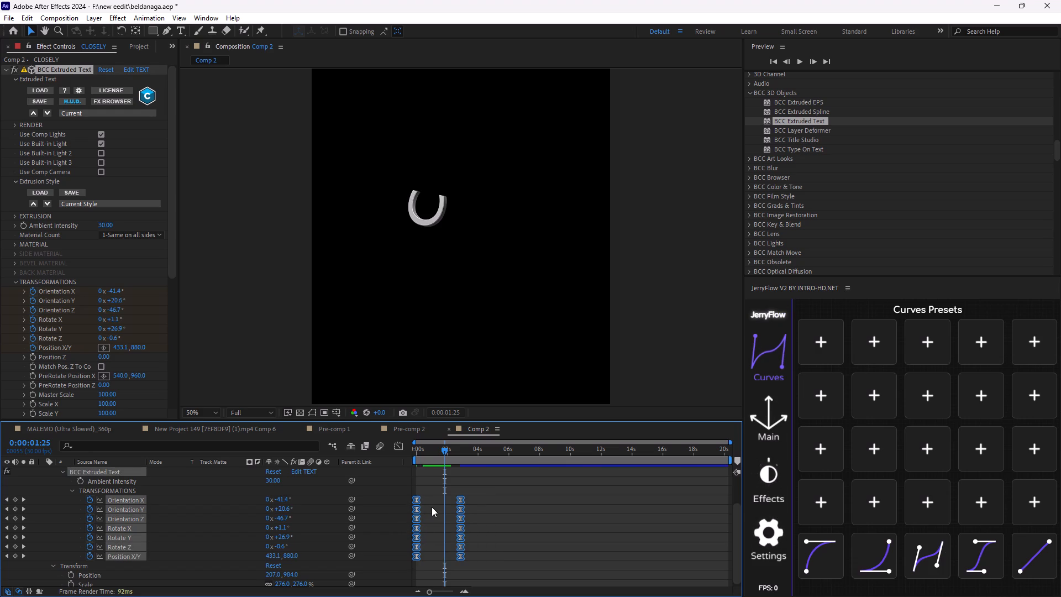
Reshape the speed curves of all the Extruded Text keyframes in the Graph Editor for a fast start and a long ease into the end keyframes.
click(400, 443)
click(459, 543)
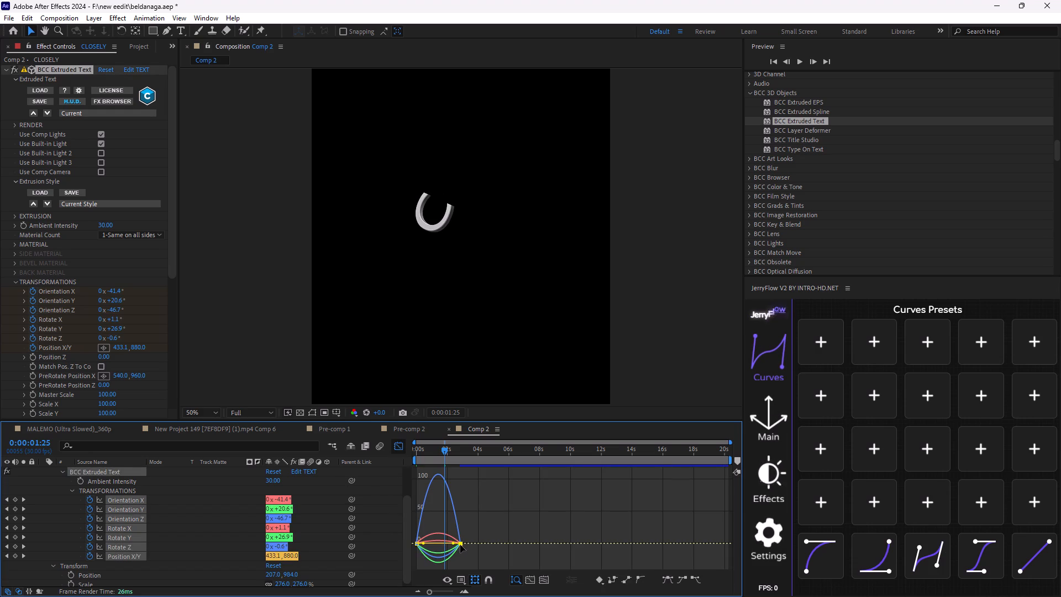
drag(454, 543, 431, 543)
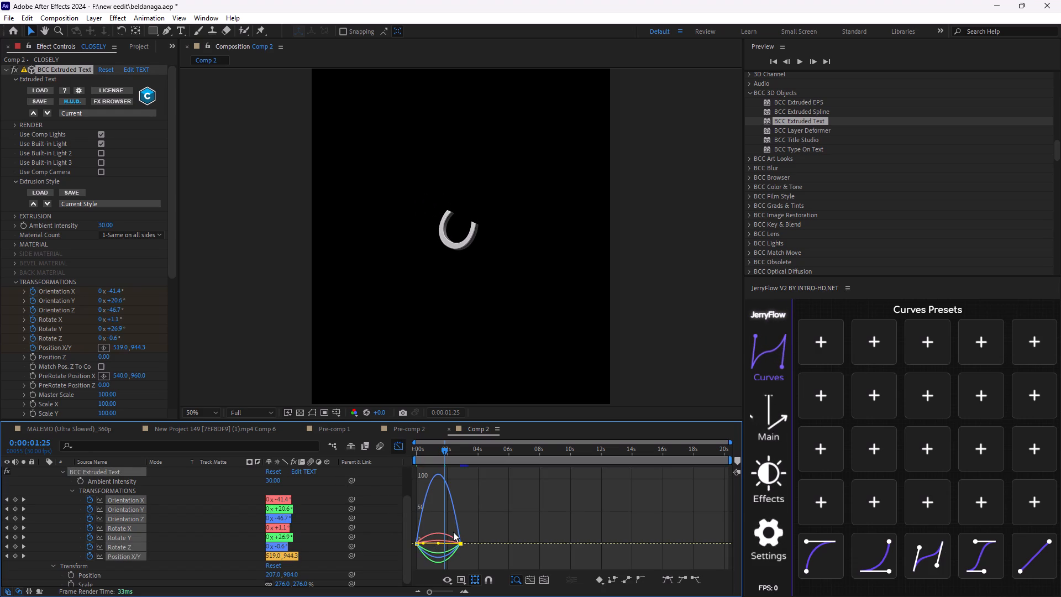
key(ctrl+z)
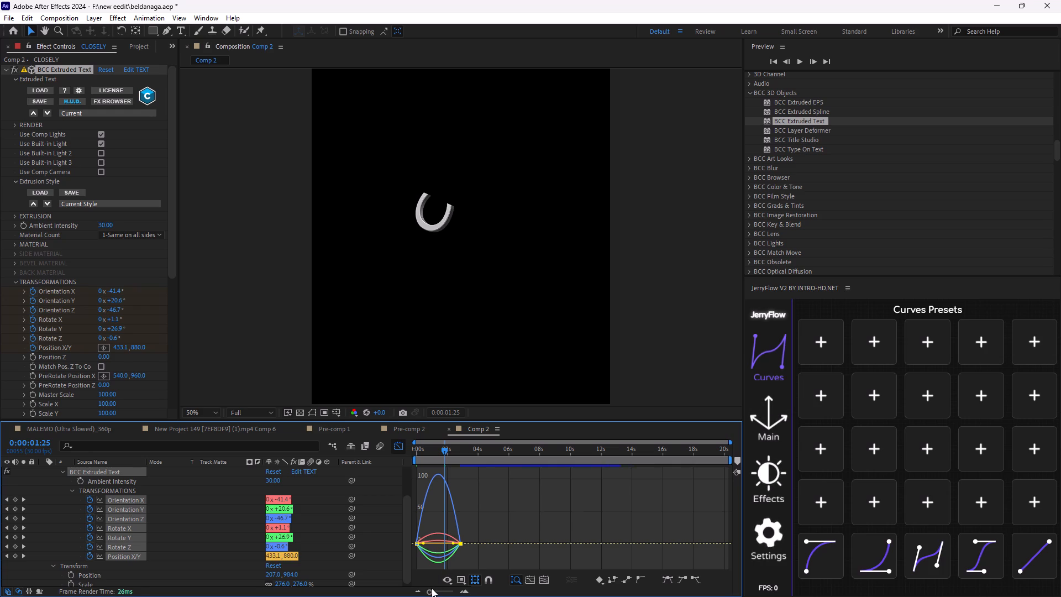
drag(430, 590, 454, 589)
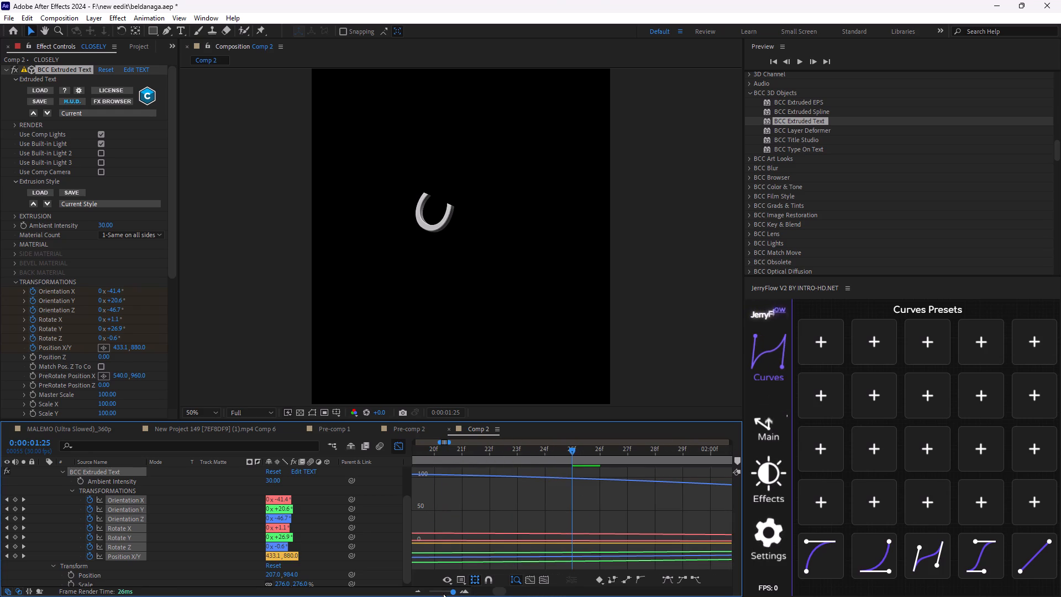
drag(452, 593, 445, 593)
drag(574, 509, 564, 517)
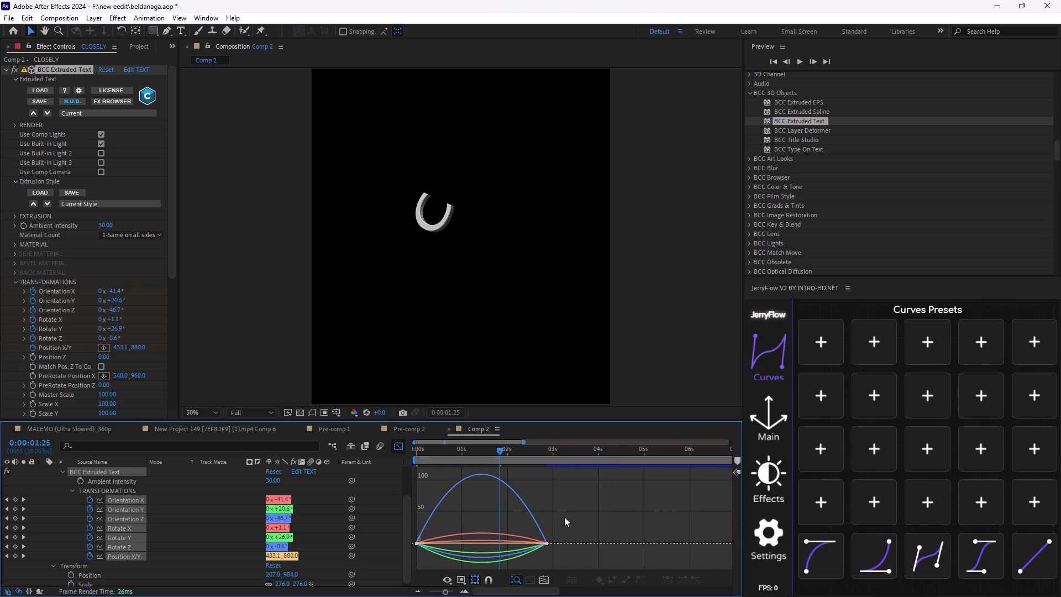
drag(564, 517, 520, 564)
drag(526, 543, 487, 545)
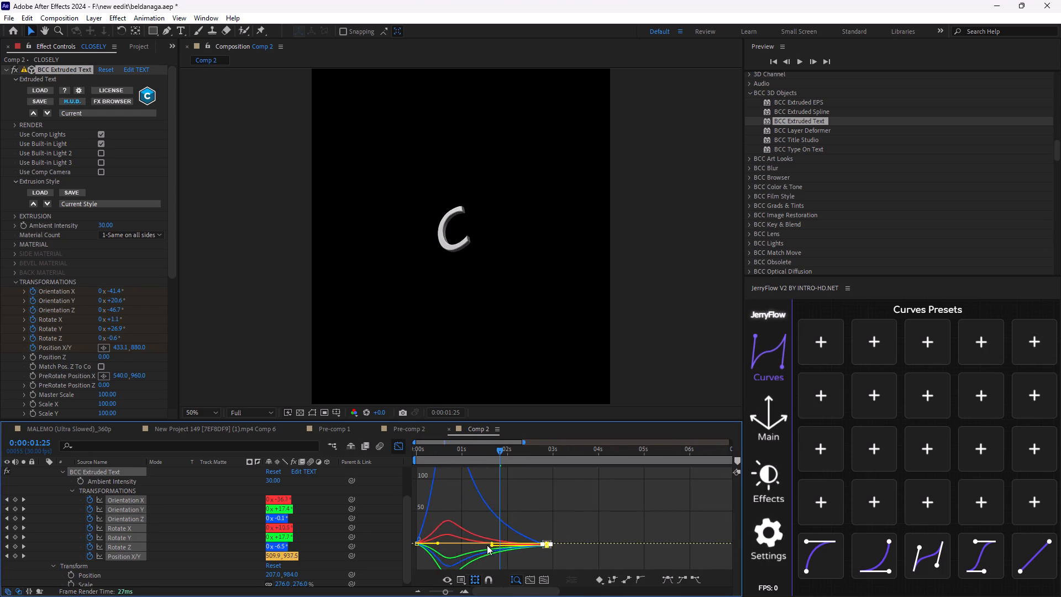
drag(487, 545, 470, 545)
Preview the animation from 0:00:00:00 to check the new easing, and leave the Graph Editor.
drag(493, 448, 400, 466)
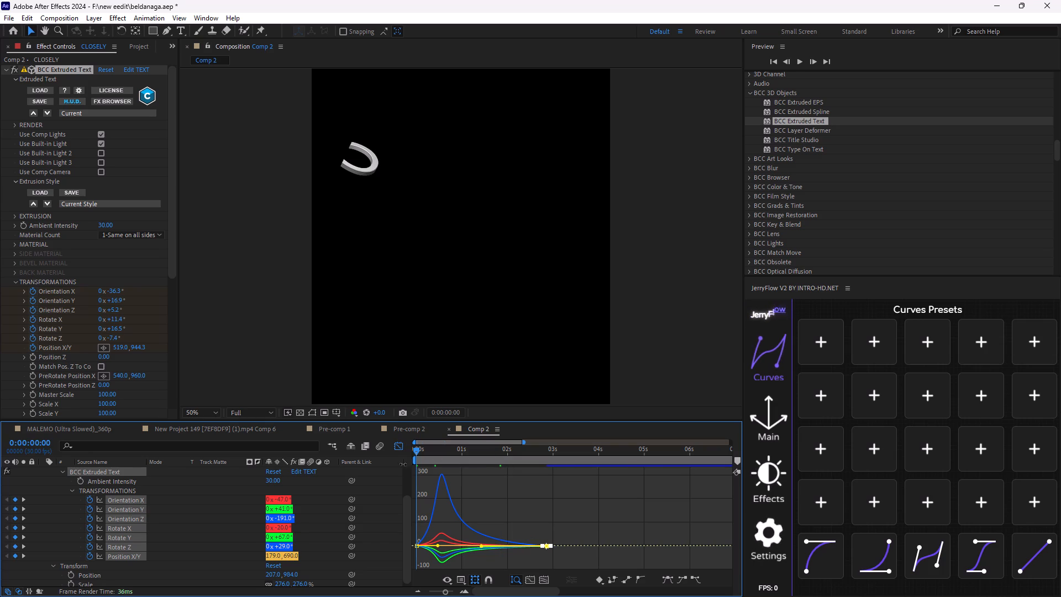
key(space)
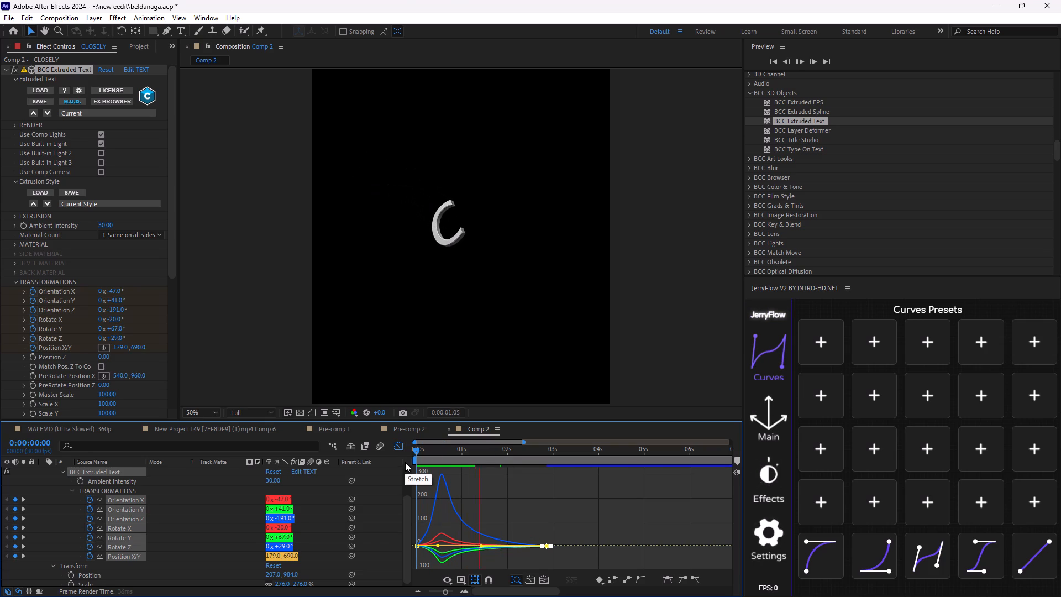
key(space)
drag(521, 452, 388, 468)
key(space)
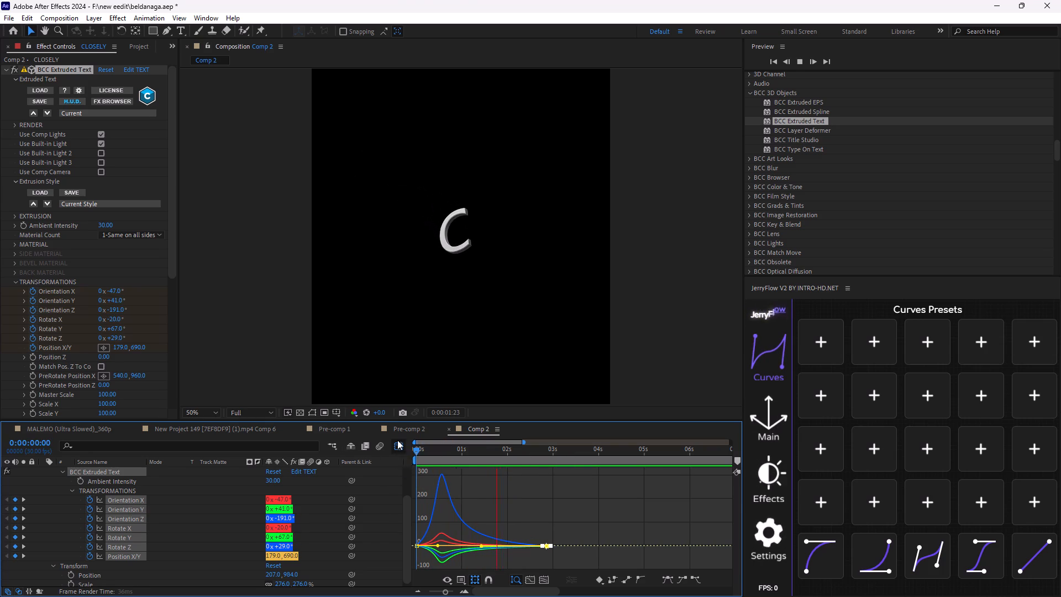
click(397, 440)
key(space)
Move the end keyframes of all Orientation, Rotate and Position X/Y properties to about 0:00:02:01 and preview the animation.
drag(527, 451, 511, 459)
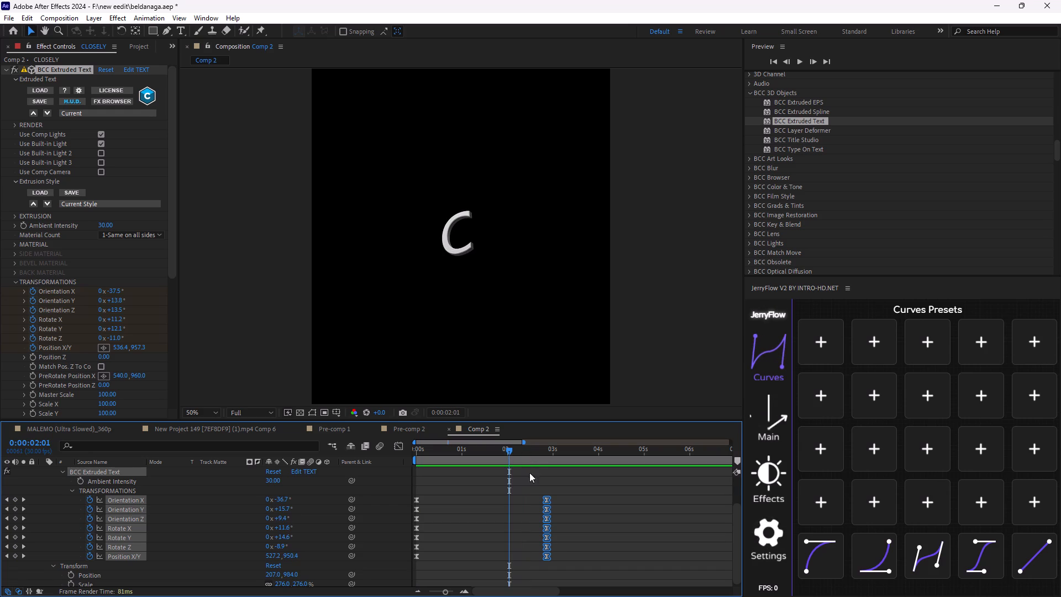
drag(546, 513, 514, 518)
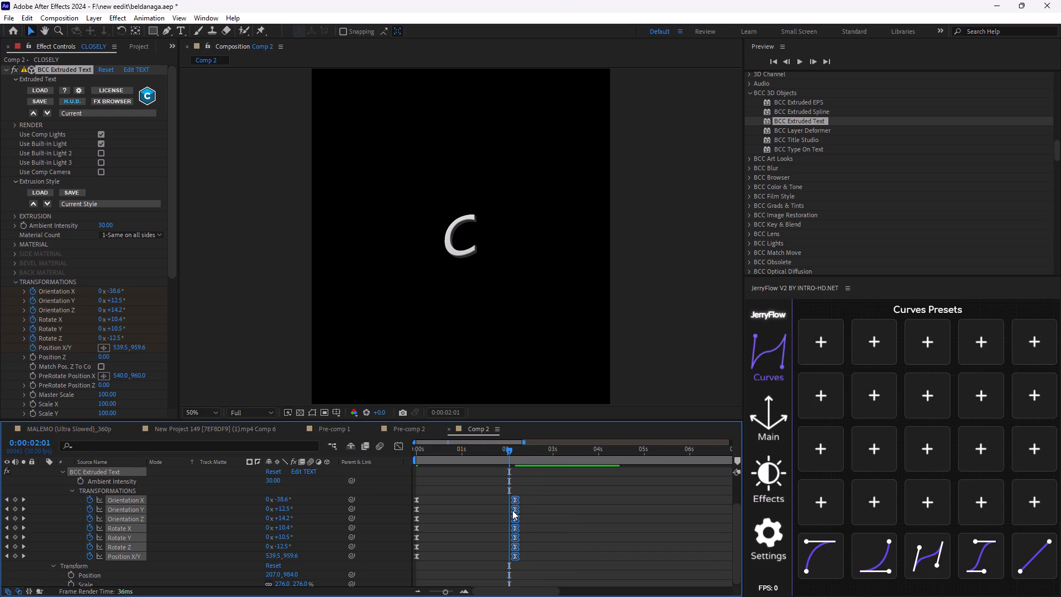
drag(513, 510, 508, 510)
drag(506, 451, 396, 461)
key(space)
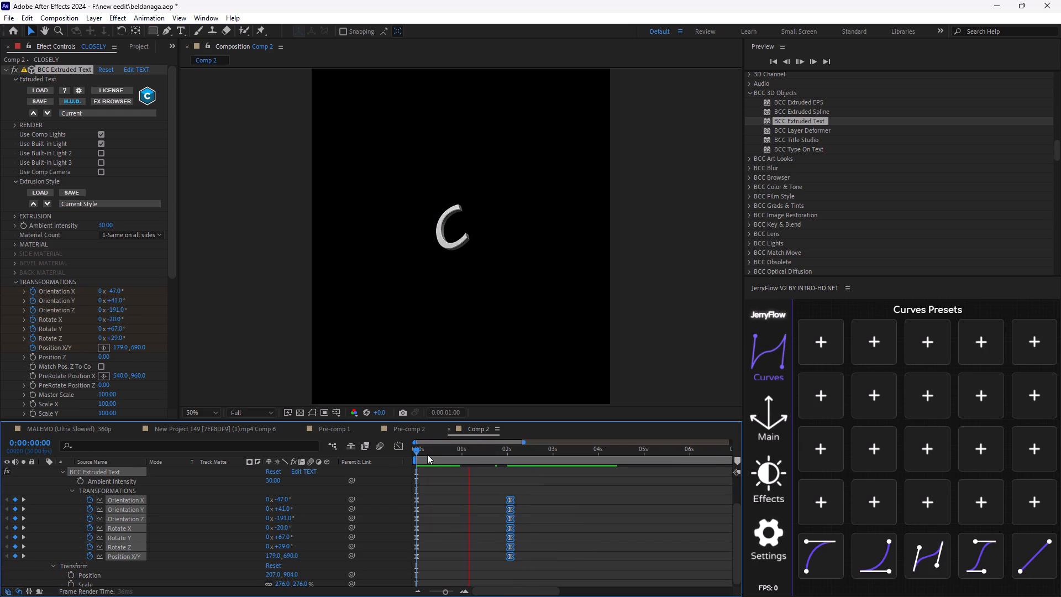
key(space)
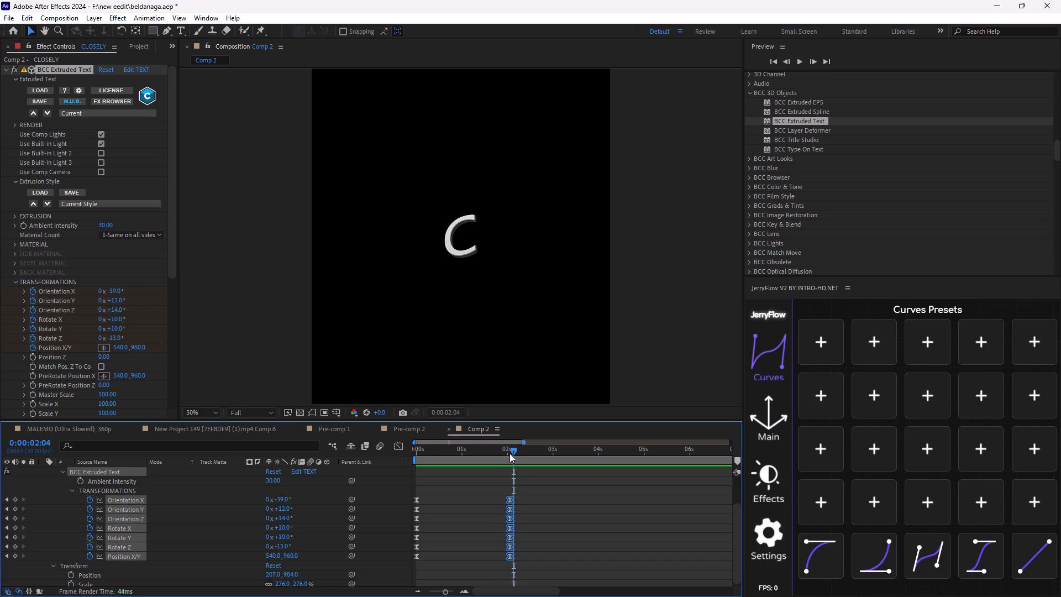
key(space)
drag(512, 449, 419, 470)
key(space)
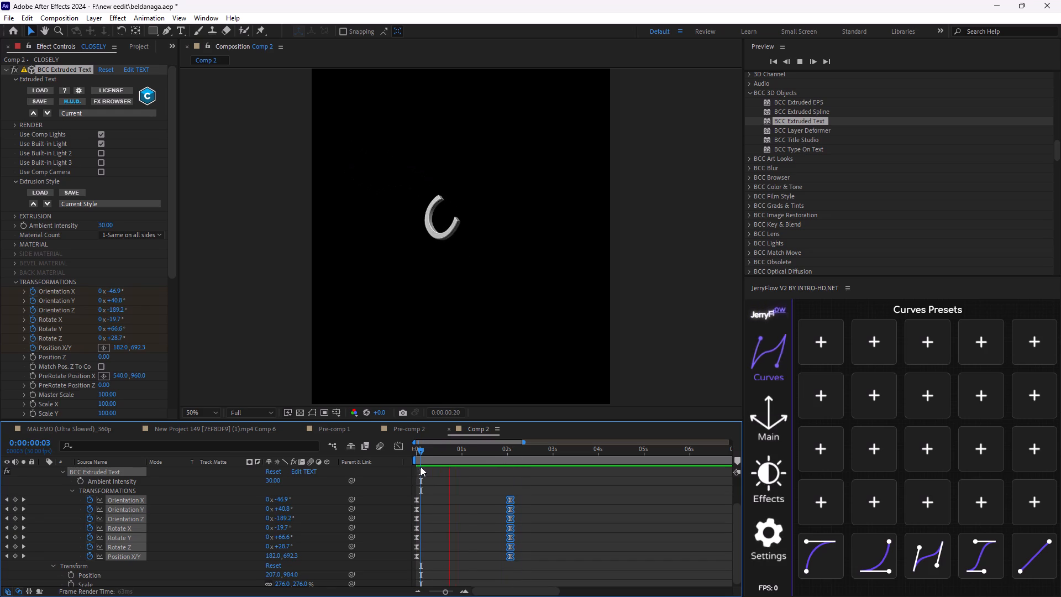
key(space)
Duplicate the CLOSELY text layer.
scroll(462, 517, up, 5)
click(453, 472)
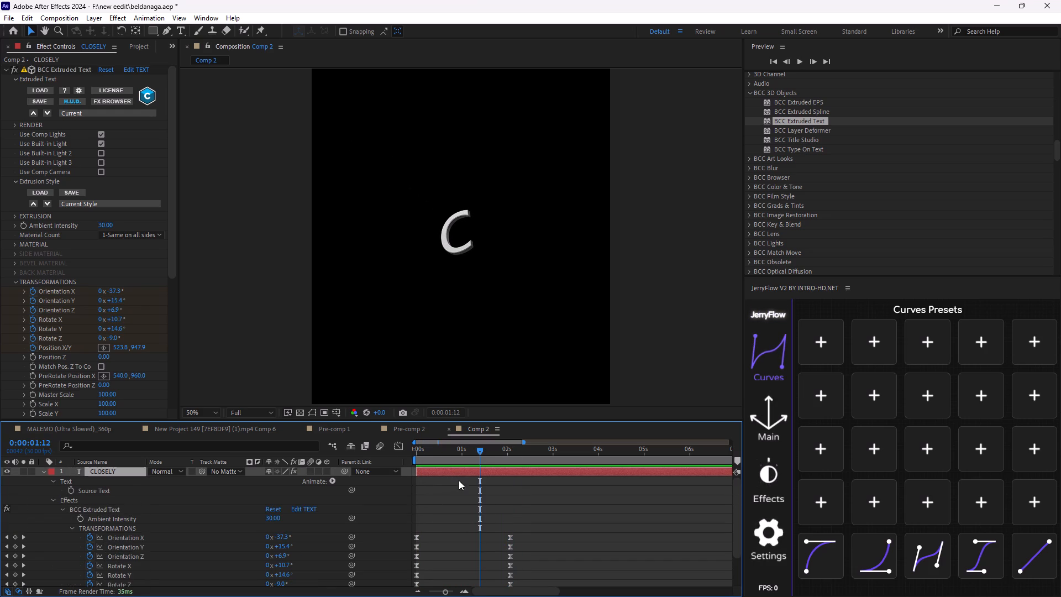
click(465, 476)
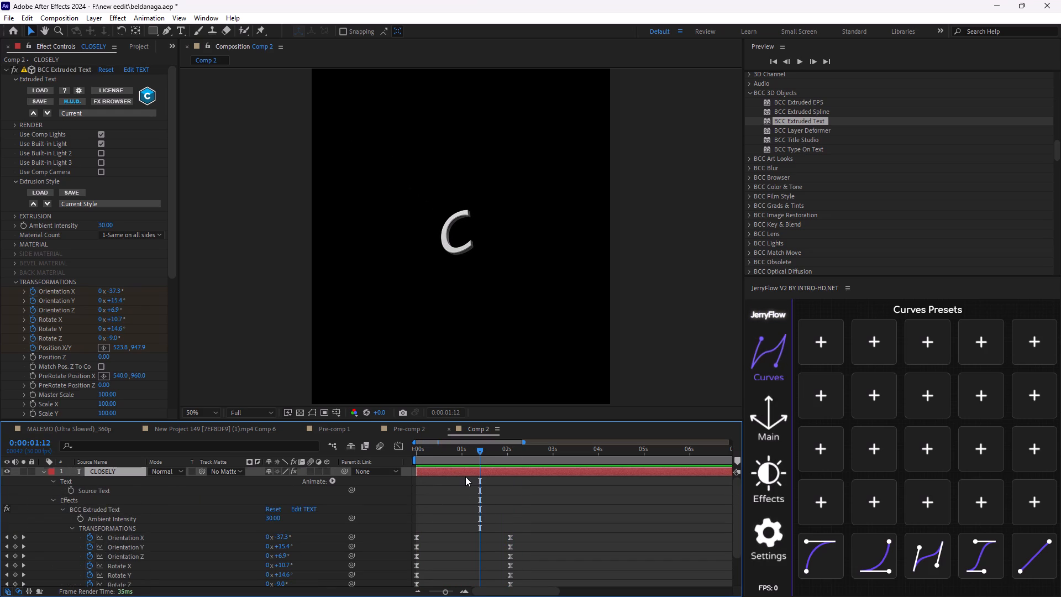
click(469, 472)
key(ctrl+d)
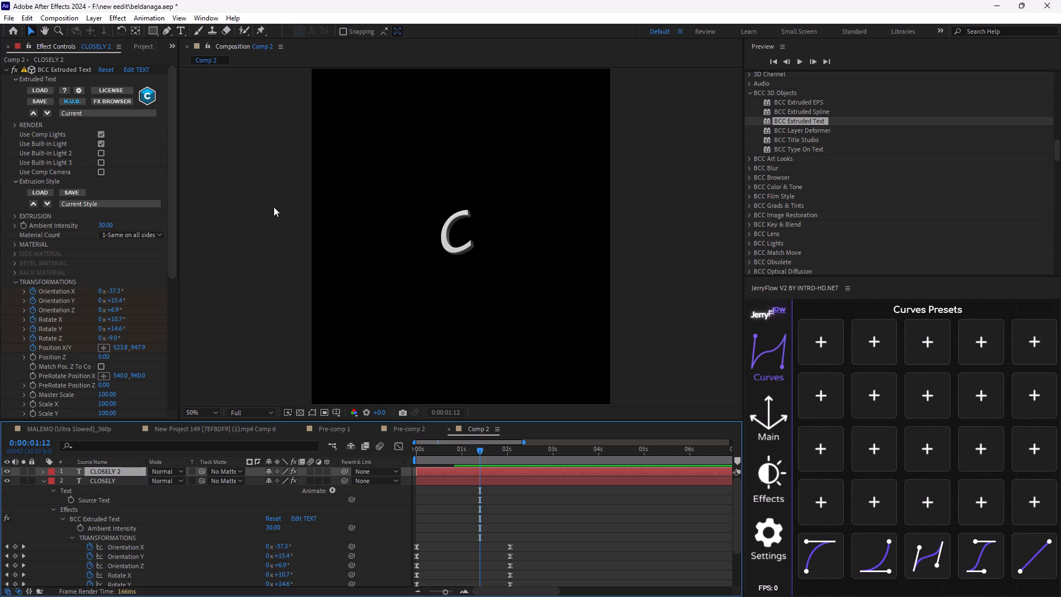
Replace the duplicate layer's extruded text with the letter L, copying the surplus letters OSELY before removing them, and apply.
click(134, 69)
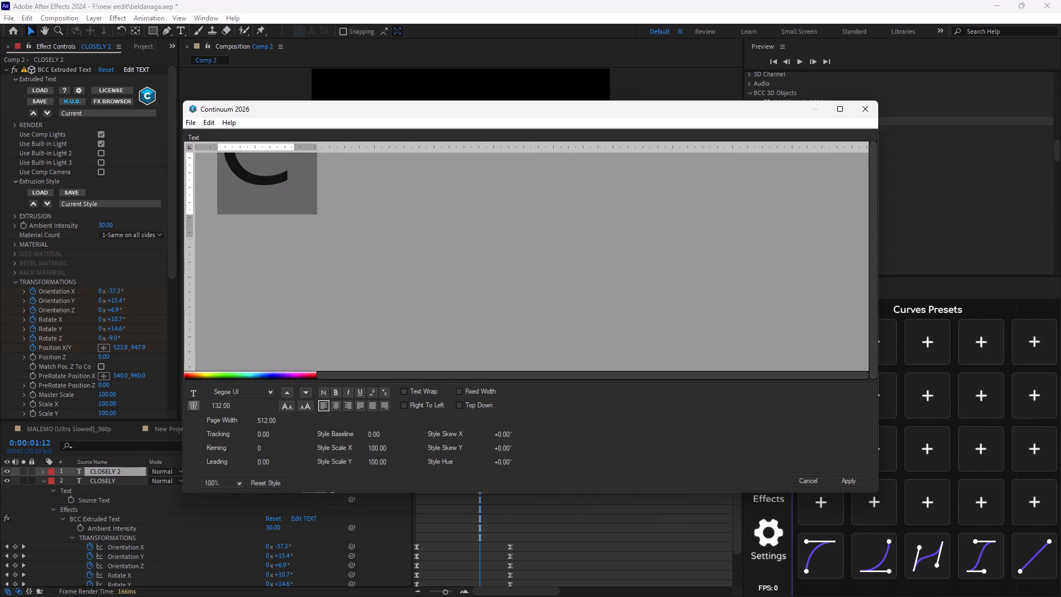
scroll(314, 186, up, 3)
drag(312, 191, 232, 203)
key(ctrl+v)
drag(288, 239, 775, 294)
key(BackSpace)
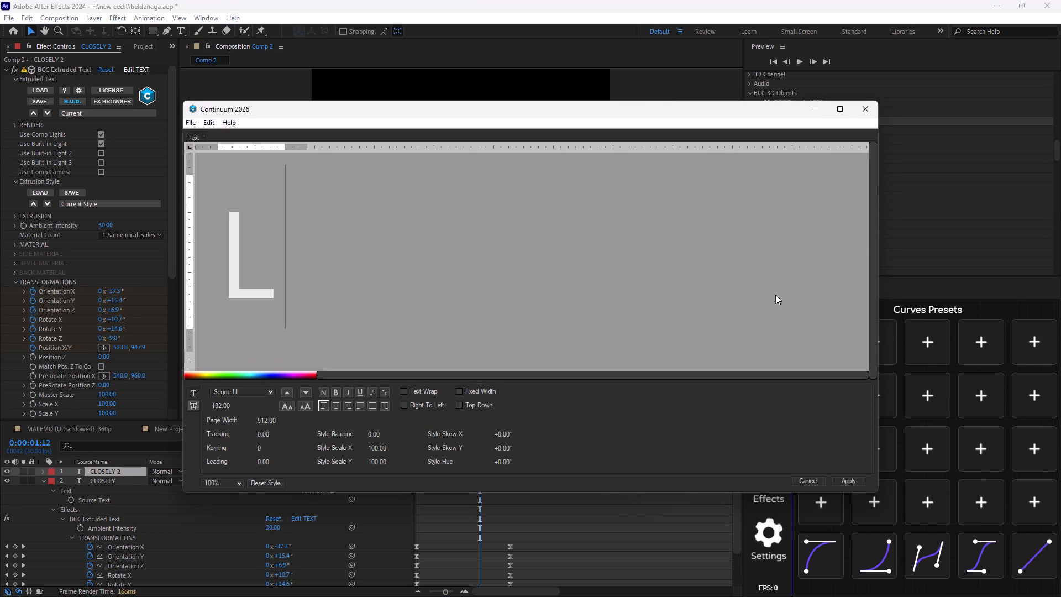
key(ctrl+z)
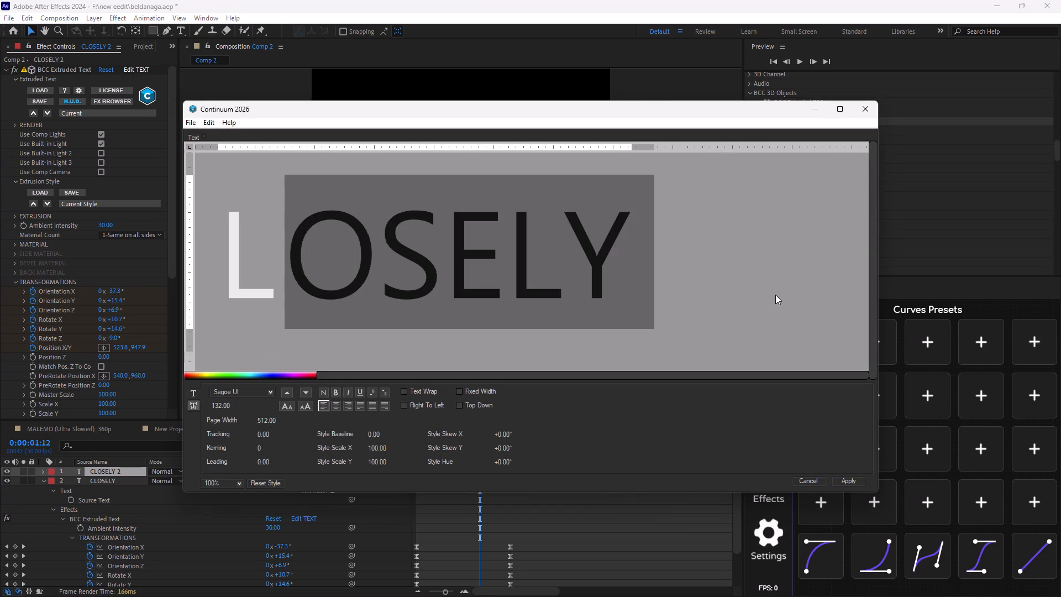
key(ctrl+c)
key(BackSpace)
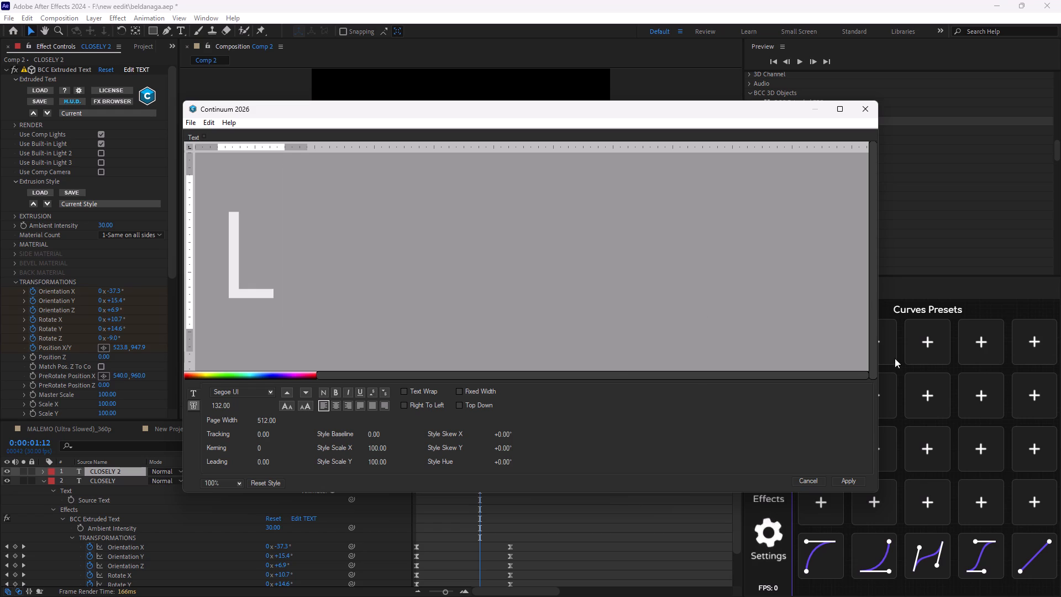
click(850, 485)
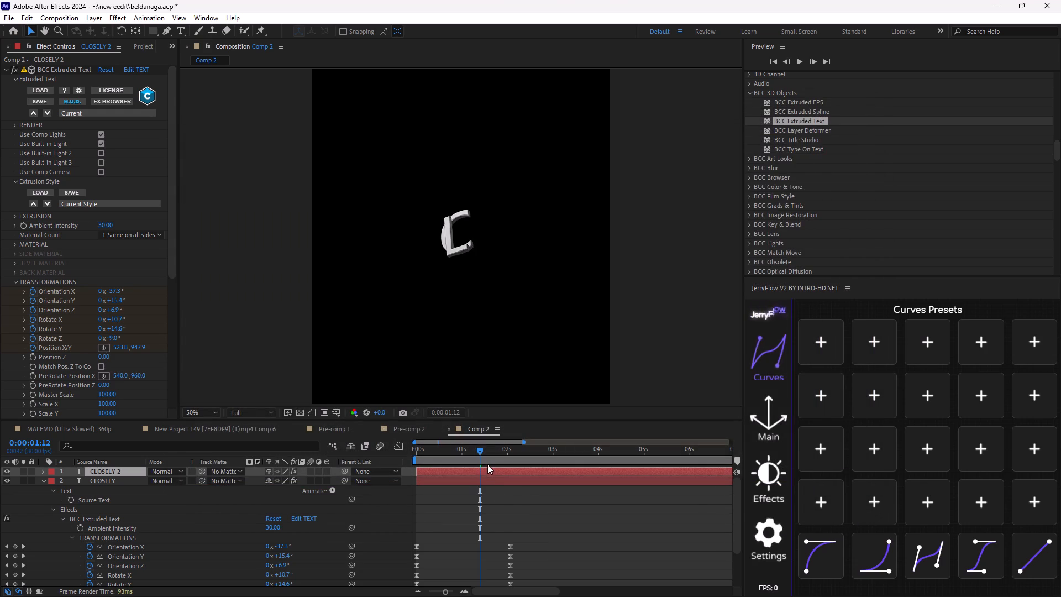
Reveal the duplicate layer's keyframes and set the letter L's Position X/Y to 313, 551 at 0:00:00:00.
drag(477, 448, 434, 464)
drag(437, 451, 389, 457)
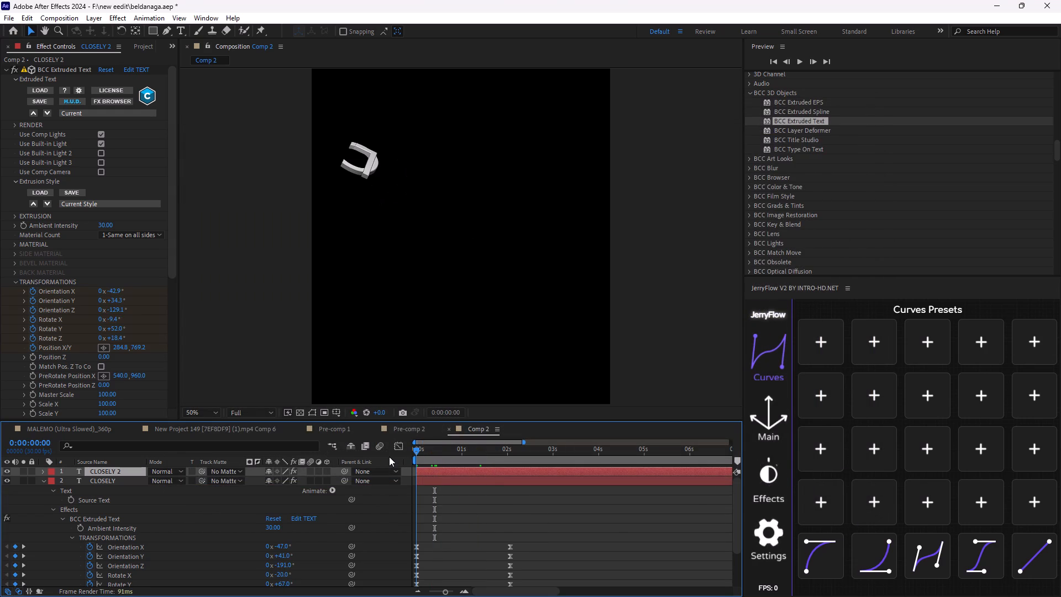
drag(389, 457, 490, 506)
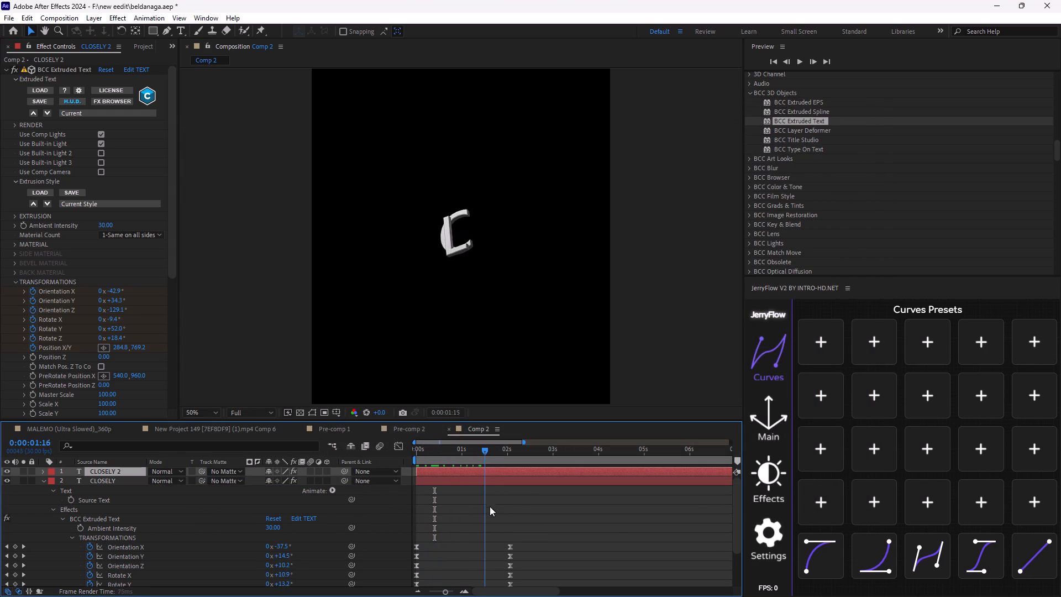
drag(490, 506, 426, 523)
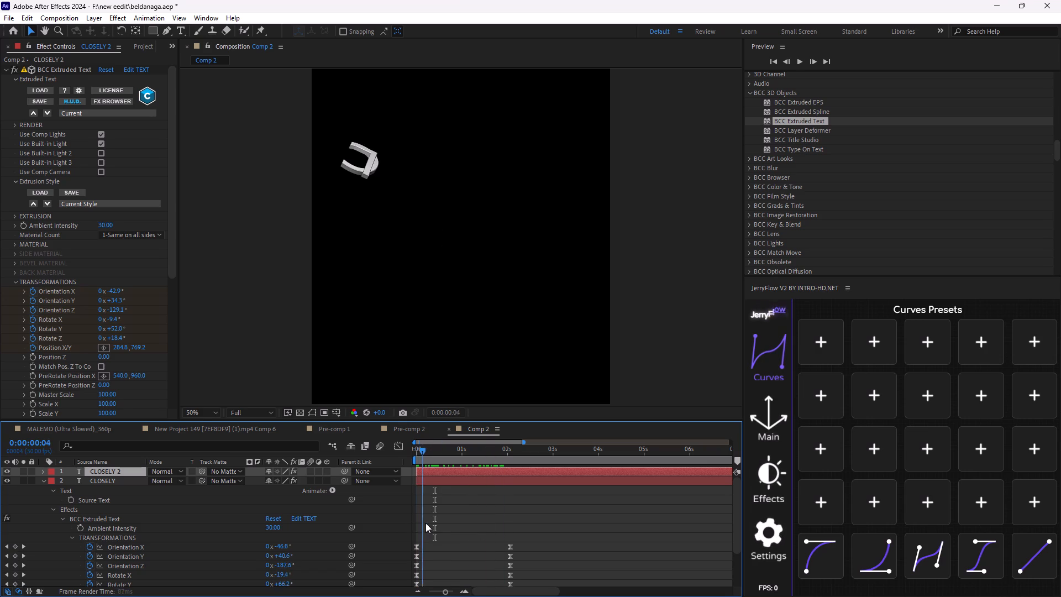
drag(426, 523, 413, 520)
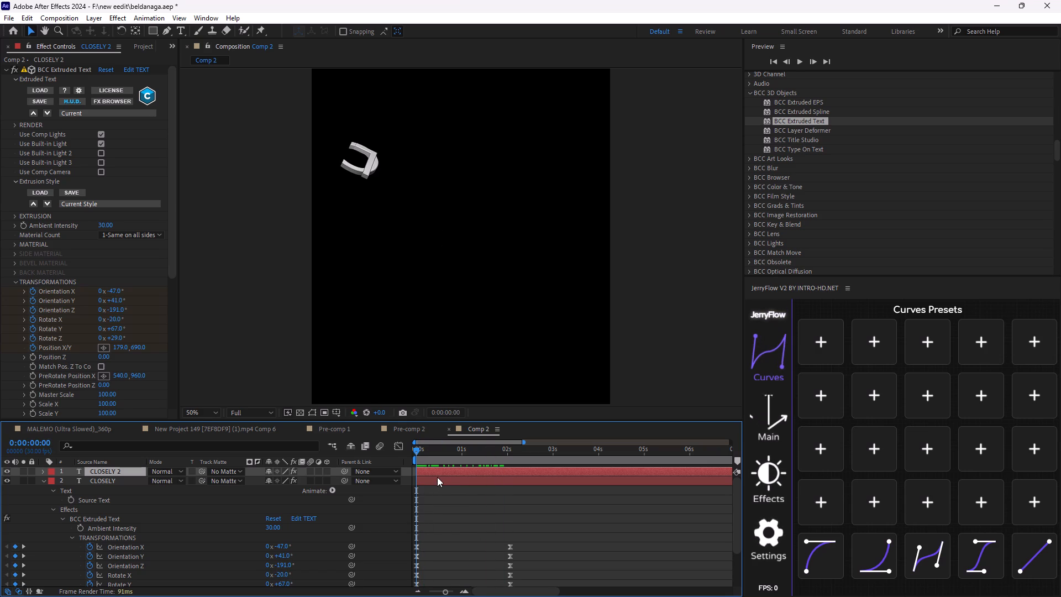
key(u)
click(417, 491)
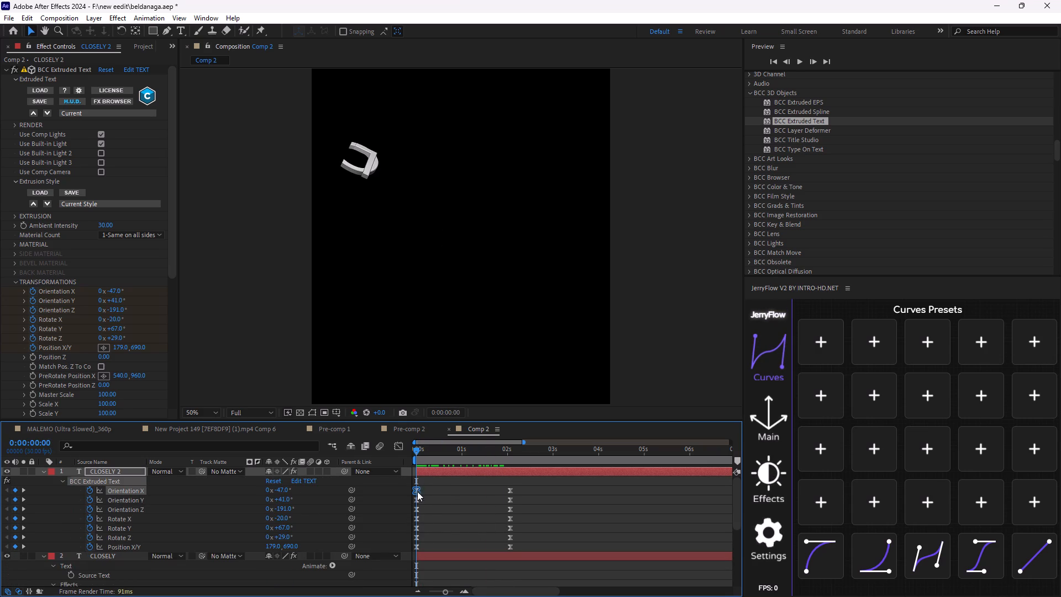
drag(368, 171, 382, 171)
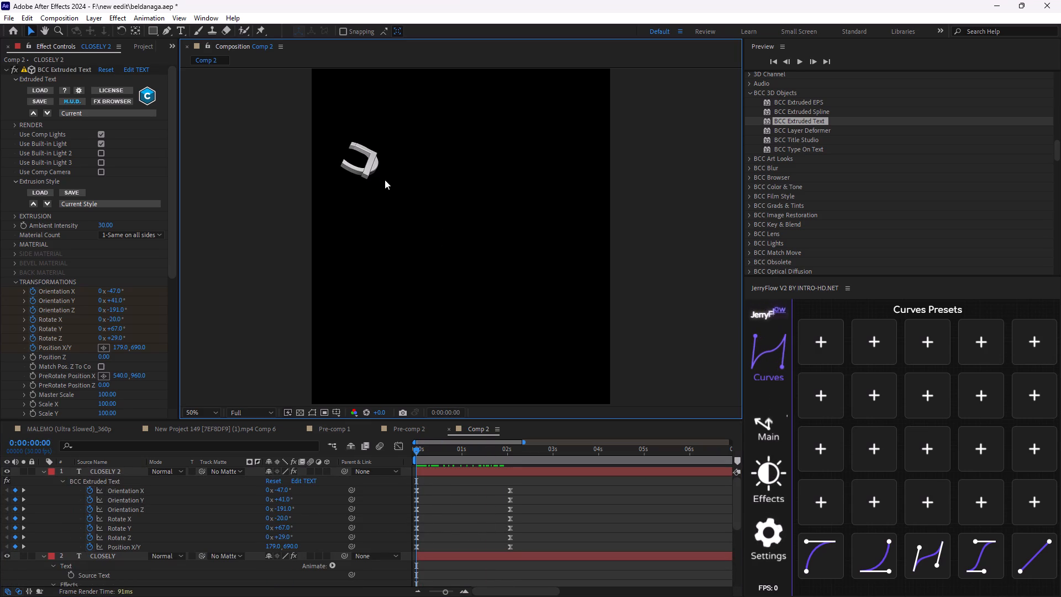
click(418, 486)
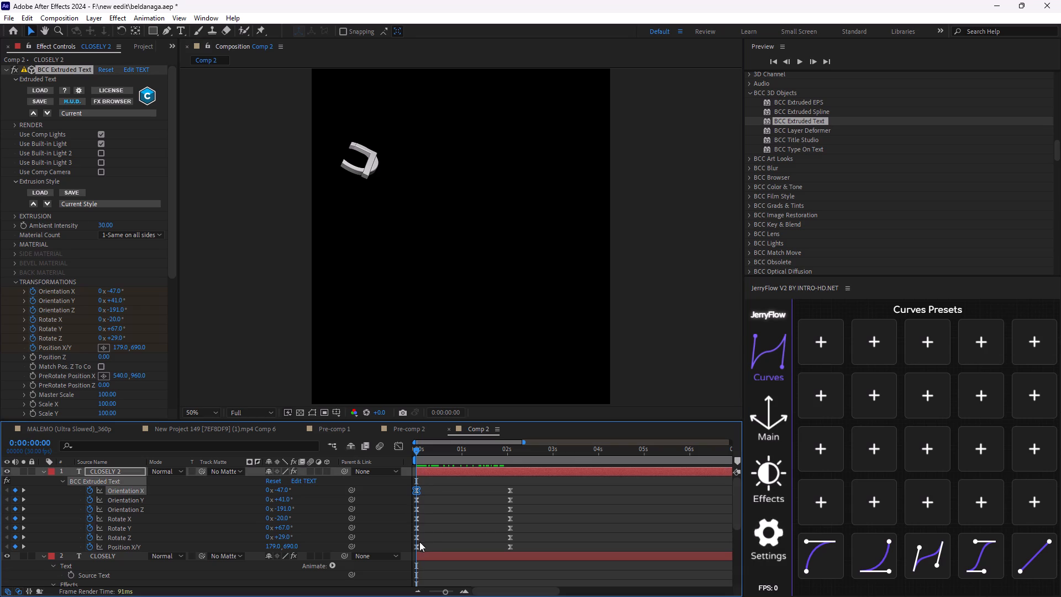
click(418, 548)
drag(296, 546, 197, 530)
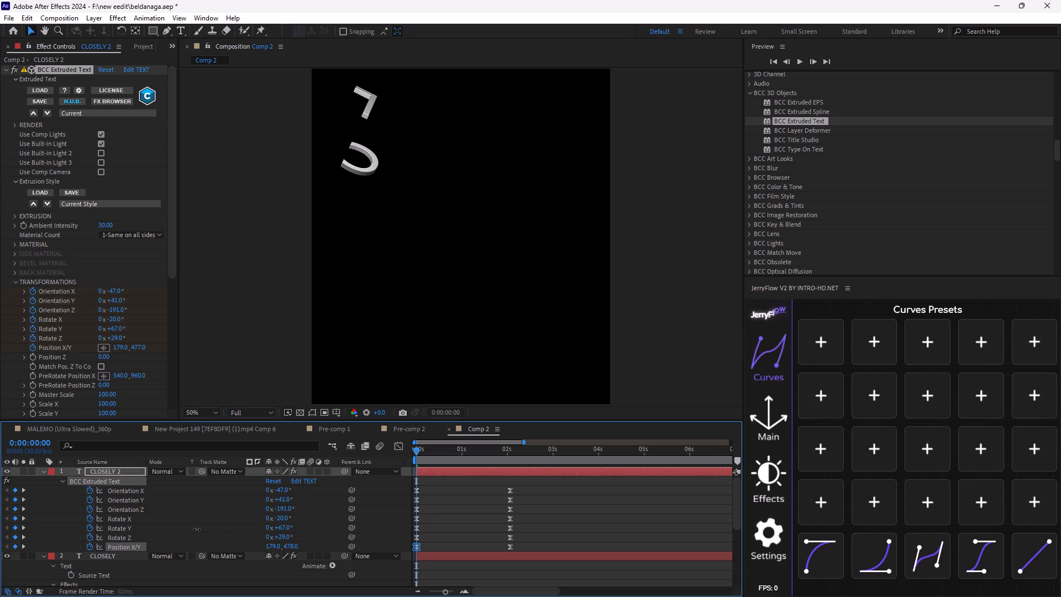
drag(197, 530, 233, 532)
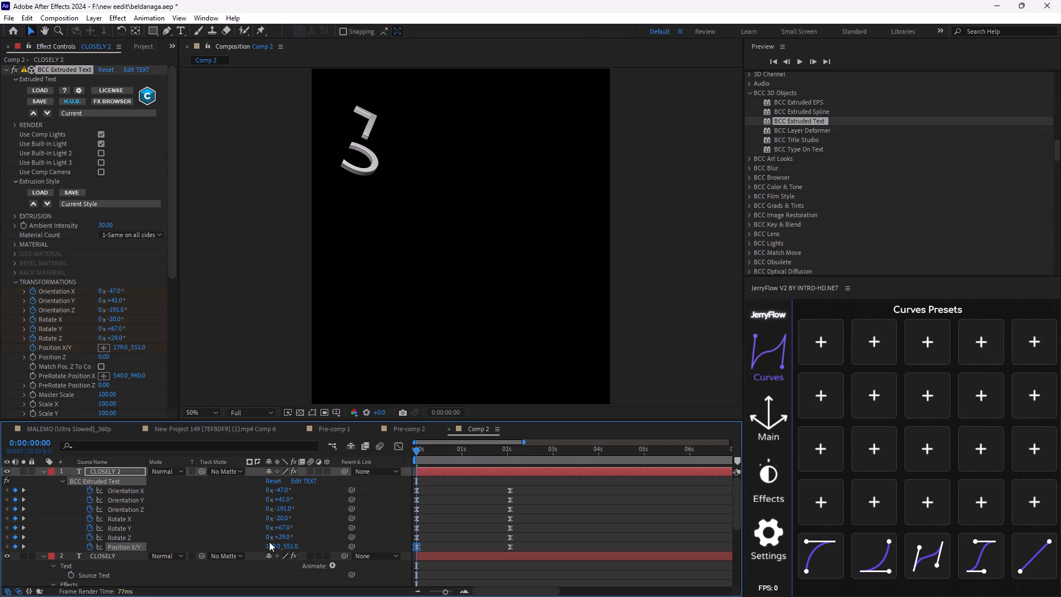
drag(269, 545, 334, 574)
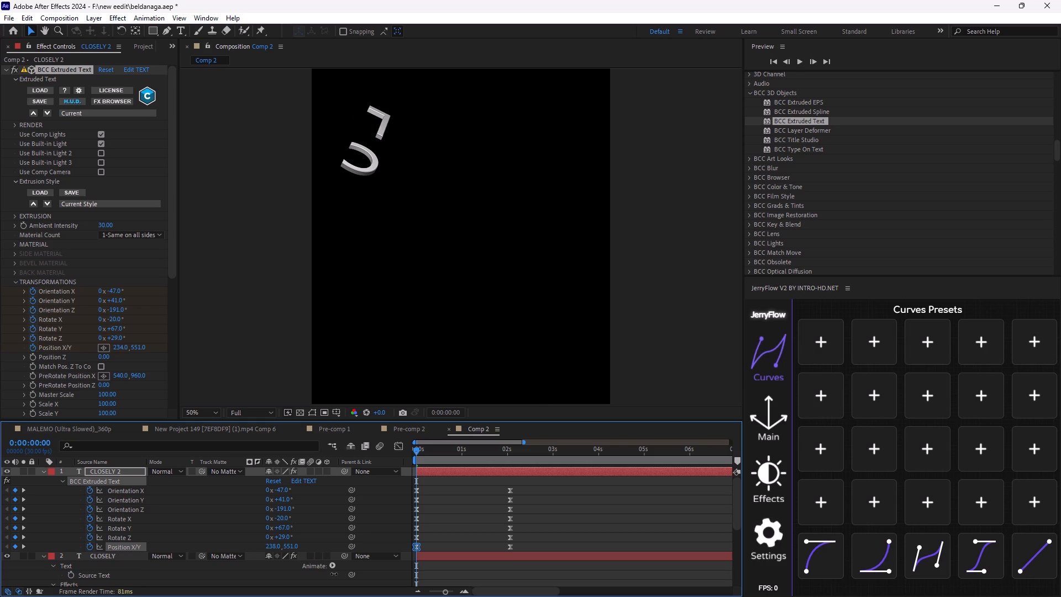
drag(334, 574, 384, 585)
Set the letter L's Rotate Y to 136° and Orientation Y to 57° at 0:00:00:00, and scrub through the animation.
drag(281, 531, 306, 532)
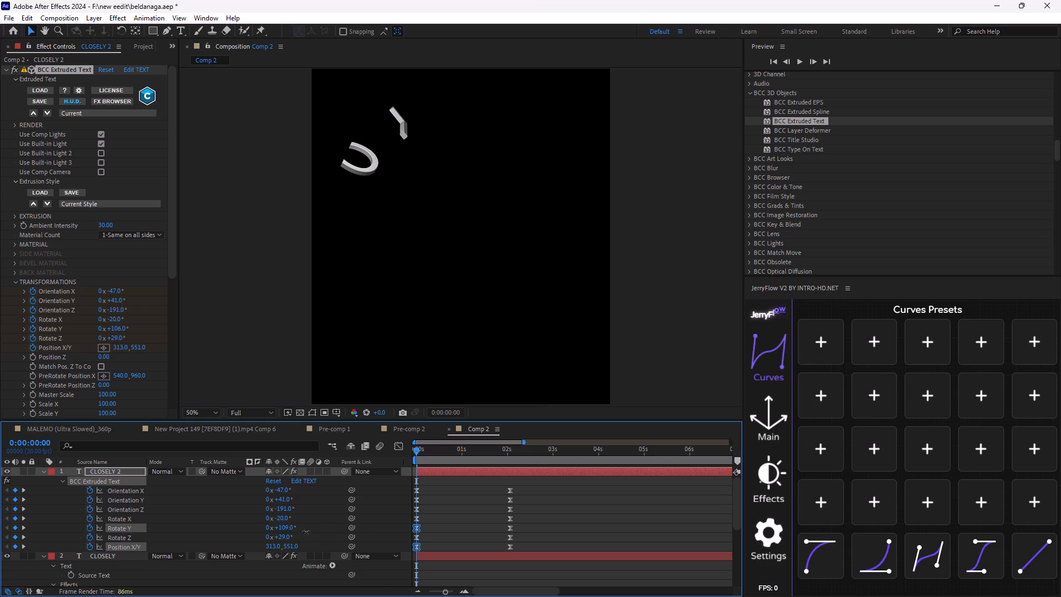
drag(306, 532, 320, 532)
drag(287, 502, 296, 503)
drag(418, 448, 497, 505)
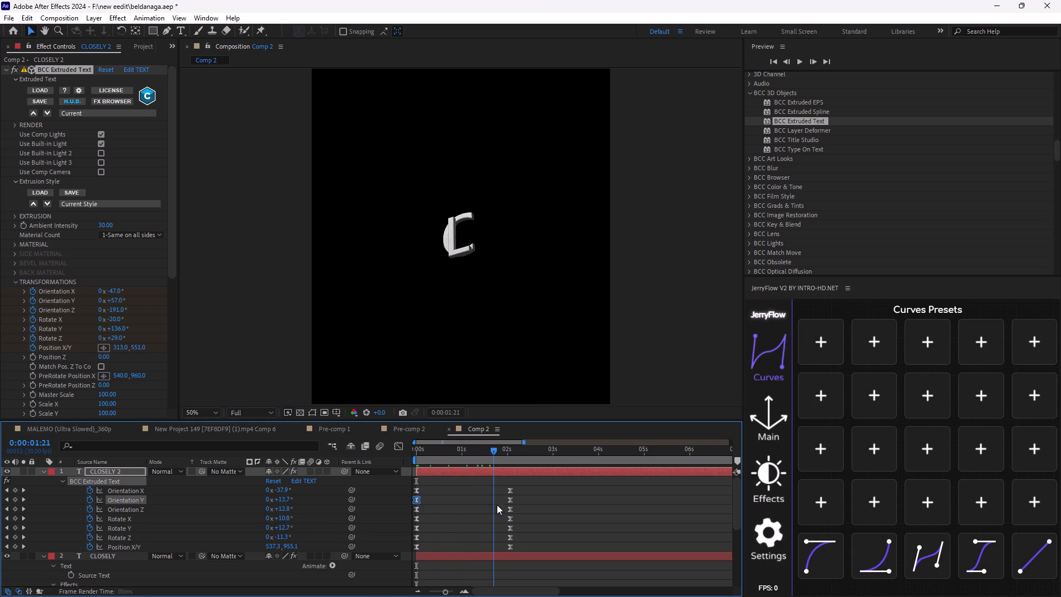
Set the letter L's Position X/Y to 683, 959 at the 0:00:02:02 keyframe, placing it beside the C.
drag(497, 505, 513, 525)
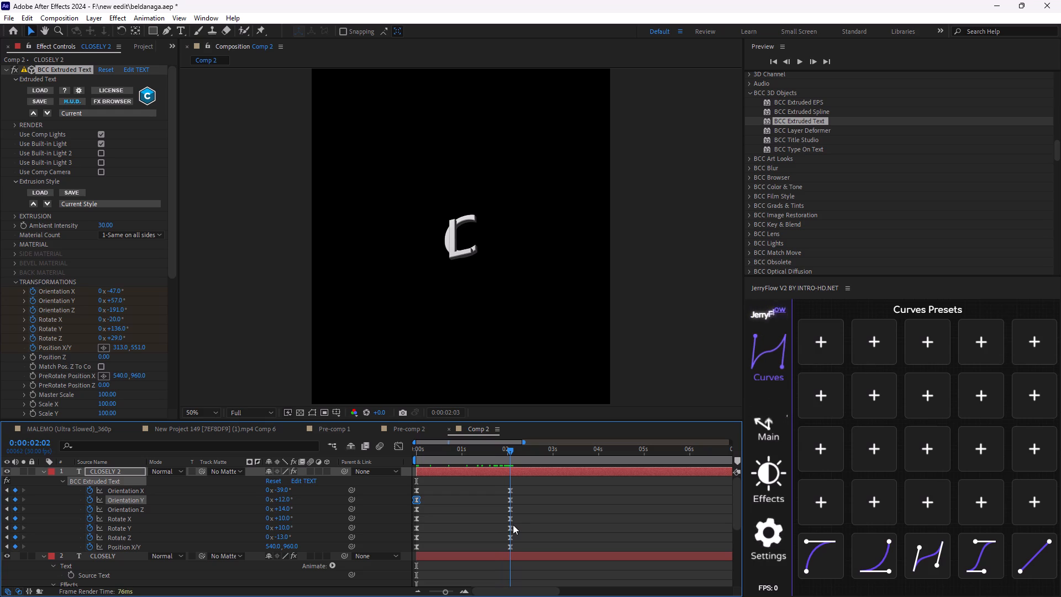
drag(513, 525, 512, 525)
click(511, 547)
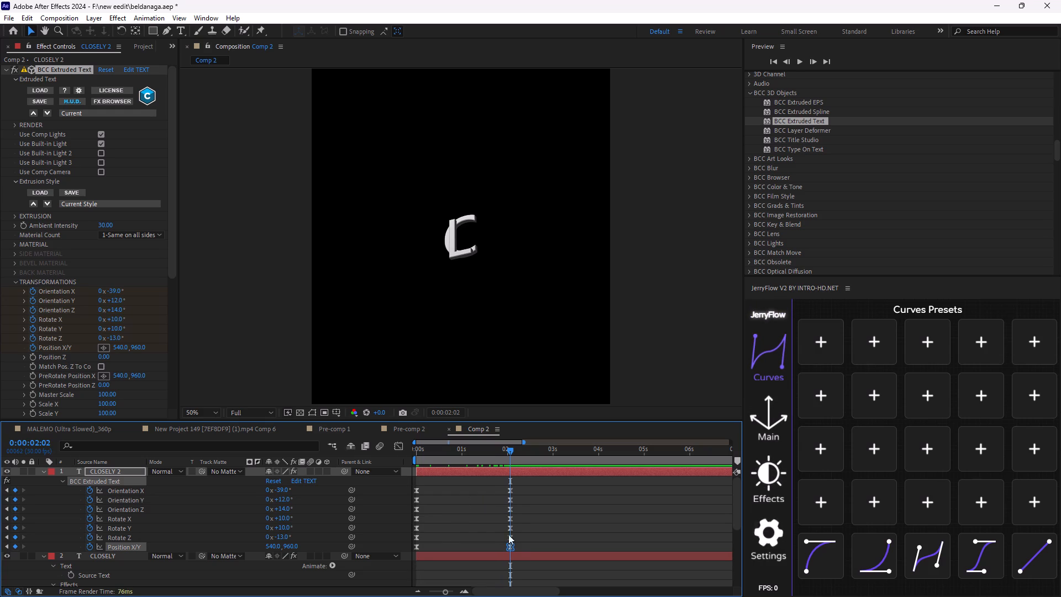
click(287, 546)
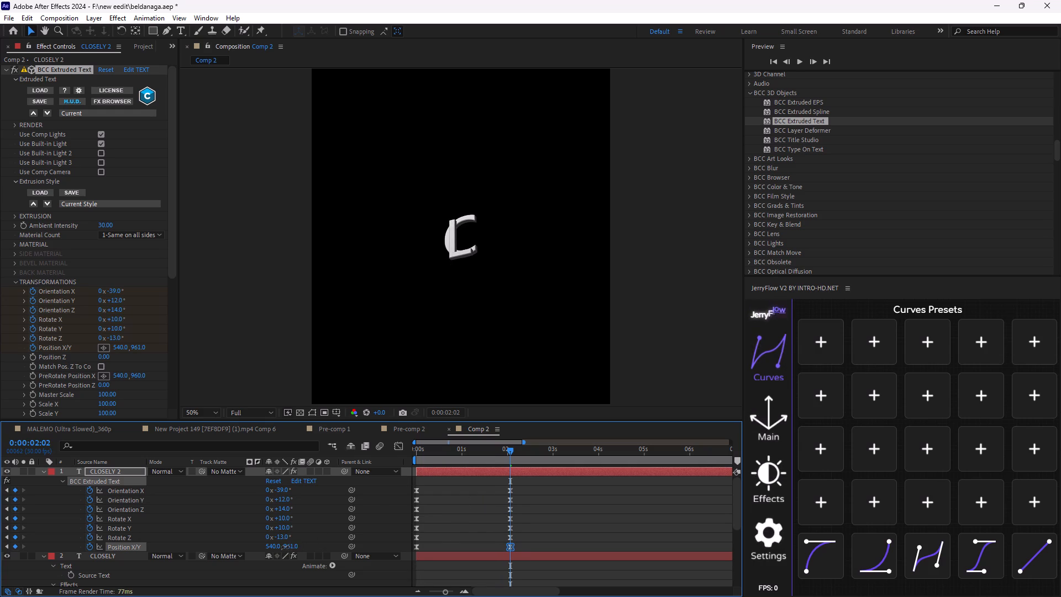
drag(275, 543, 340, 563)
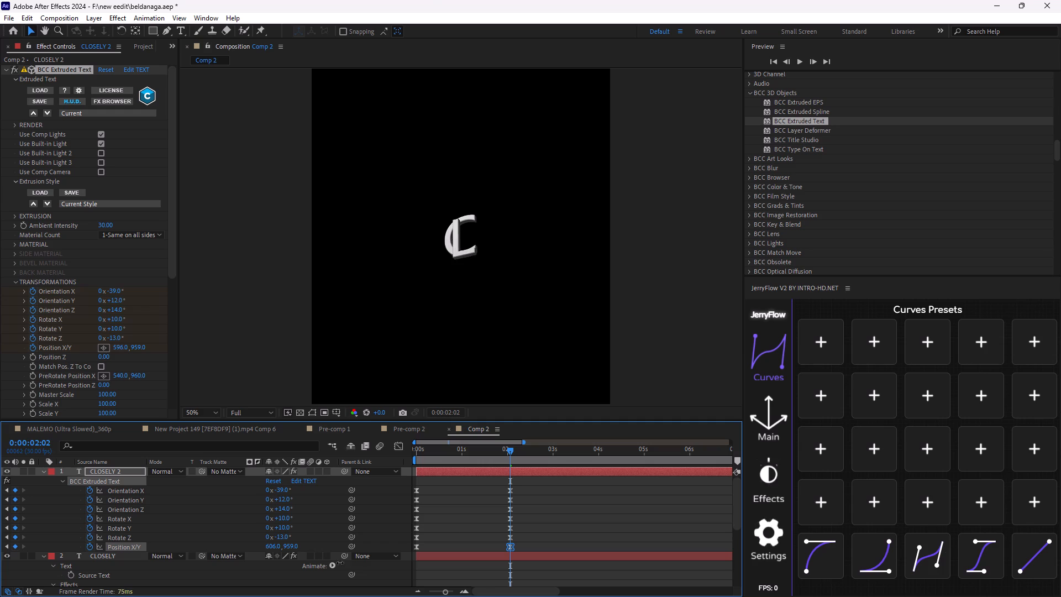
drag(340, 563, 381, 570)
Play back and scrub the C and L animation from the start to check how the two letters move together.
drag(513, 453, 381, 455)
key(space)
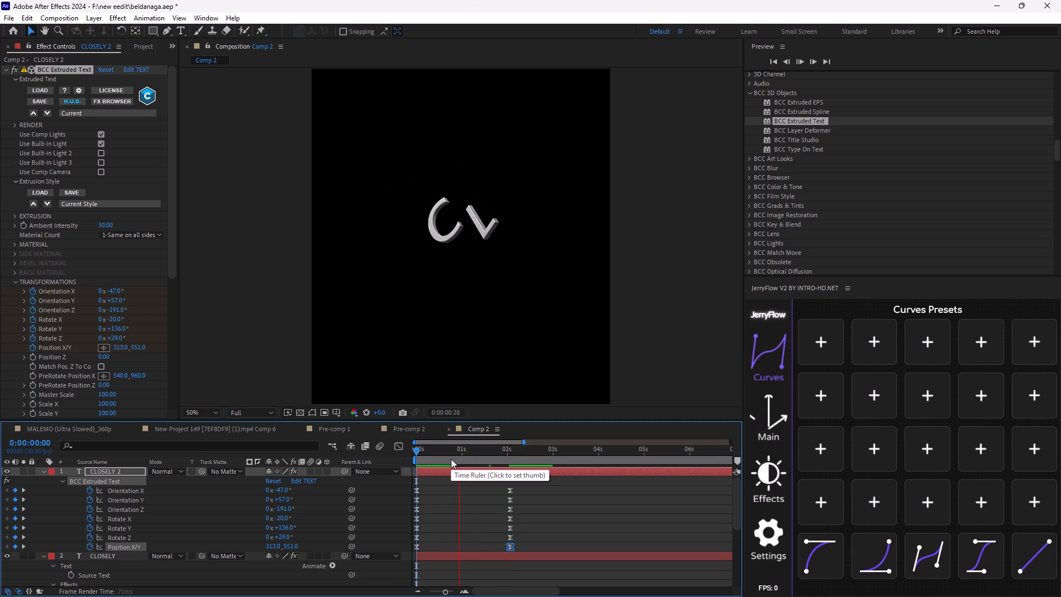
key(space)
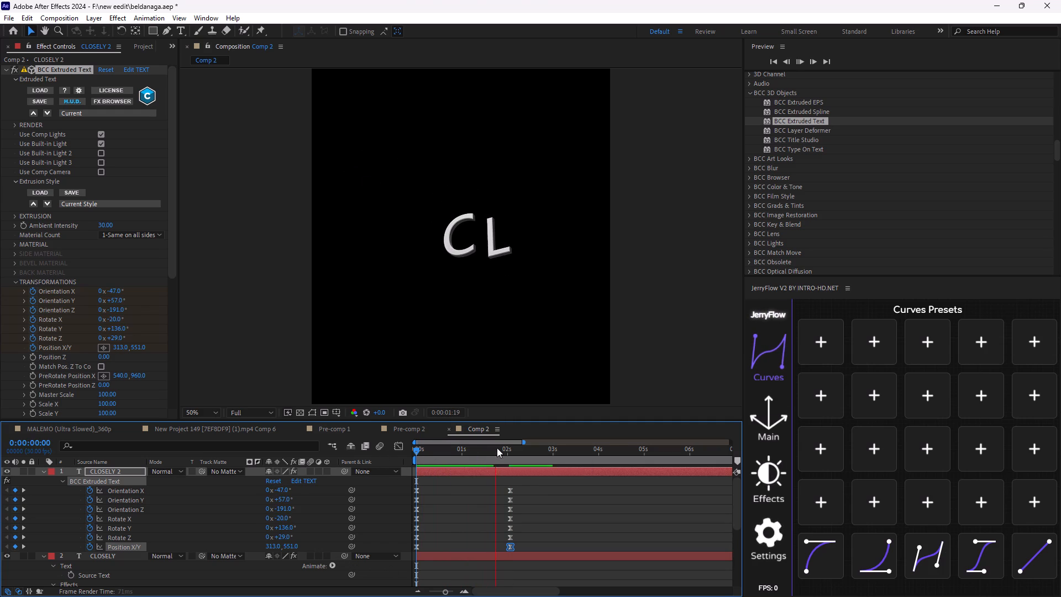
drag(501, 448, 414, 490)
key(space)
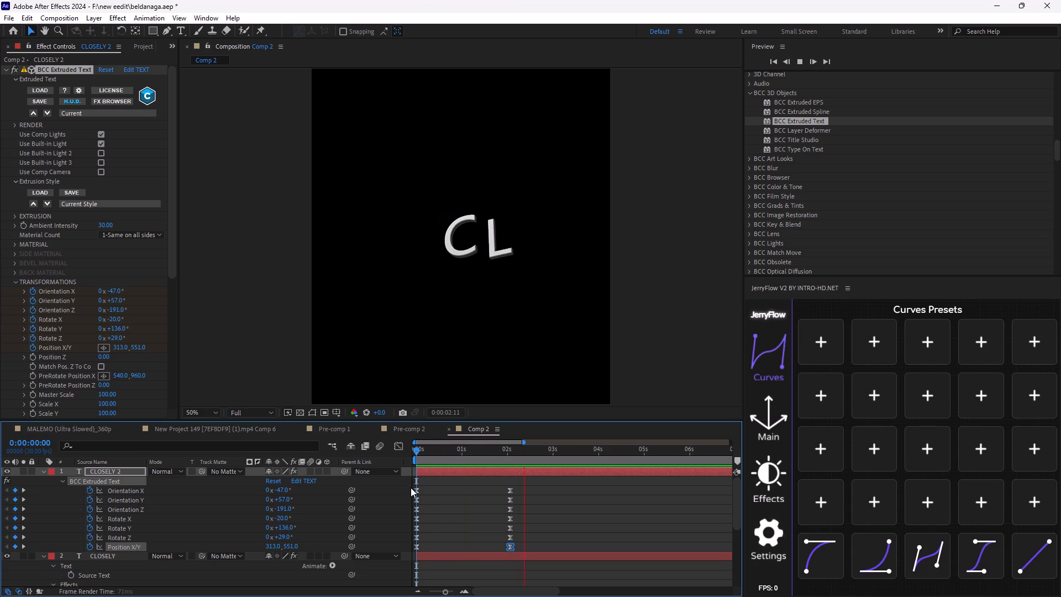
key(space)
drag(530, 448, 401, 468)
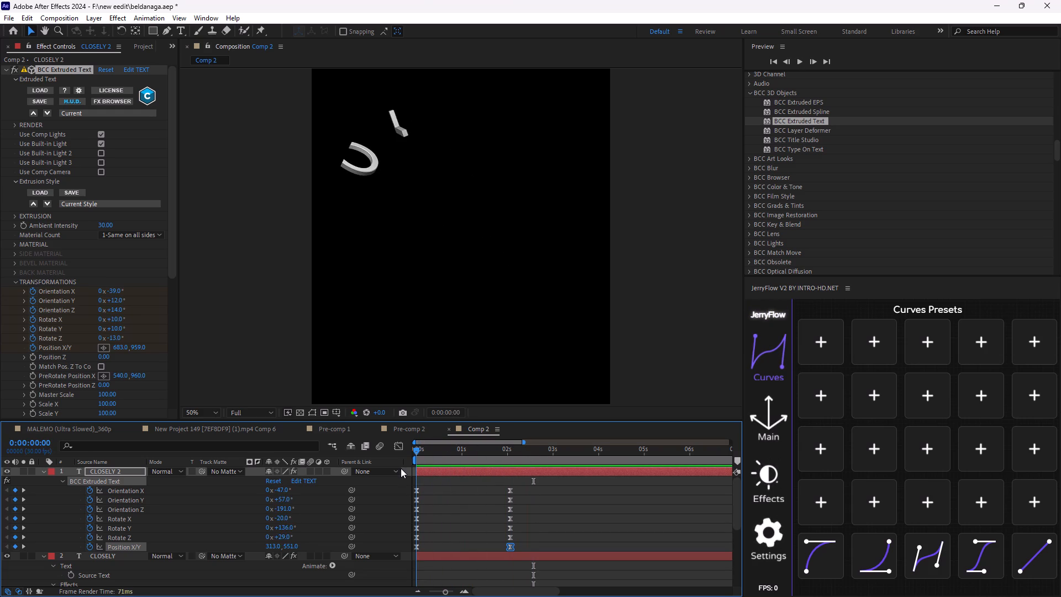
drag(401, 468, 472, 474)
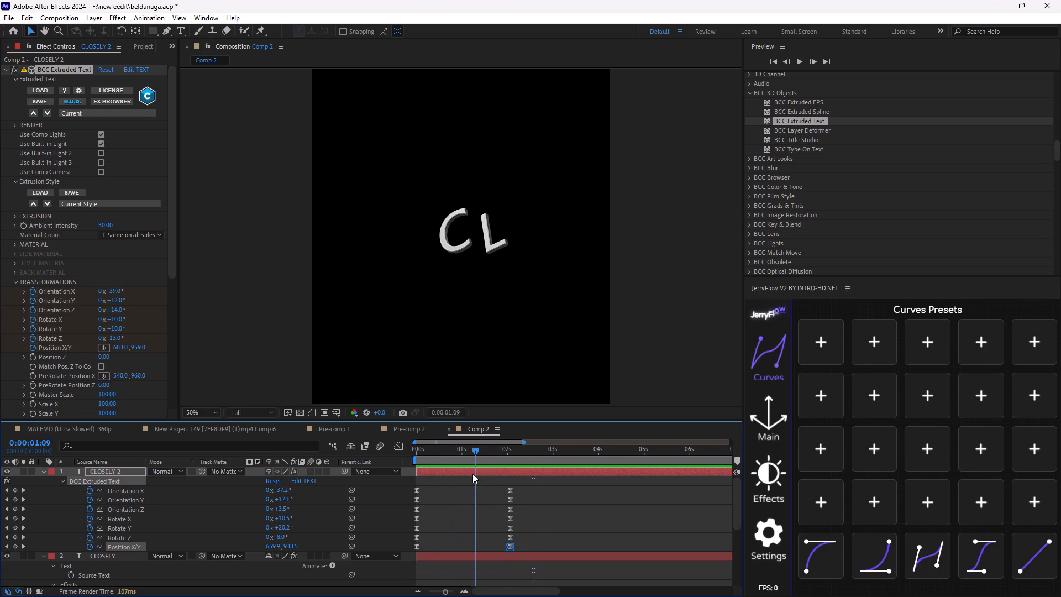
drag(472, 474, 496, 485)
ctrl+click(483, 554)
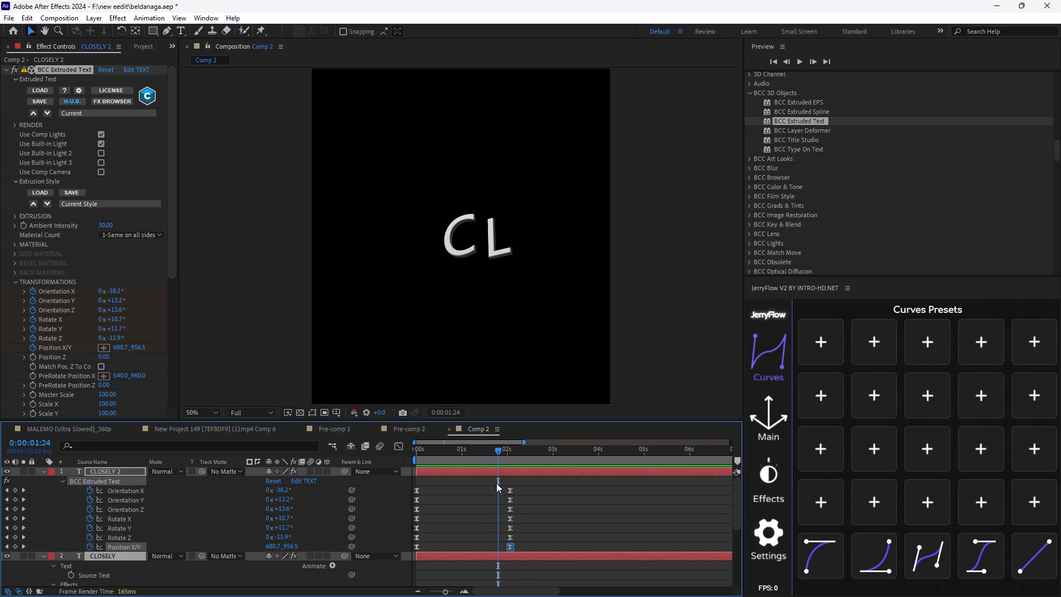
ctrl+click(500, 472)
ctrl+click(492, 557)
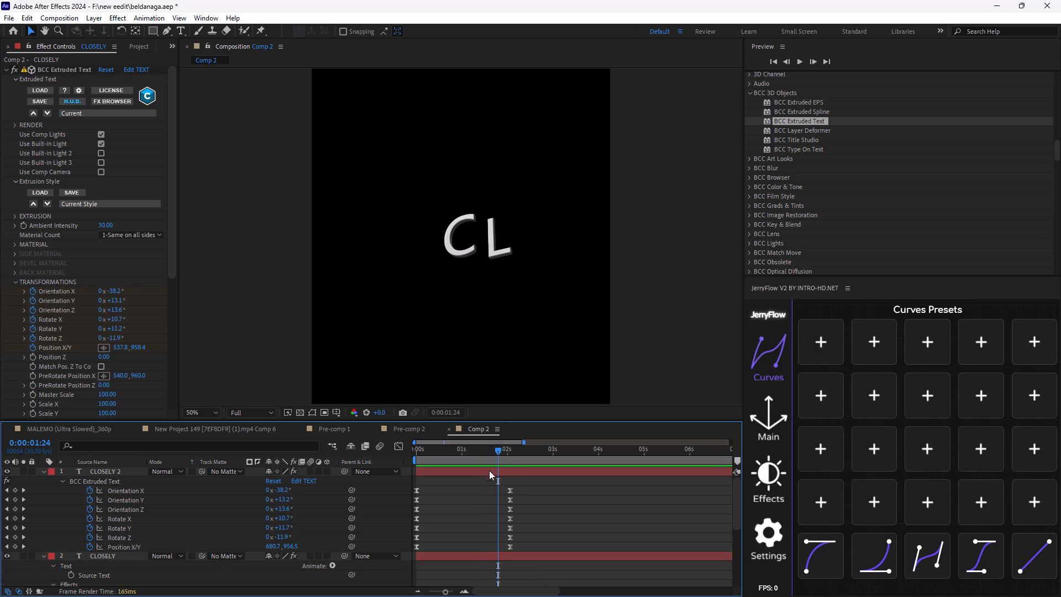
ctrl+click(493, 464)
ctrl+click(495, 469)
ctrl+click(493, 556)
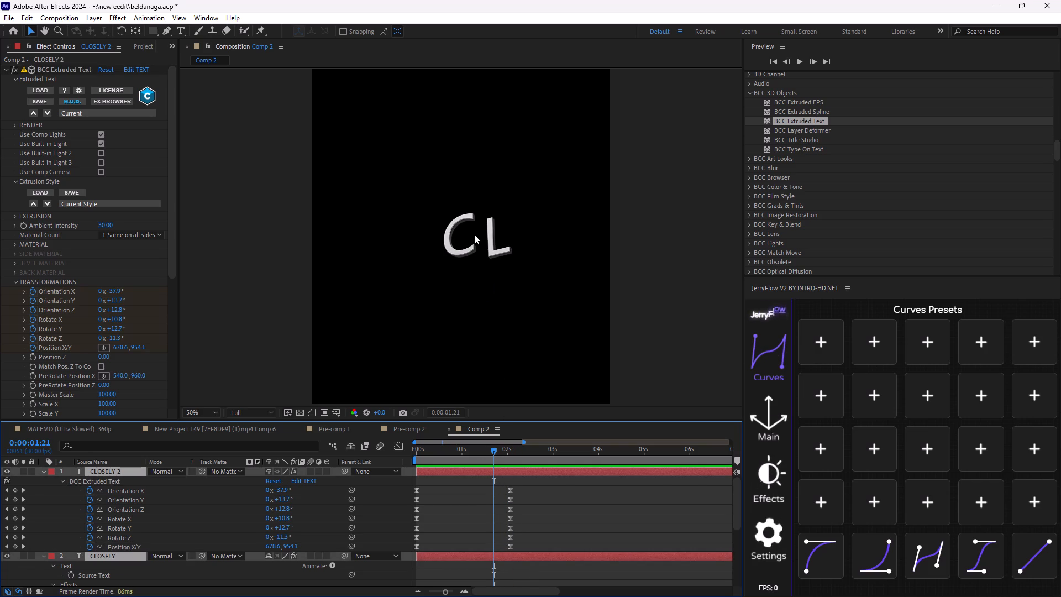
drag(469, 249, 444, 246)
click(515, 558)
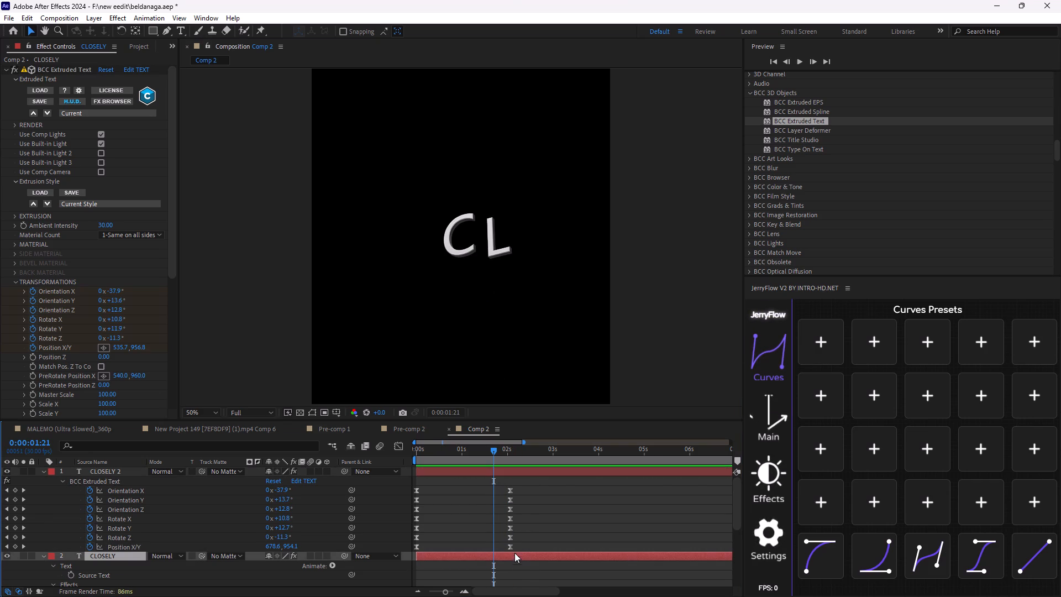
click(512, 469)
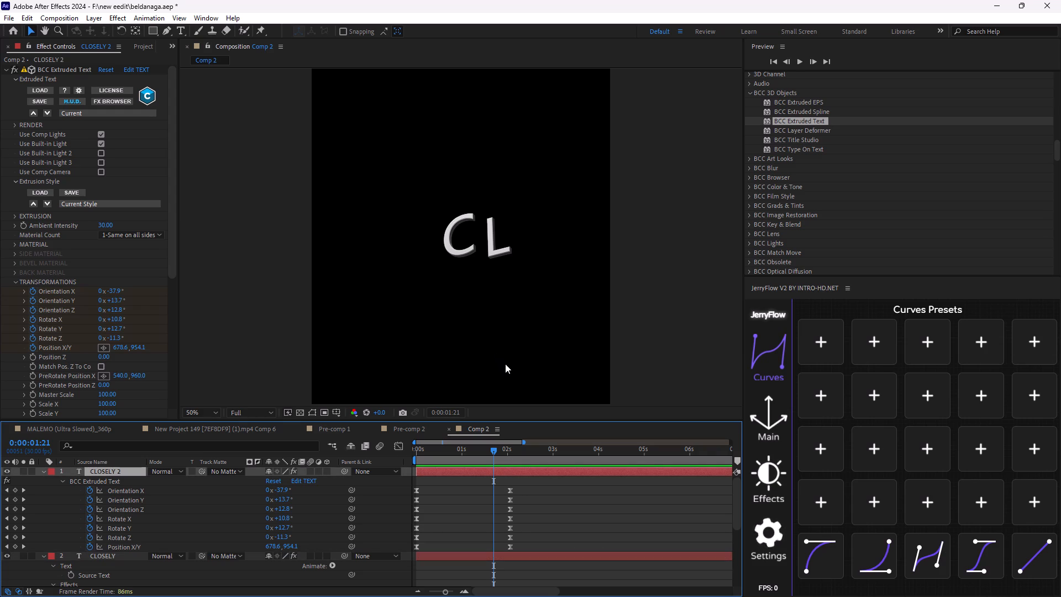
Scrub and replay the opening two seconds to examine the C and L motion.
drag(492, 450, 440, 468)
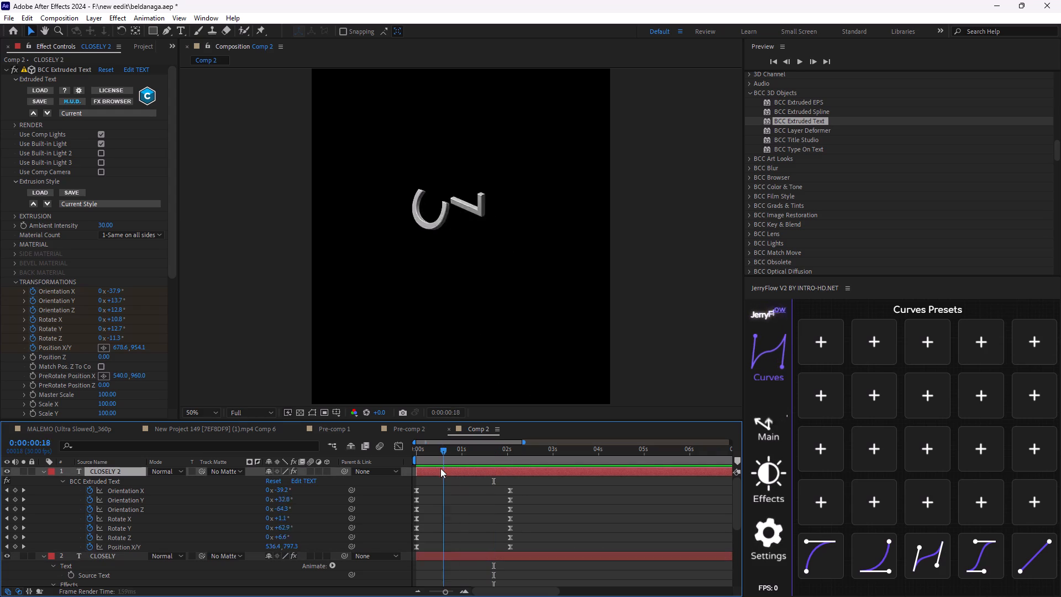
drag(440, 468, 496, 485)
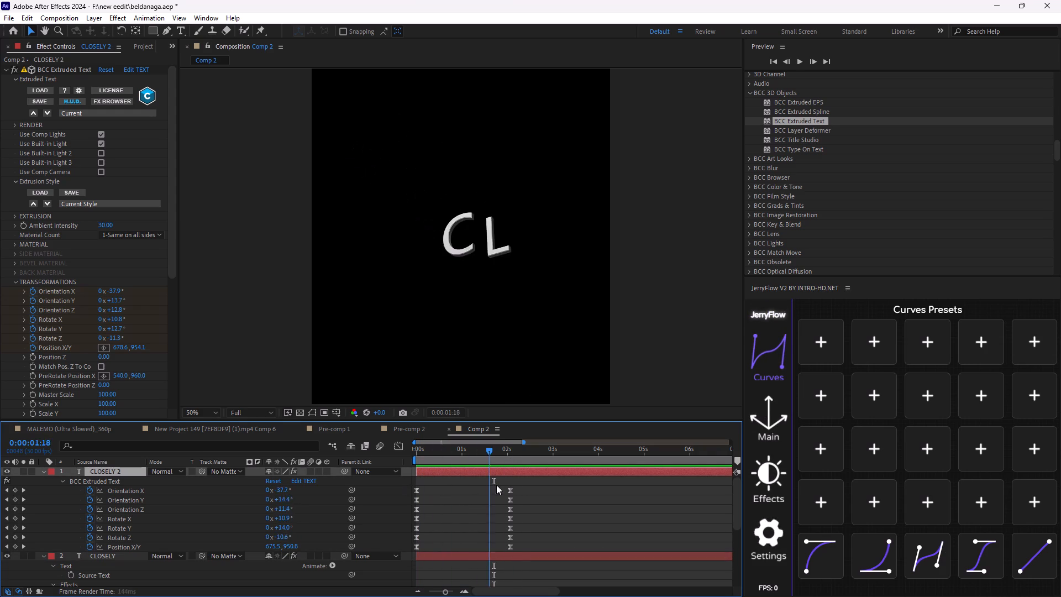
drag(496, 485, 412, 484)
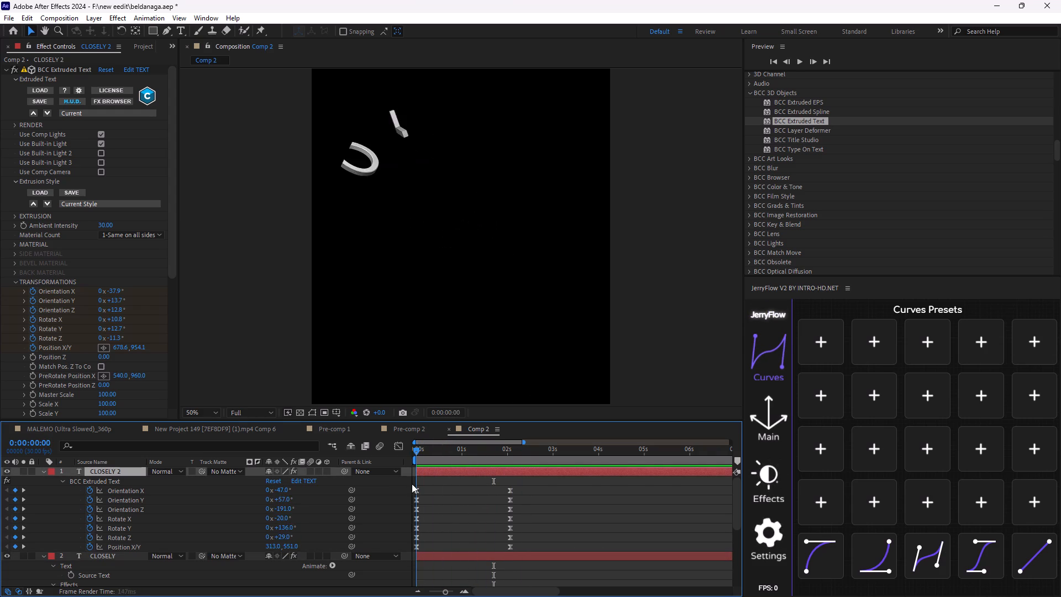
drag(412, 484, 434, 483)
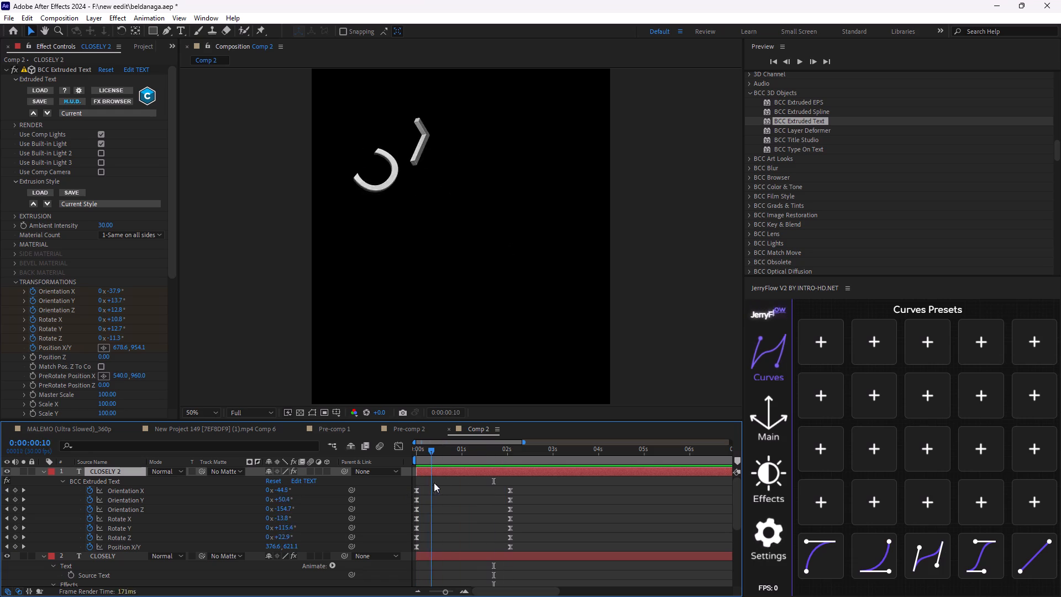
drag(434, 483, 414, 478)
key(space)
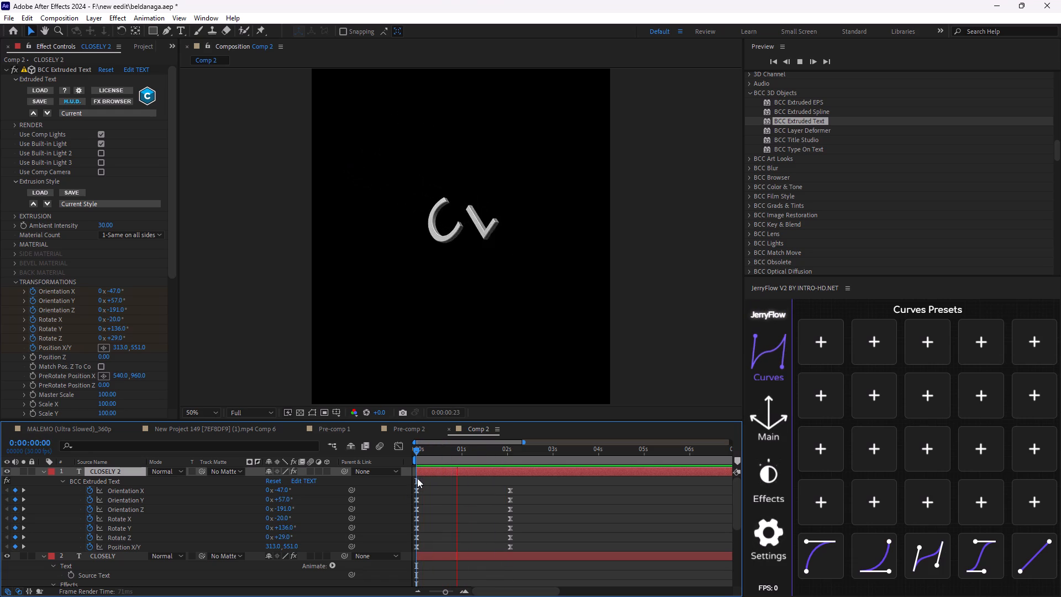
key(space)
drag(487, 446, 391, 470)
key(space)
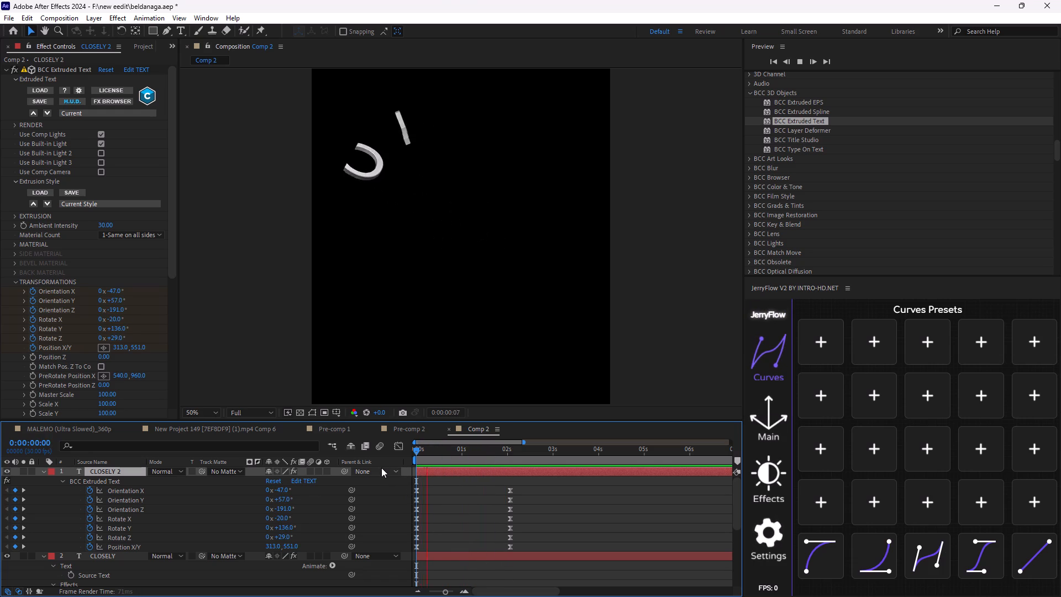
key(space)
drag(478, 450, 446, 457)
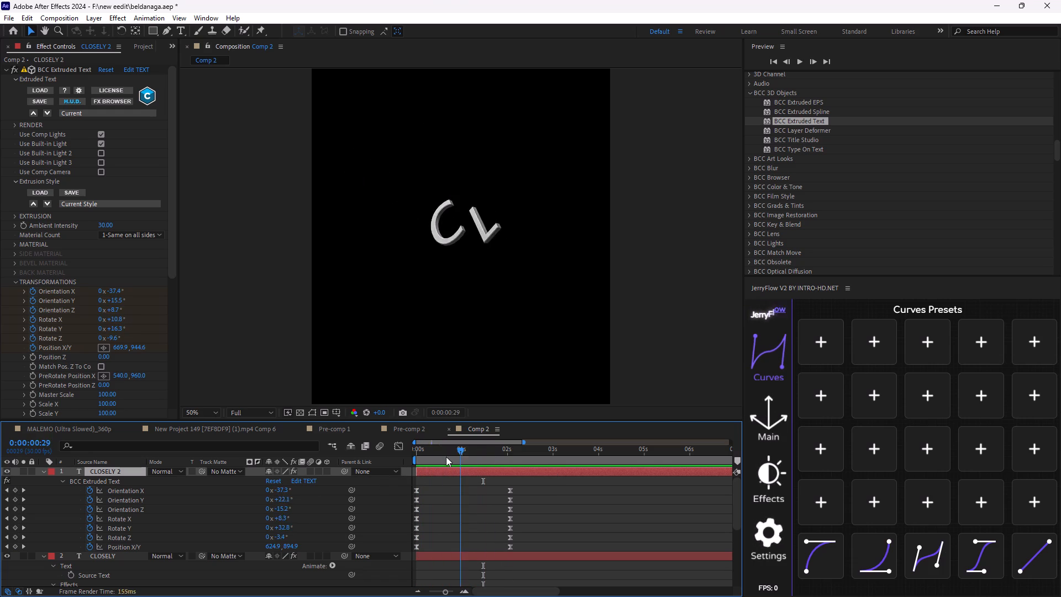
drag(446, 457, 414, 460)
Duplicate the CLOSELY 2 layer at 0:00:00:00.
click(451, 470)
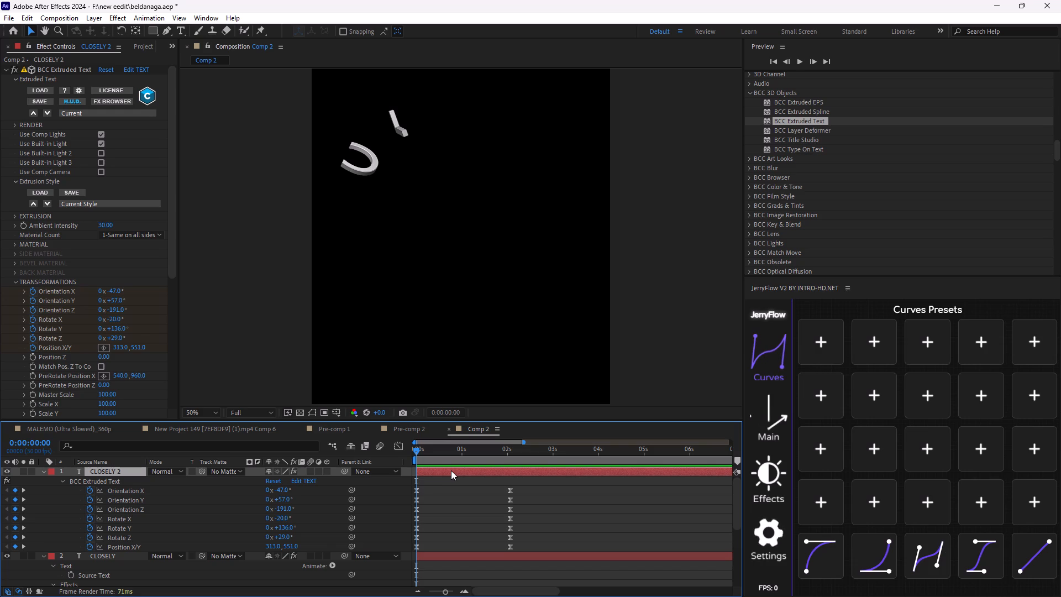
key(ctrl+d)
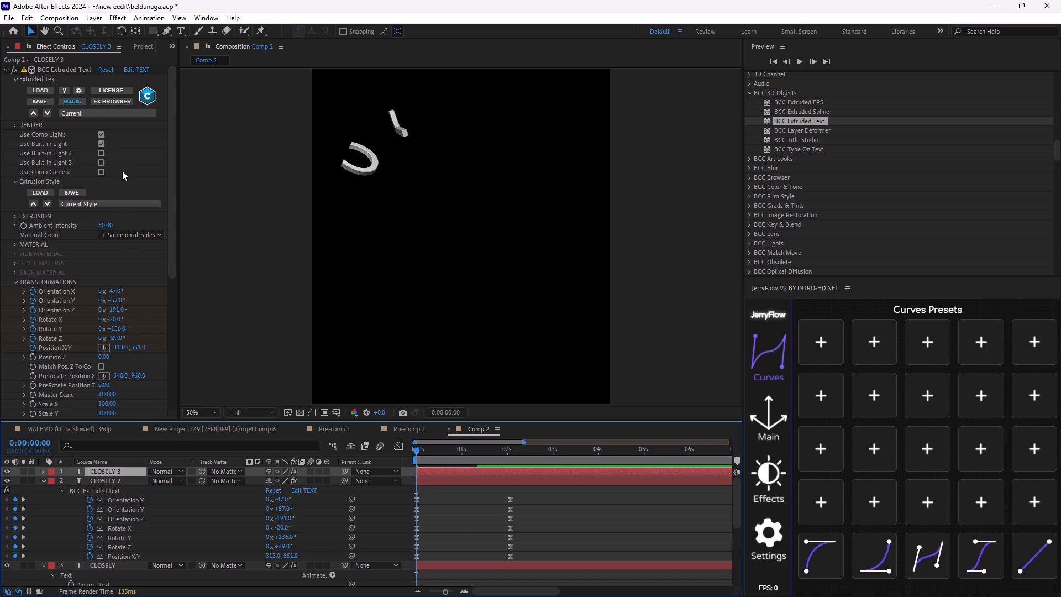
Replace the new duplicate's extruded text with the letter O, copying the surplus letters SELY before removing them, and apply.
click(134, 72)
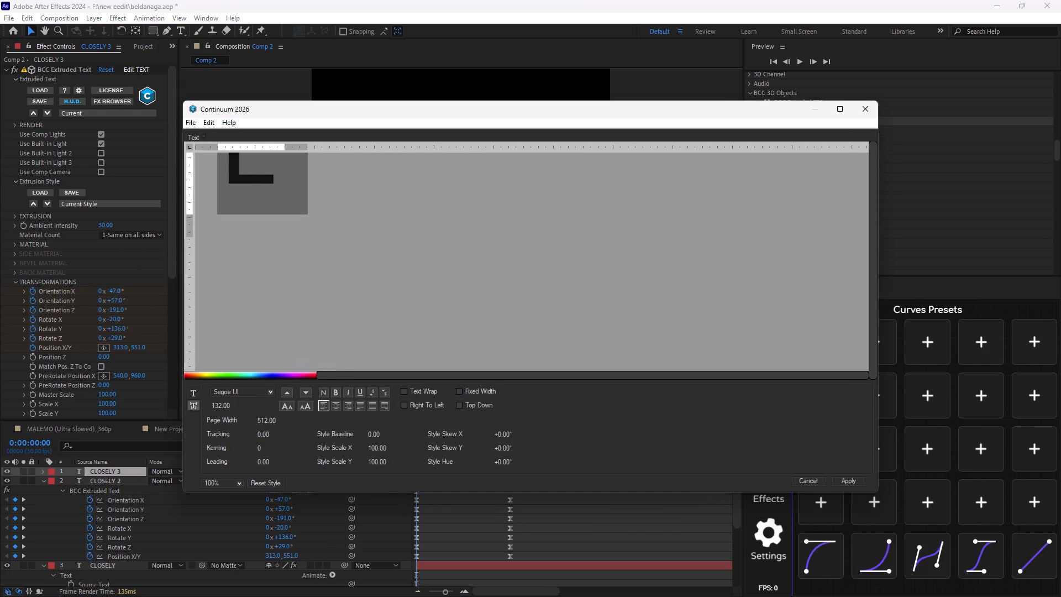
key(ctrl+v)
drag(316, 234, 670, 295)
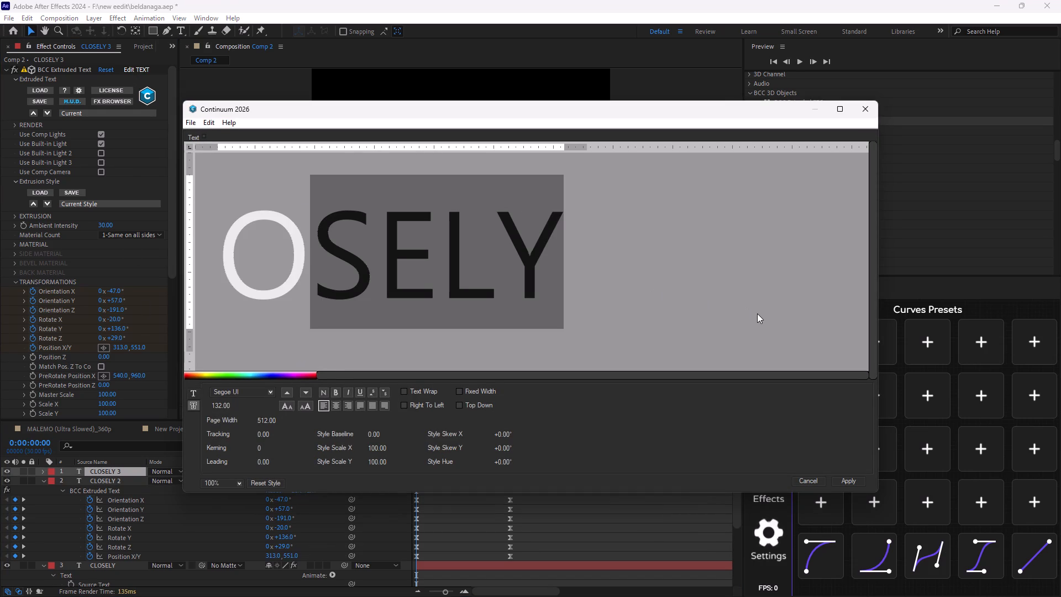
key(ctrl+c)
key(BackSpace)
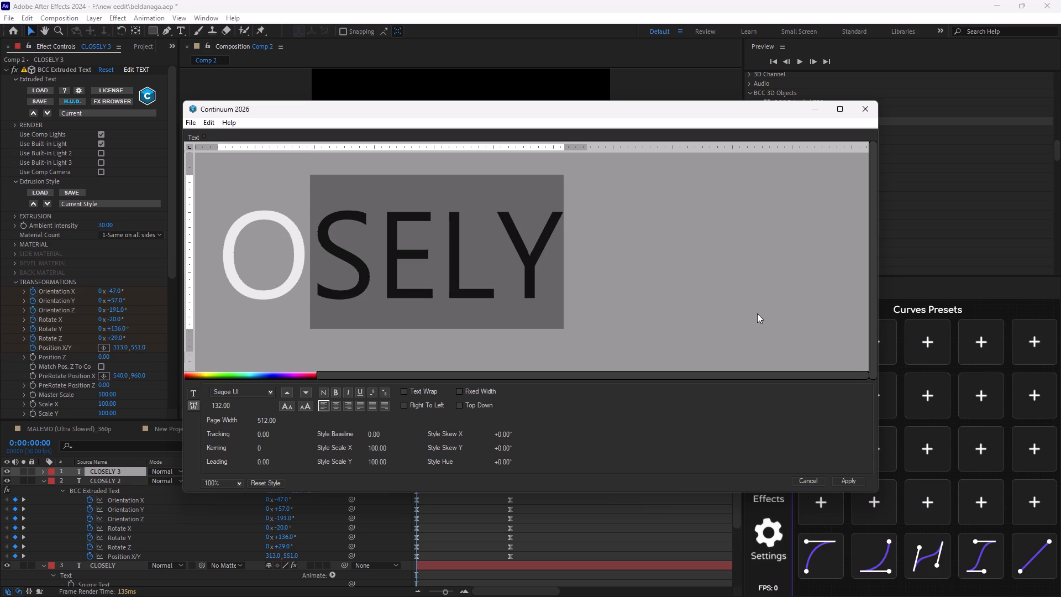
click(858, 487)
click(857, 486)
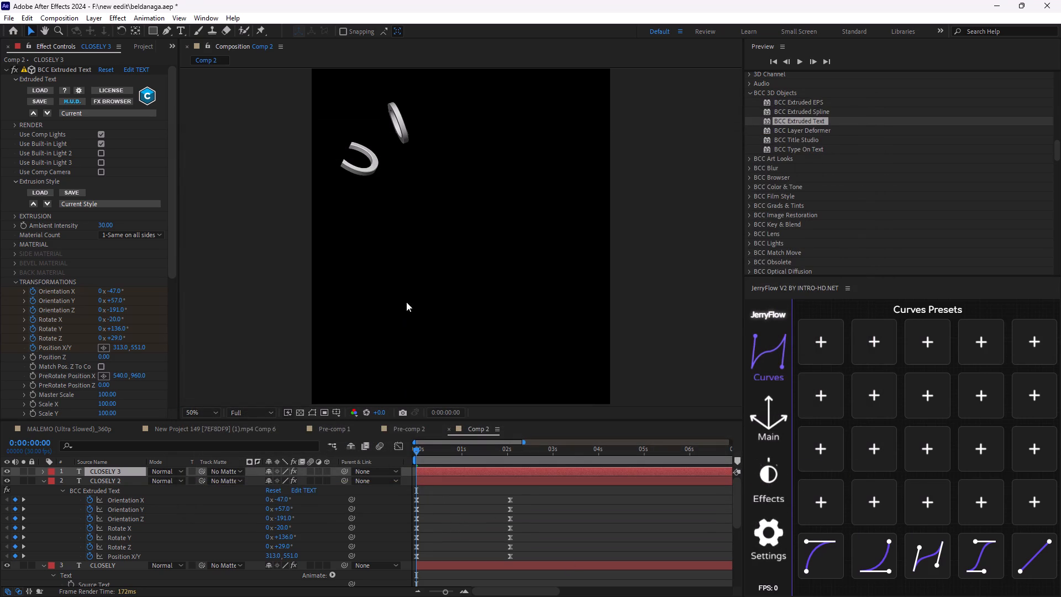
Preview the O, reveal the CLOSELY 3 layer's keyframes, and set its Position X/Y to 482, 592 at 0:00:00:00.
key(space)
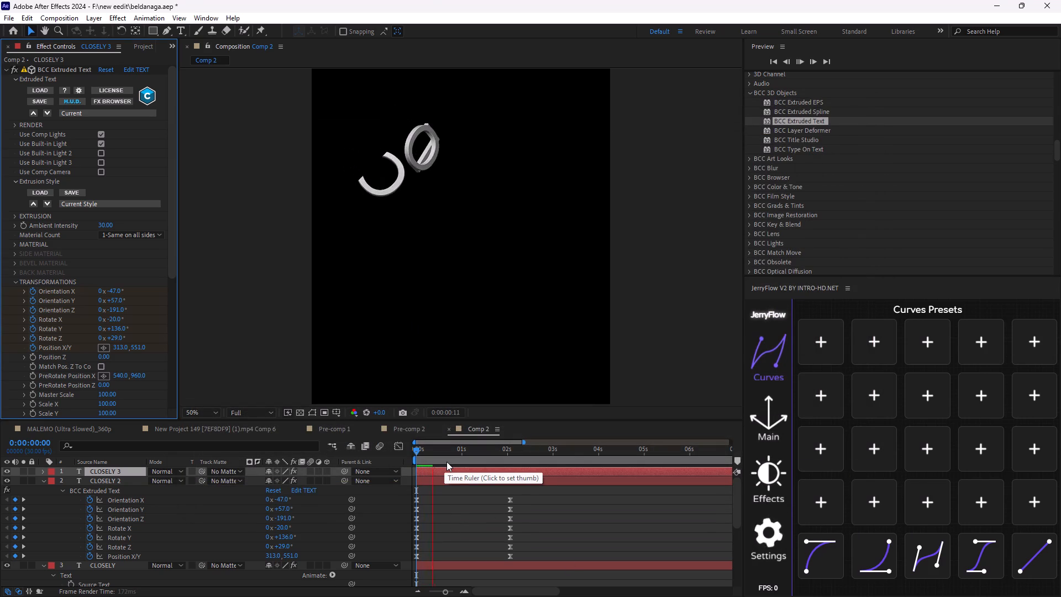
key(space)
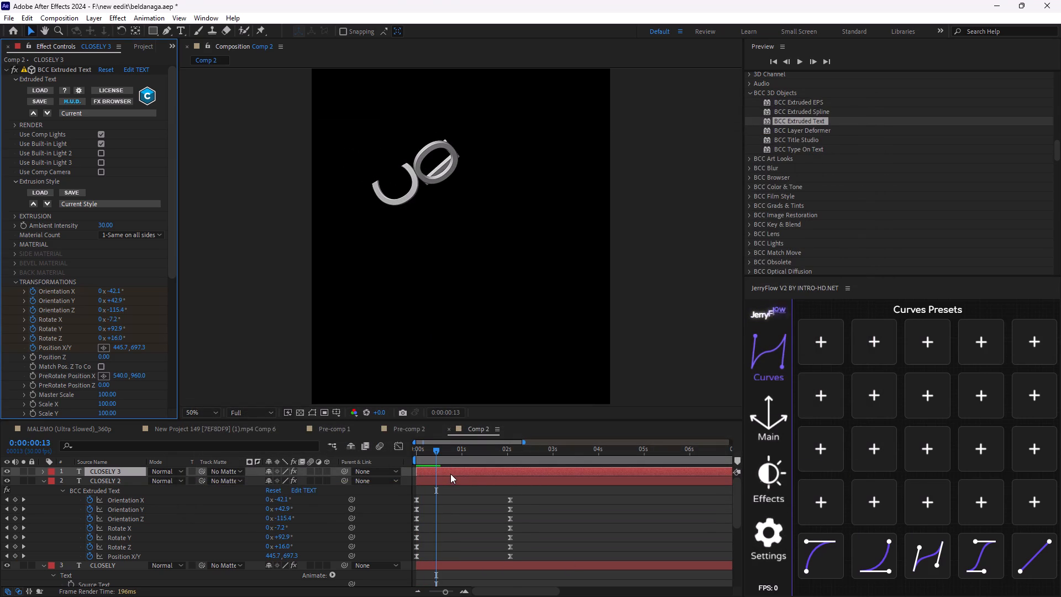
key(u)
drag(434, 451, 405, 465)
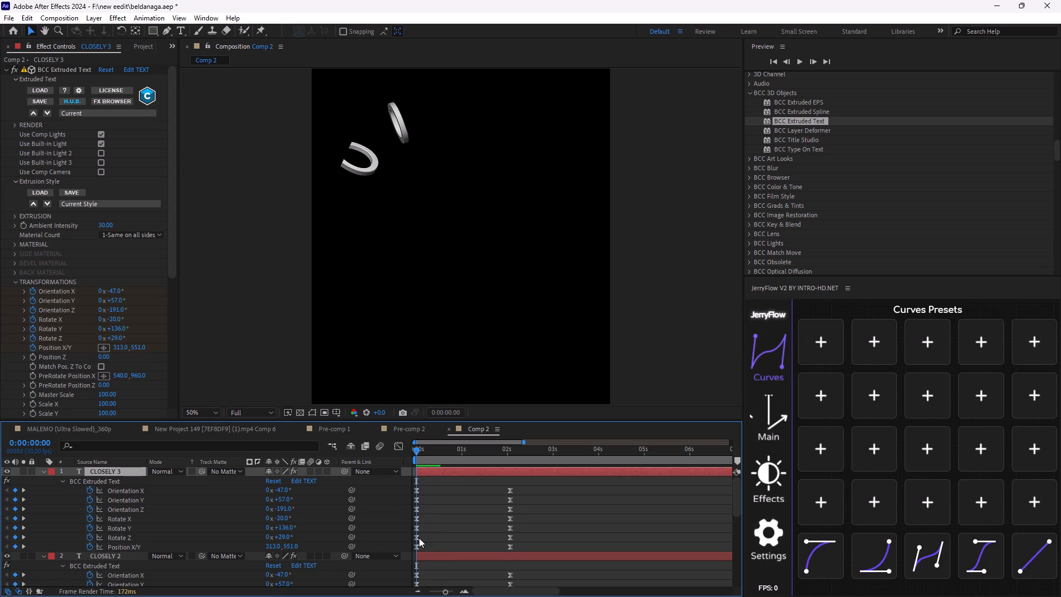
click(415, 544)
drag(288, 549, 309, 549)
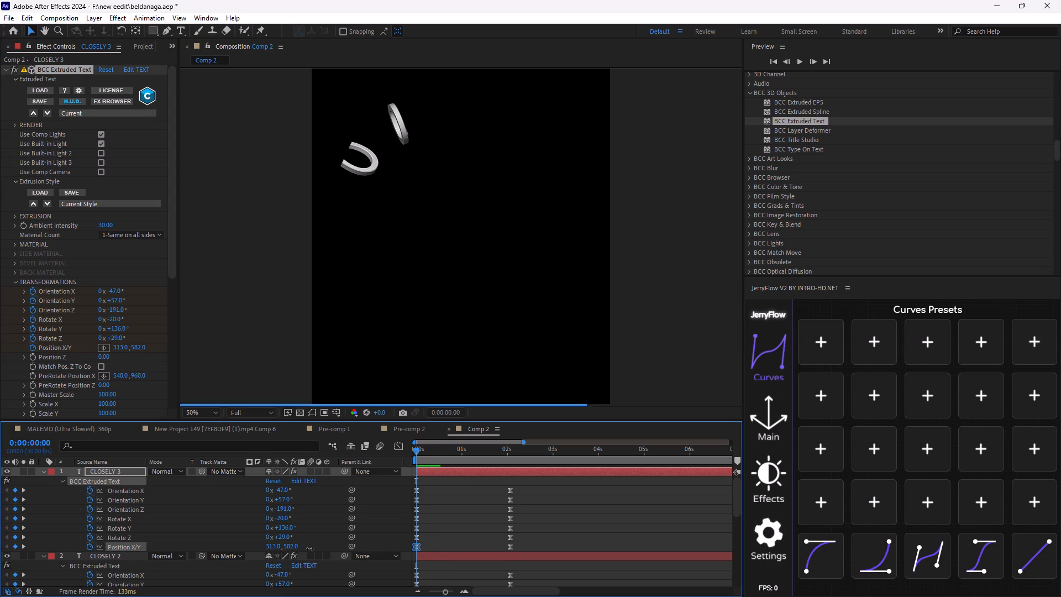
drag(309, 549, 311, 549)
drag(269, 546, 390, 568)
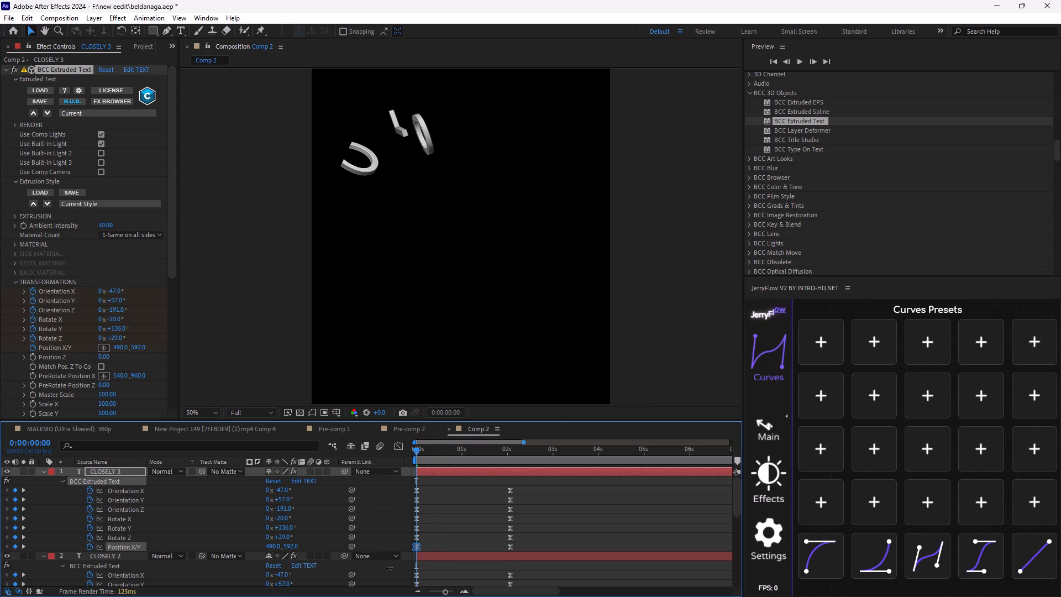
drag(390, 568, 385, 568)
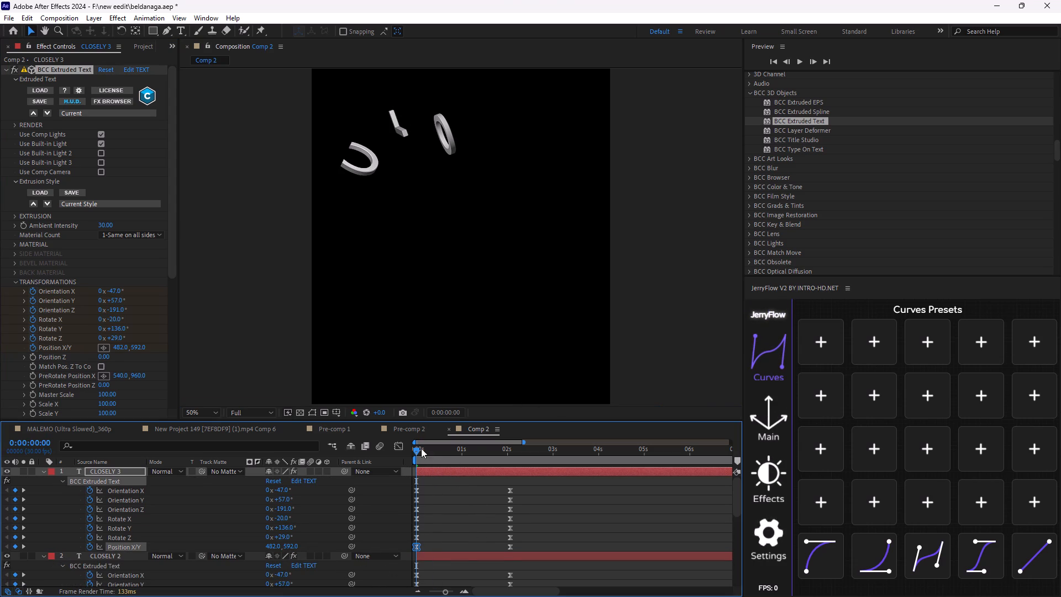
Set the CLOSELY 3 layer's Position X/Y keyframe to 837, 959 at 0:00:02:02.
drag(421, 448, 511, 532)
click(512, 548)
drag(288, 549, 293, 549)
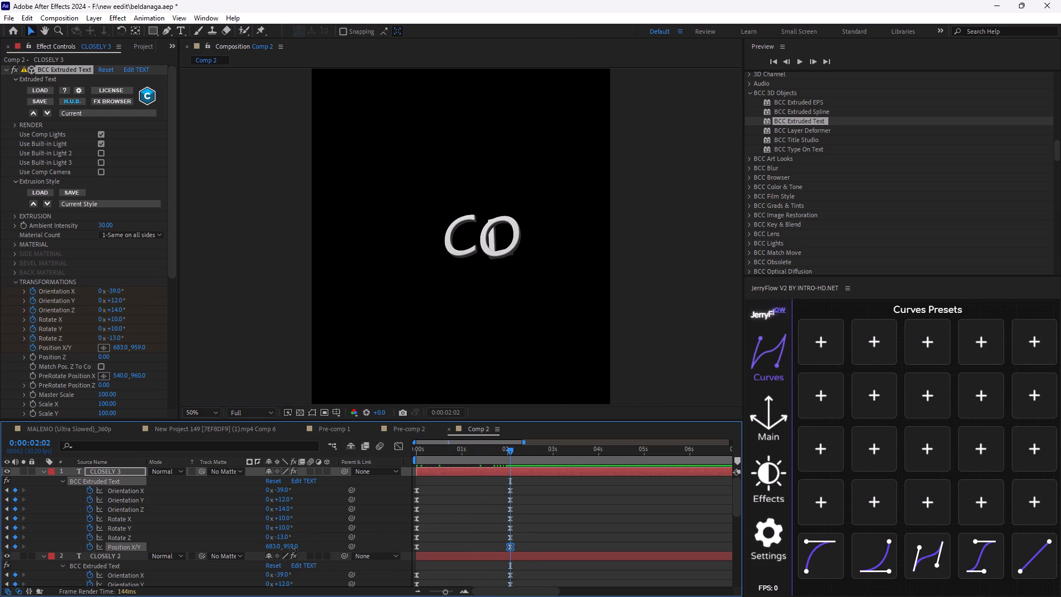
drag(293, 549, 295, 551)
key(ctrl+z)
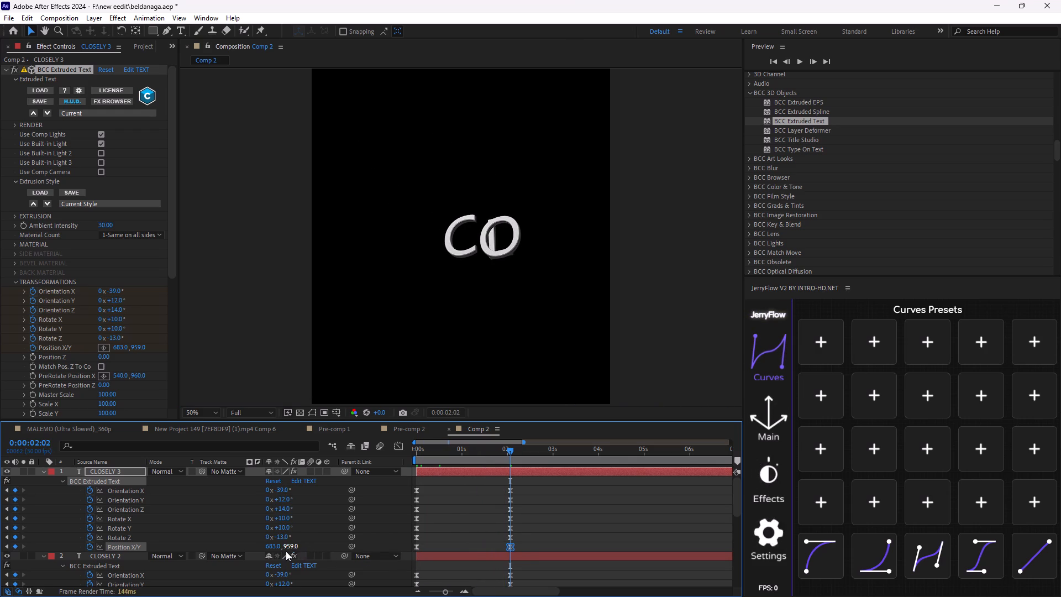
drag(274, 548, 314, 568)
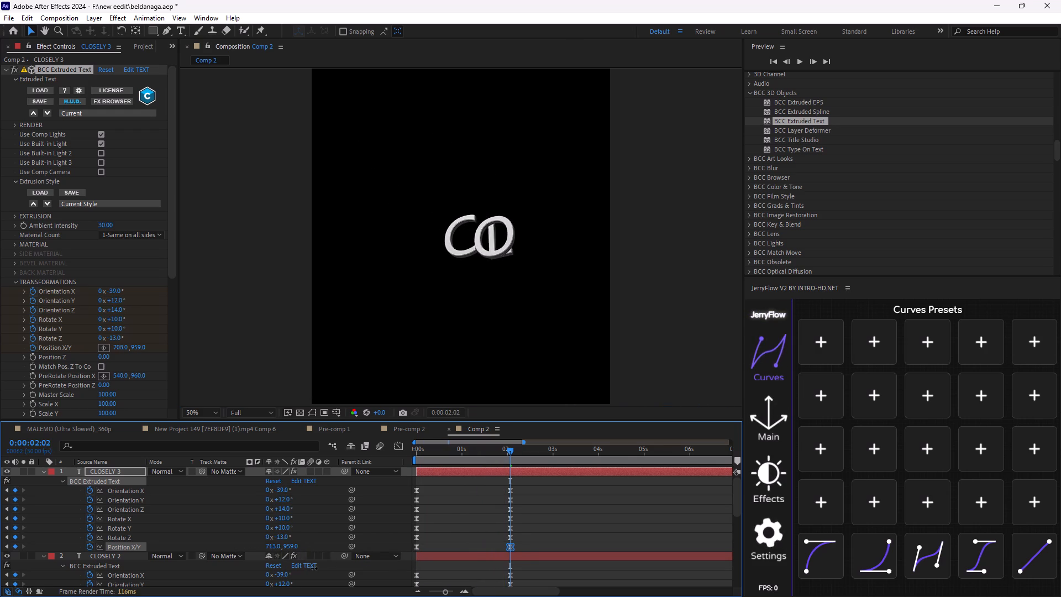
drag(314, 568, 402, 580)
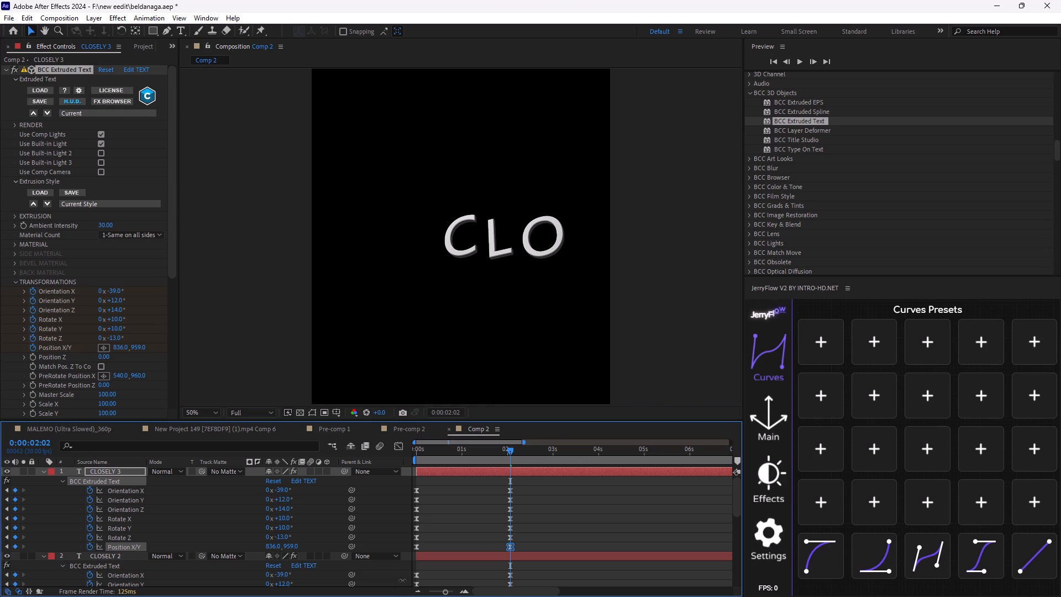
drag(402, 580, 399, 588)
Replay the opening two seconds from the start to examine how C, L and O move together.
drag(510, 447, 366, 464)
key(space)
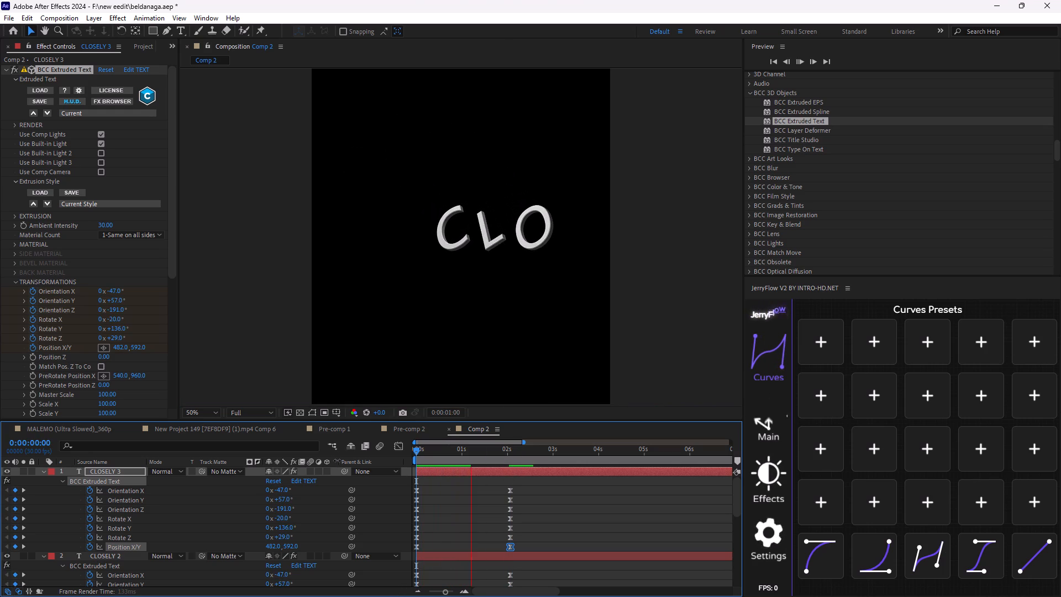
key(space)
drag(487, 447, 412, 460)
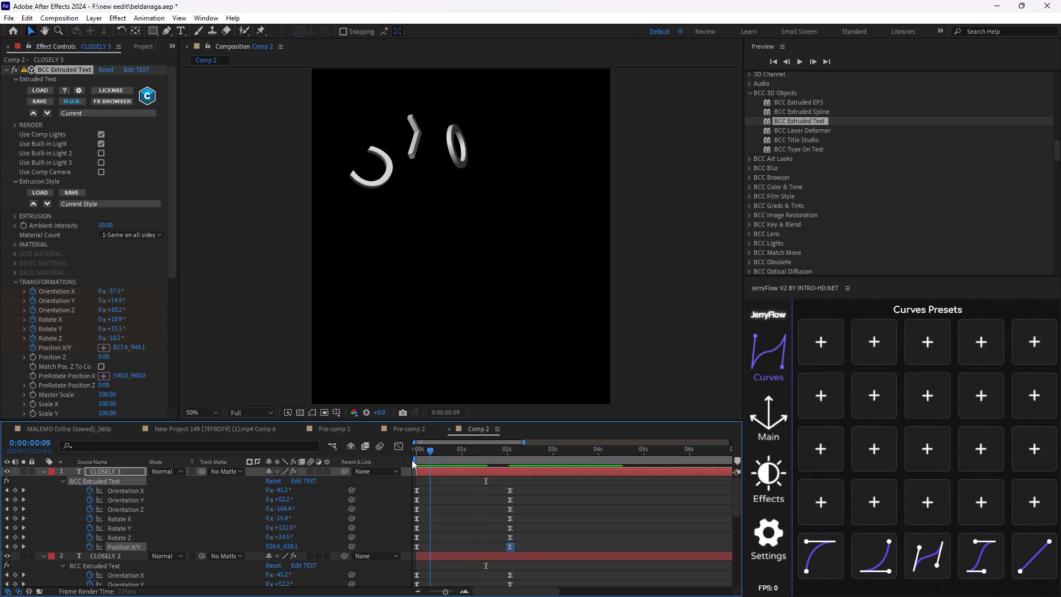
drag(412, 460, 390, 460)
key(space)
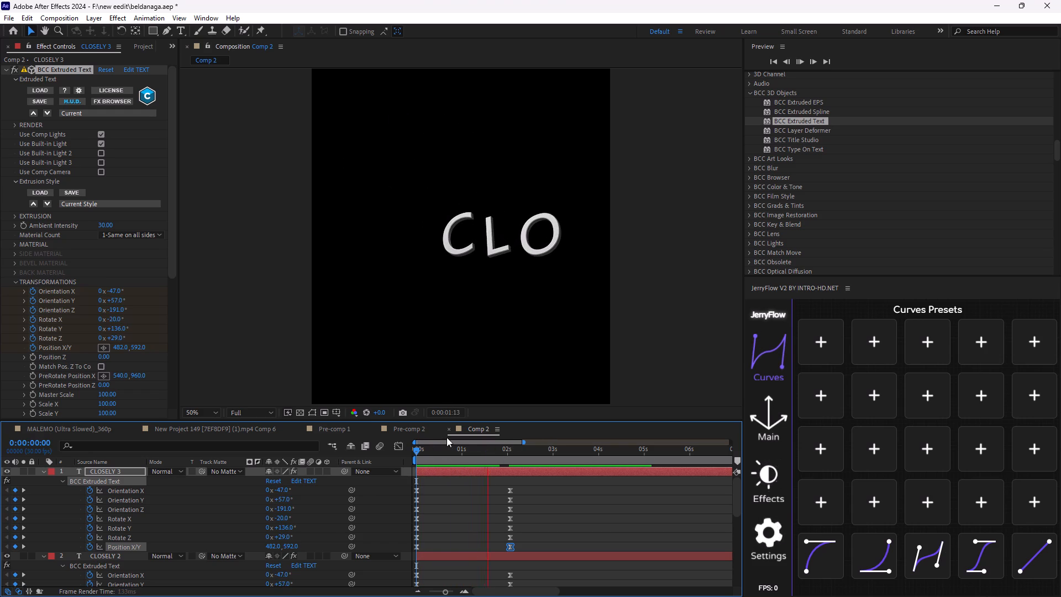
key(space)
drag(487, 447, 382, 479)
key(space)
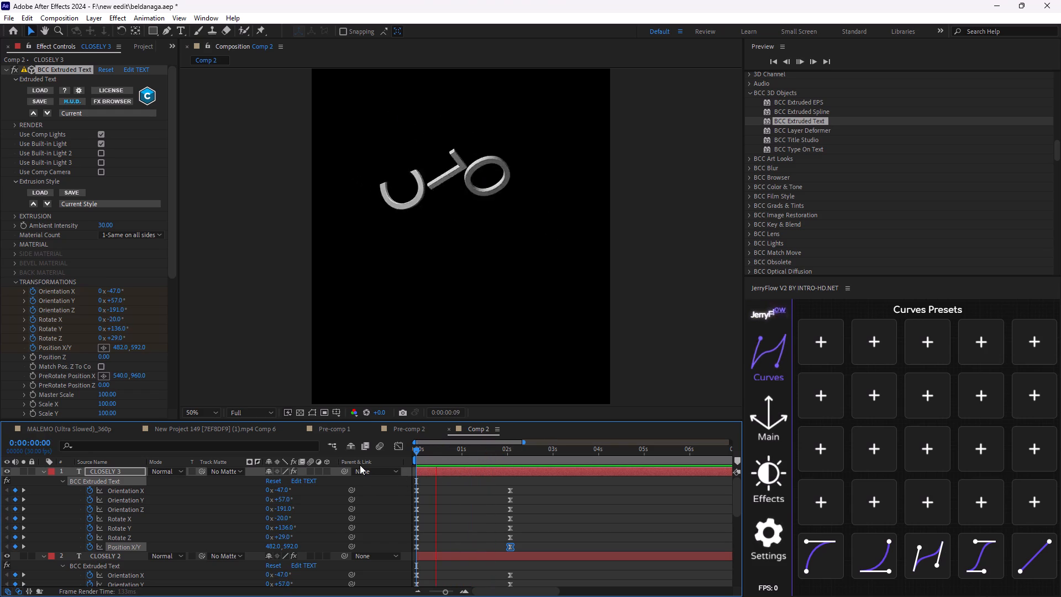
key(space)
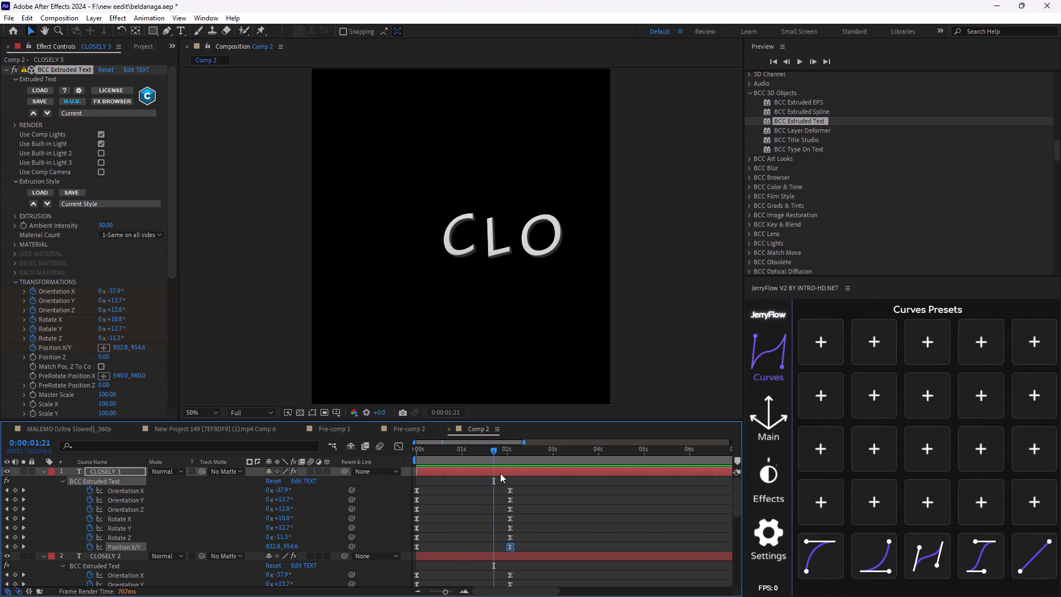
Duplicate the CLOSELY 3 layer.
click(500, 473)
key(ctrl+d)
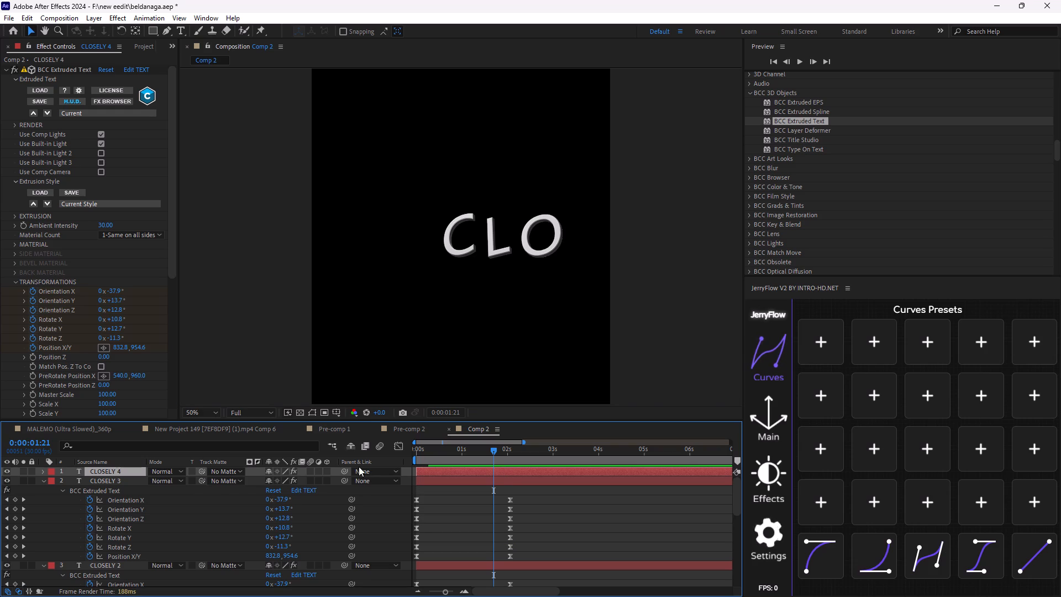
Replace the new duplicate's extruded text with the letter S, copying the surplus letters ELY before removing them, and apply.
click(135, 67)
drag(336, 246, 218, 249)
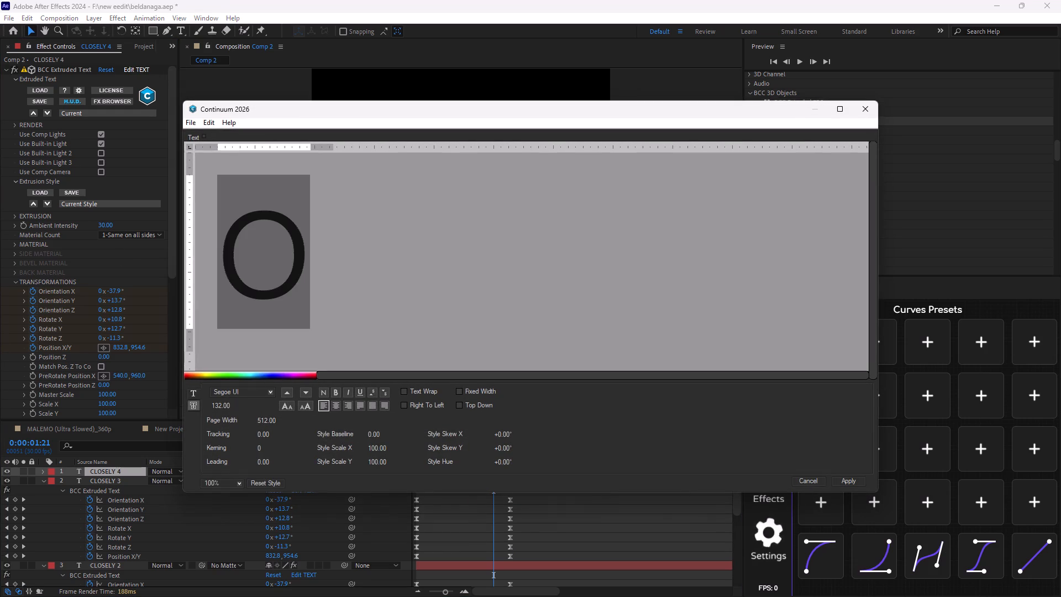
drag(218, 249, 125, 254)
key(ctrl+v)
drag(275, 255, 580, 300)
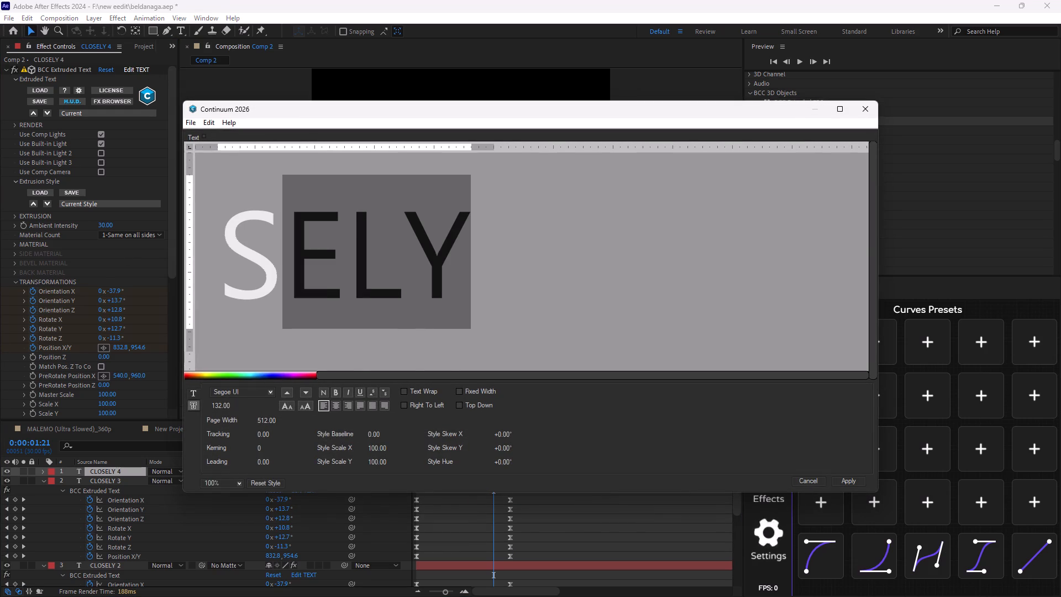
key(ctrl+c)
key(BackSpace)
key(Return)
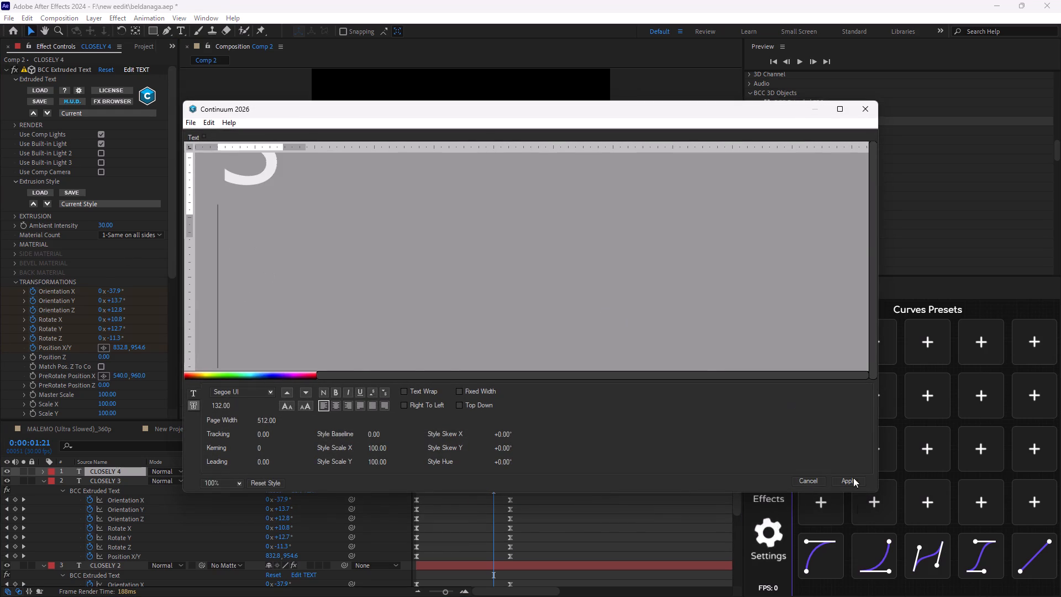
key(BackSpace)
click(859, 484)
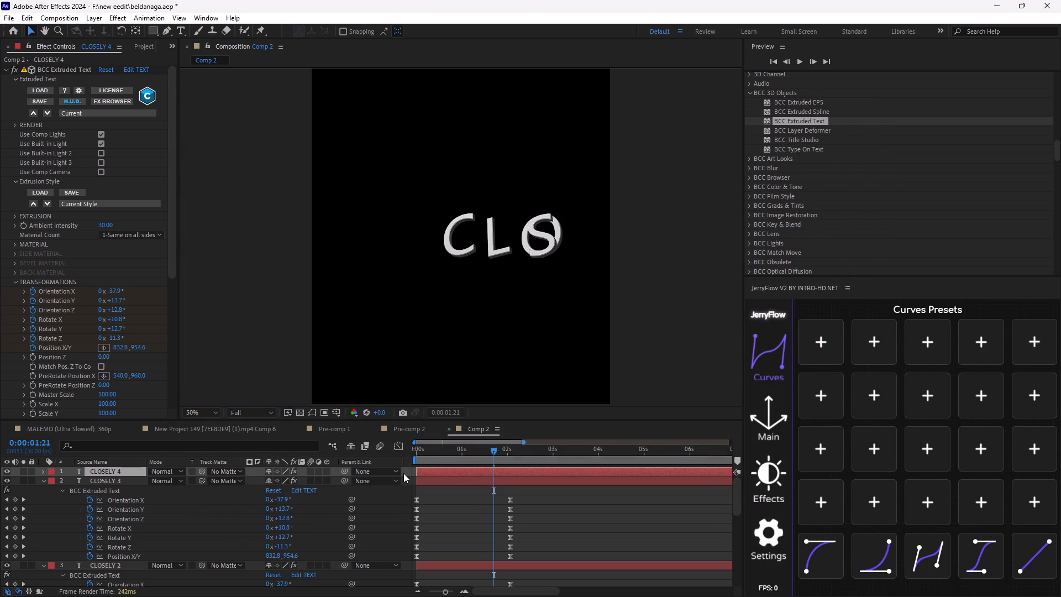
Reveal the CLOSELY 4 layer's keyframes and set its Position X/Y to 604, 592 at 0:00:00:00.
key(u)
drag(493, 448, 384, 485)
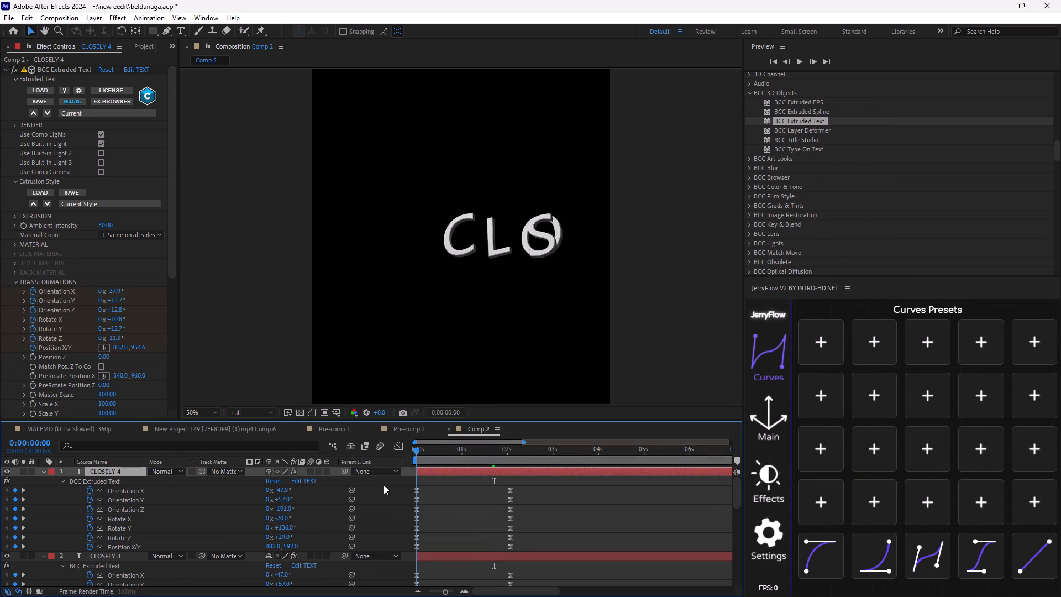
click(417, 546)
drag(270, 549, 280, 549)
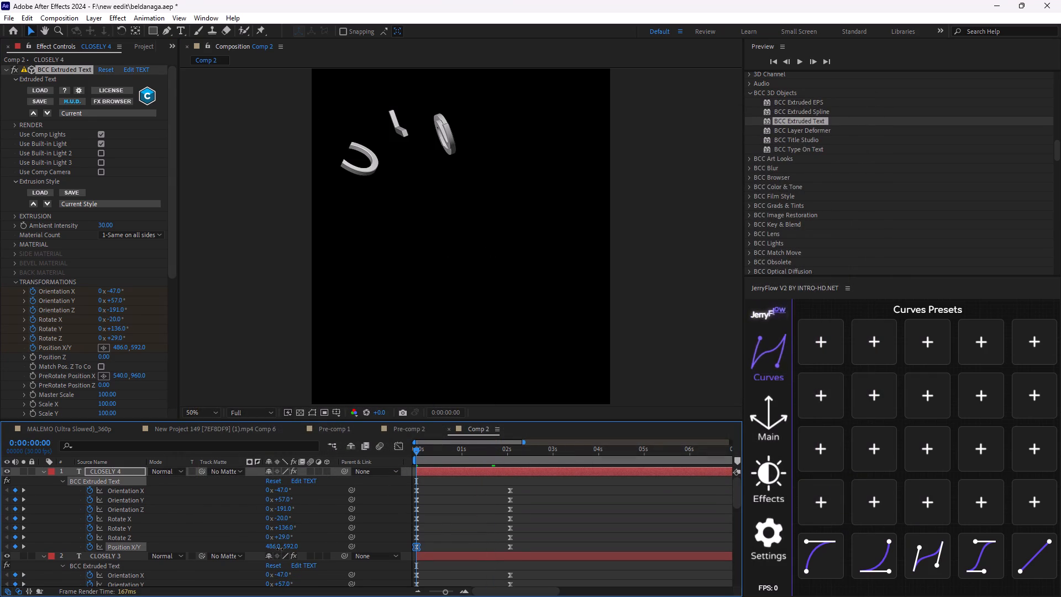
drag(280, 549, 335, 547)
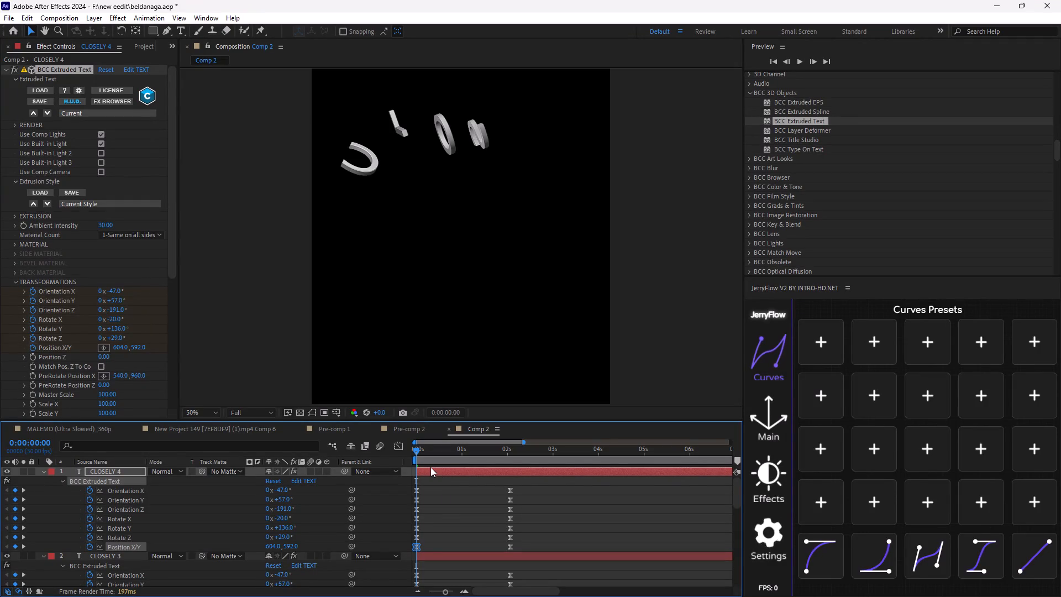
Set the CLOSELY 4 layer's Position X/Y keyframe to 998, 959 at 0:00:02:02.
key(i)
key(o)
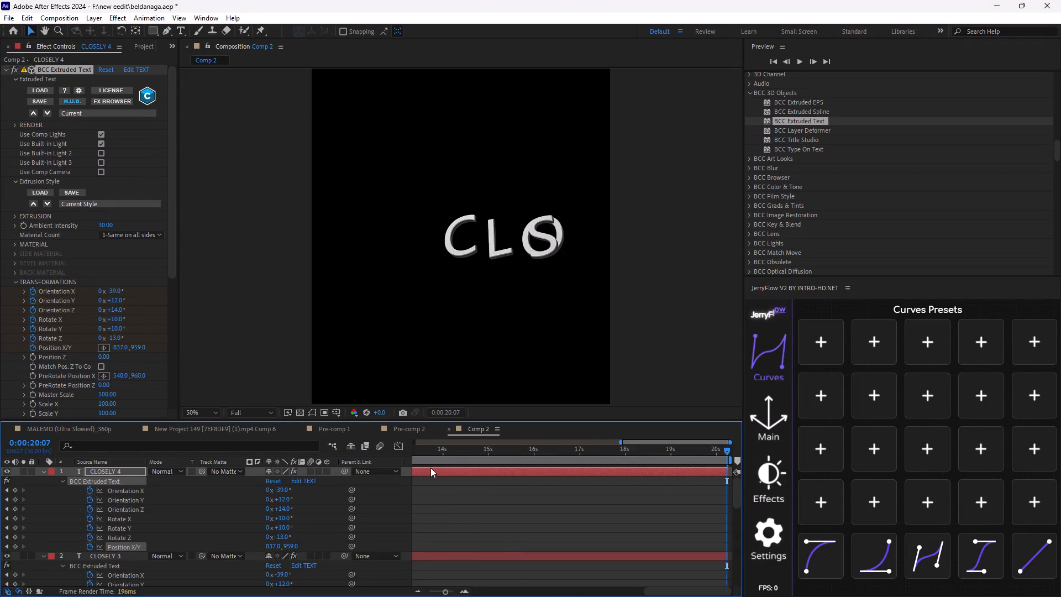
key(i)
drag(417, 453, 508, 552)
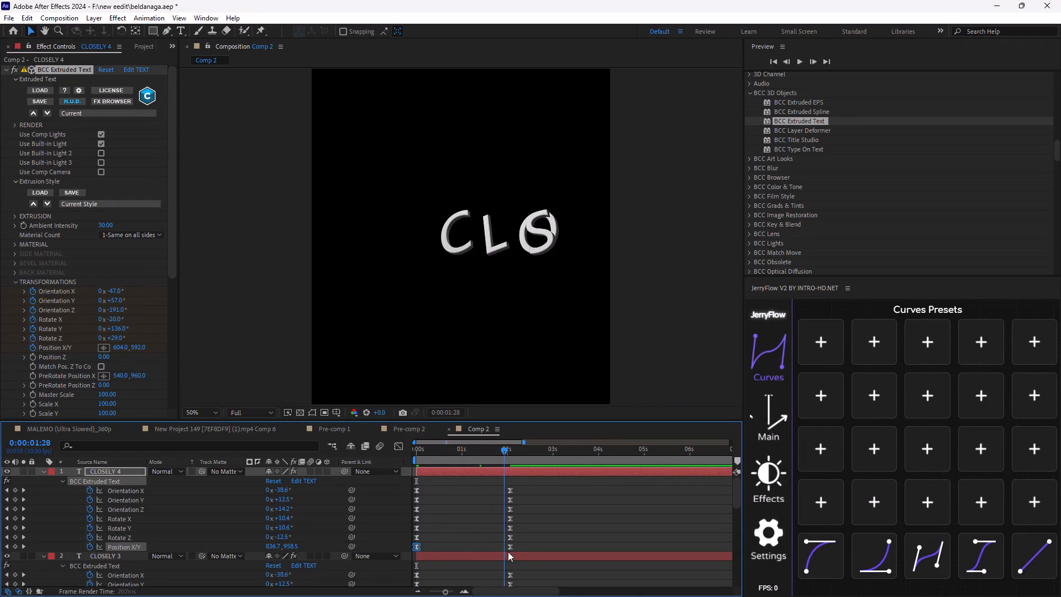
drag(508, 552, 511, 558)
click(508, 547)
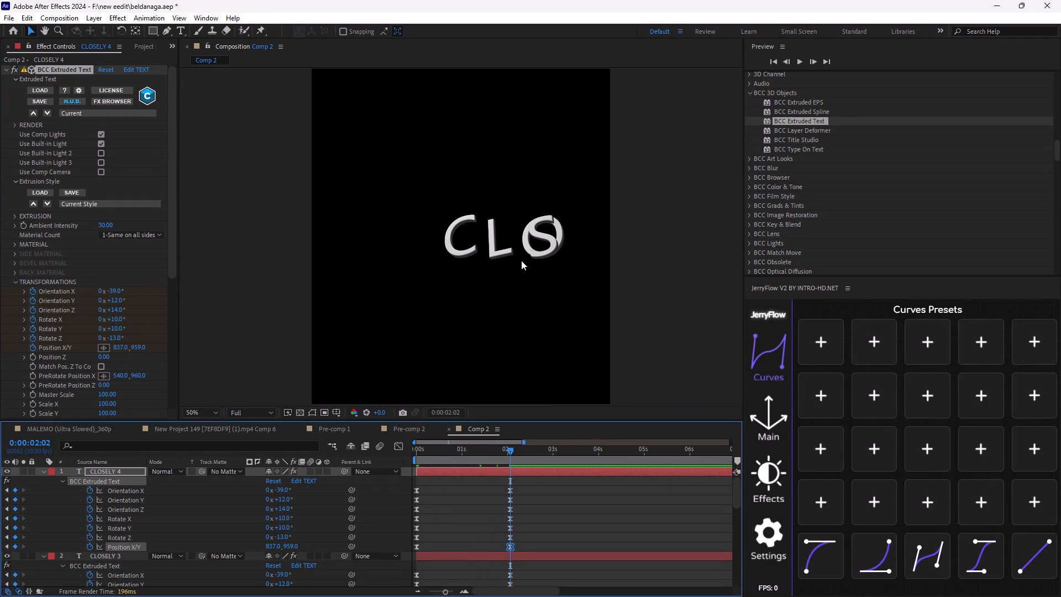
drag(277, 546, 292, 546)
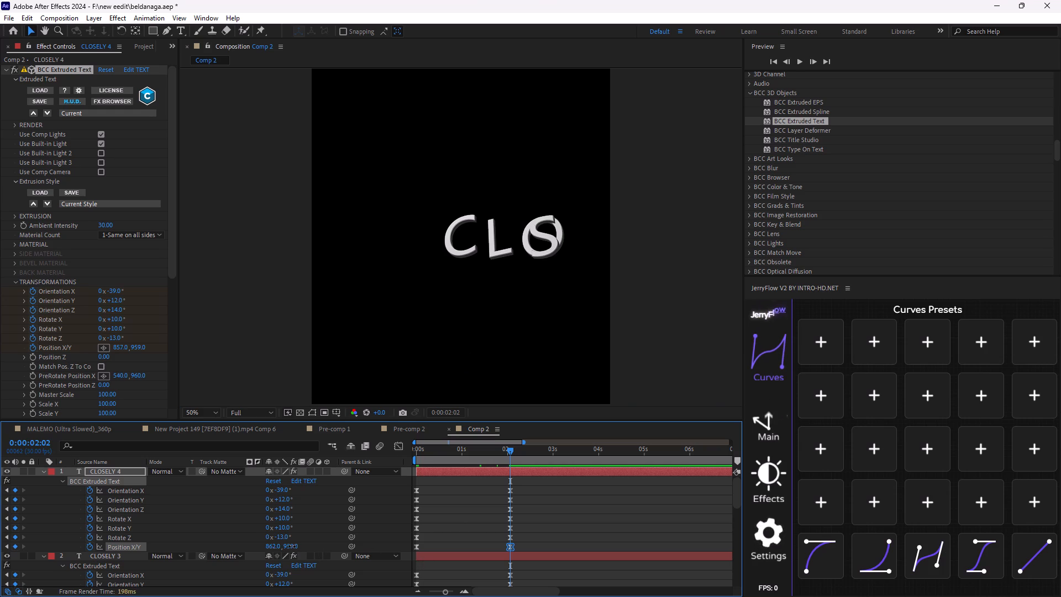
drag(292, 546, 381, 557)
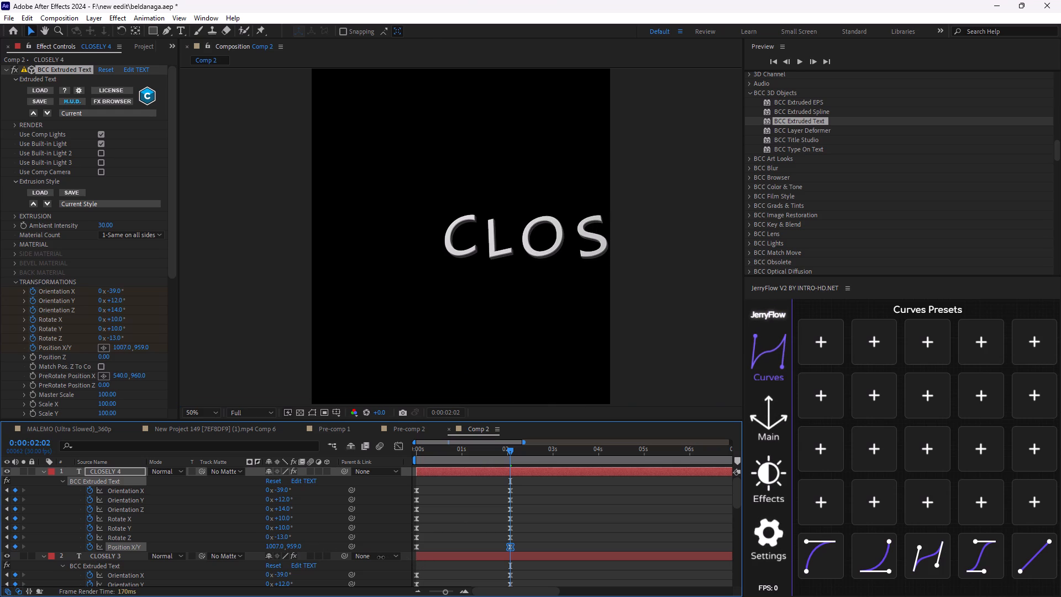
drag(381, 557, 377, 557)
Preview the animation from the start to check the S moving with the other letters.
drag(511, 449, 492, 456)
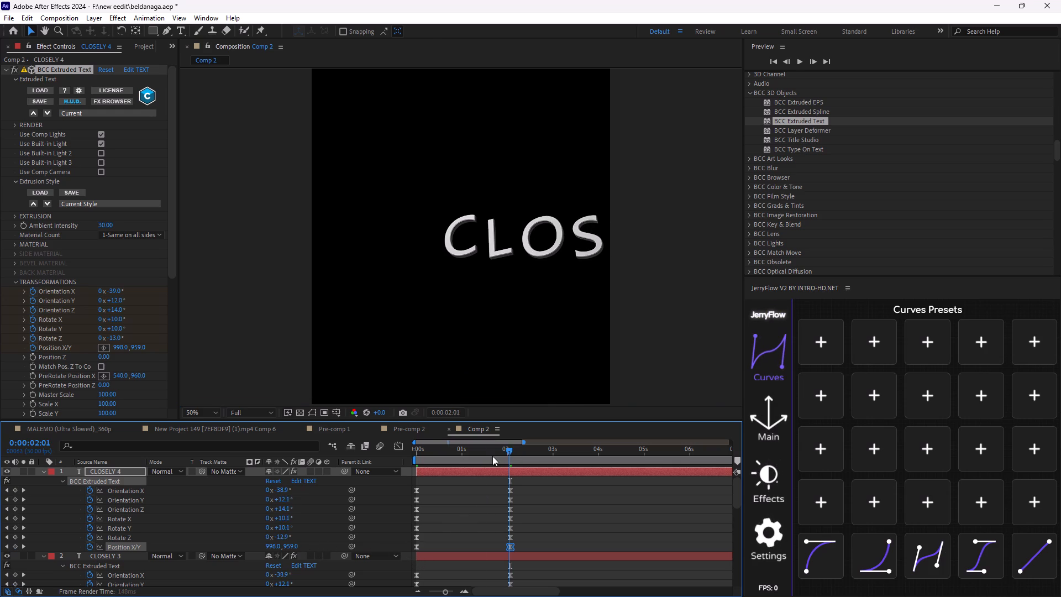
drag(492, 456, 395, 441)
key(space)
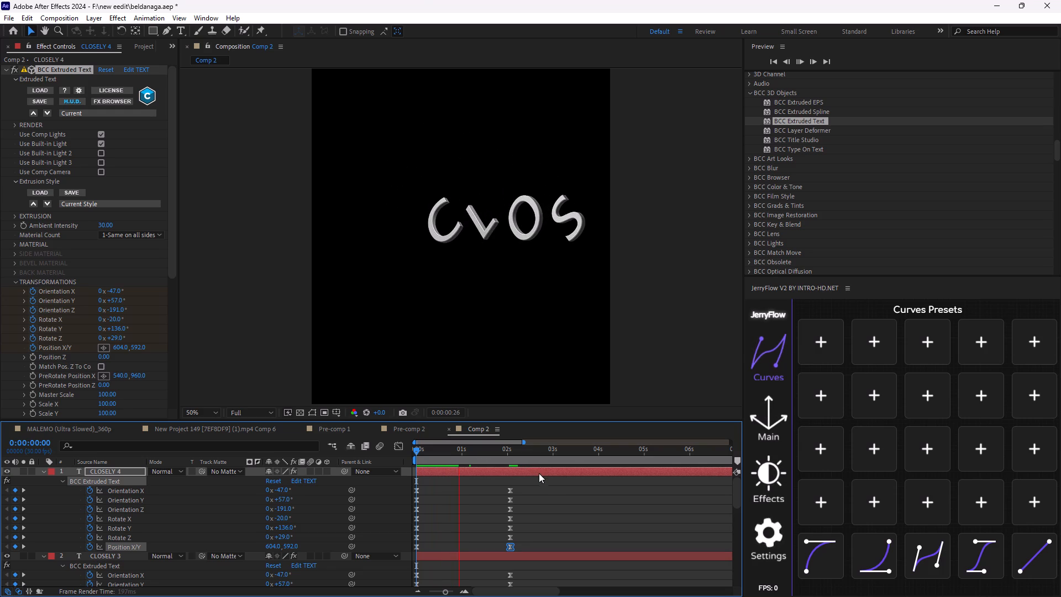
key(space)
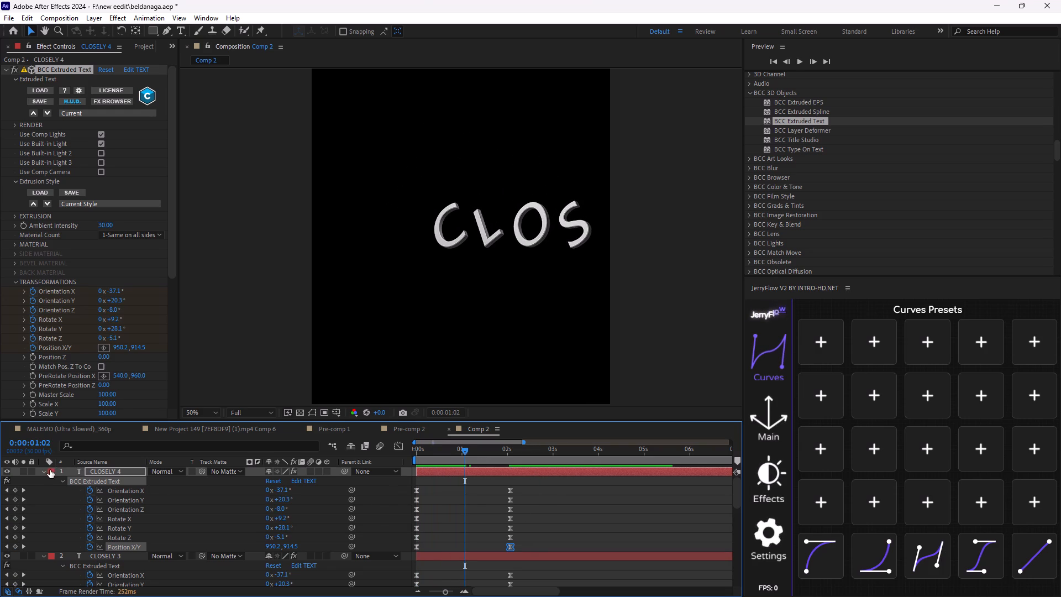
key(space)
Stop the preview and collapse the properties of all four CLOSELY layers.
click(41, 469)
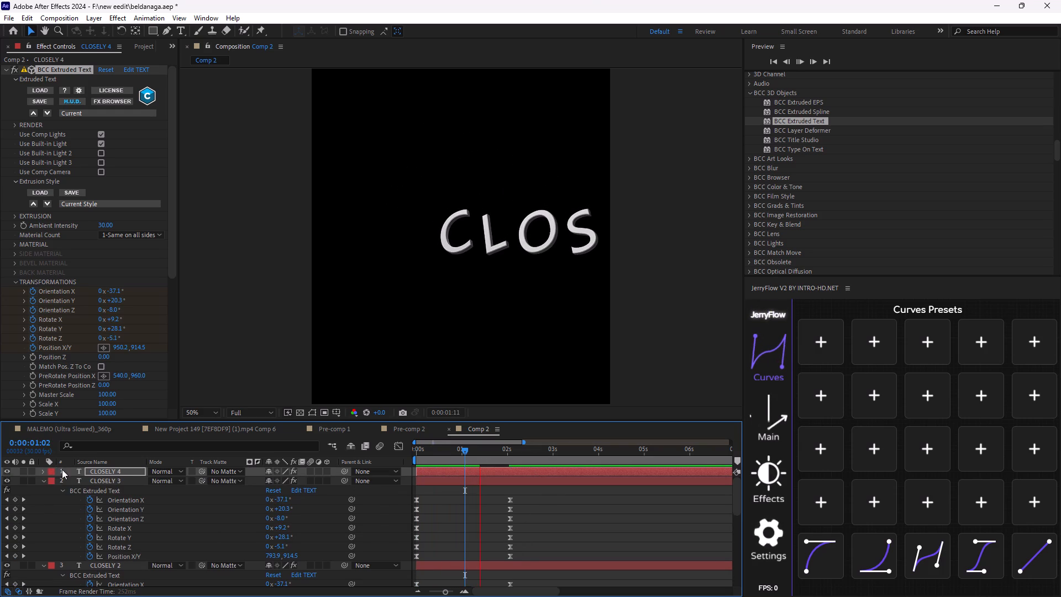
key(space)
ctrl+click(45, 479)
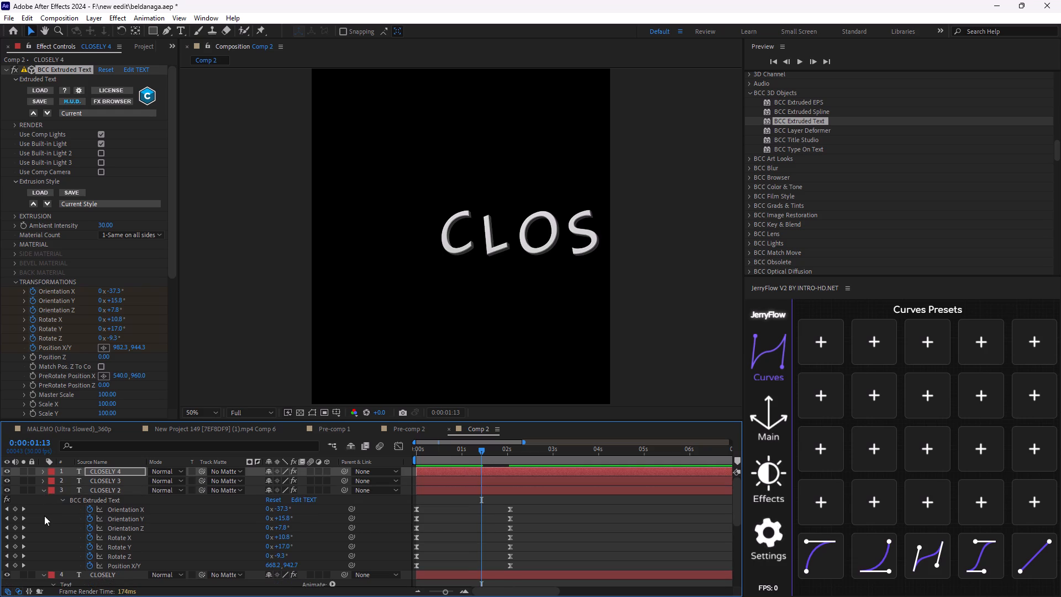
click(43, 488)
click(46, 500)
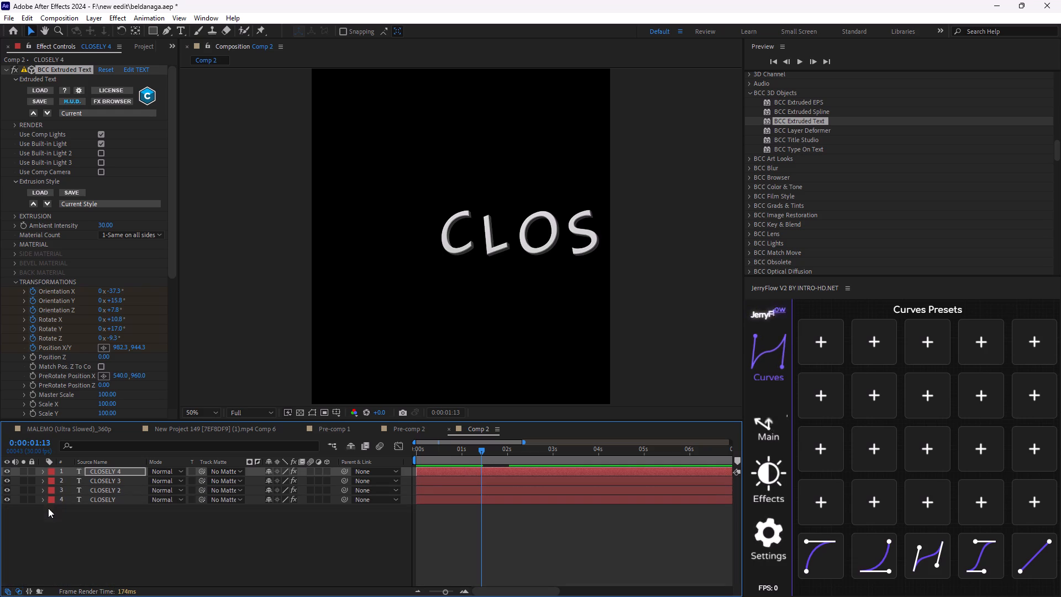
Select all four CLOSELY layers, reveal their Position, and set it to 207, 984 for all of them.
ctrl+drag(116, 515, 94, 473)
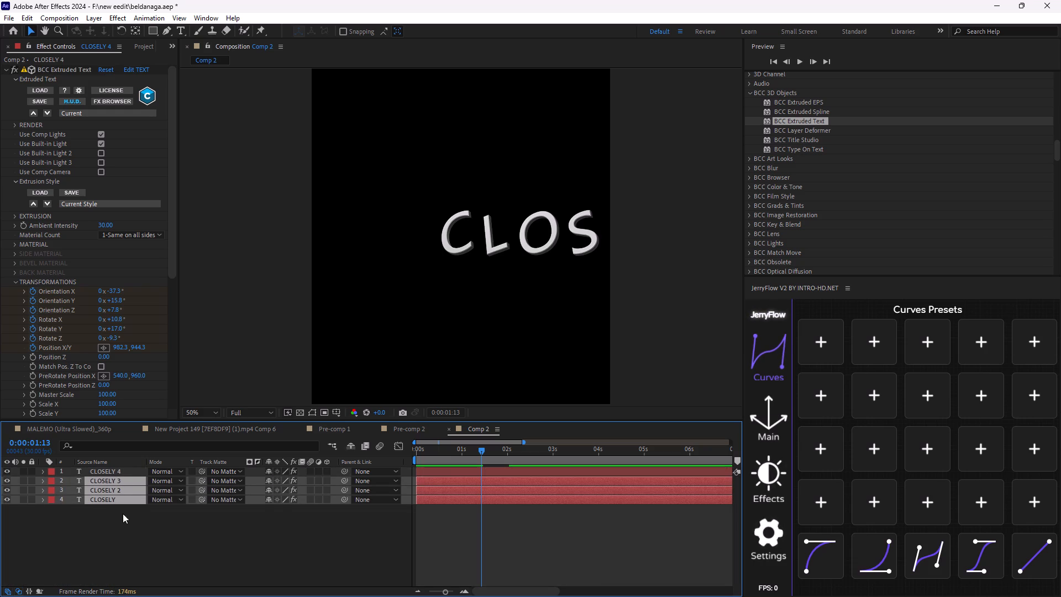
ctrl+drag(125, 515, 101, 470)
click(130, 519)
drag(123, 510, 110, 469)
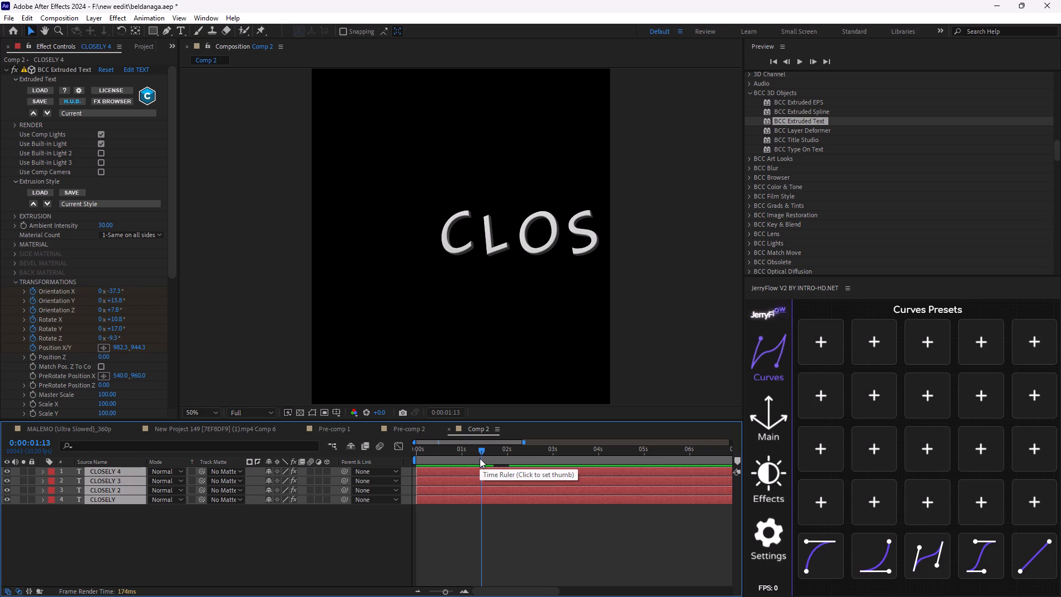
key(p)
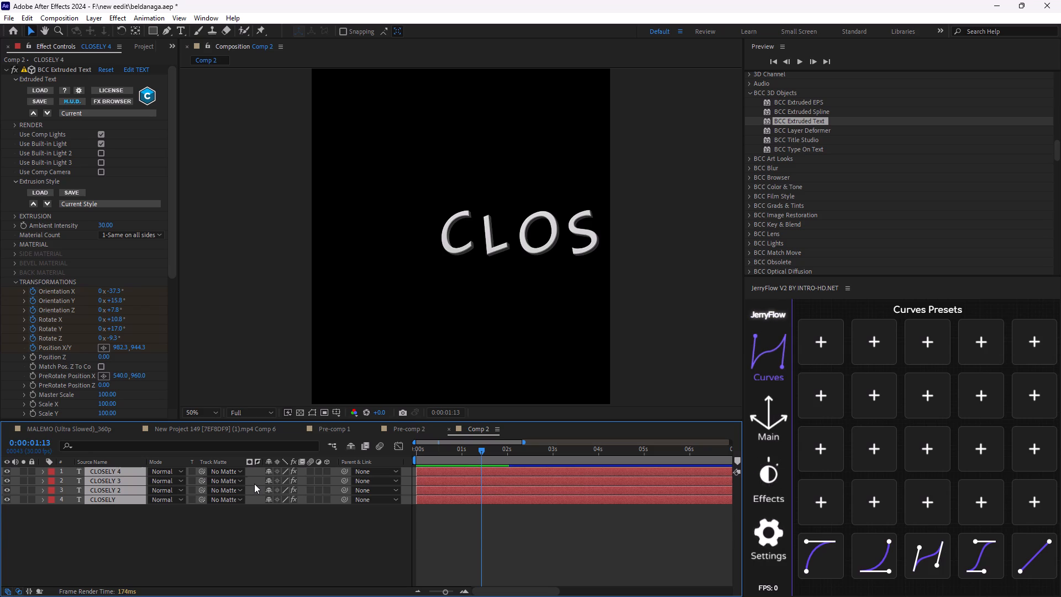
drag(276, 498, 250, 503)
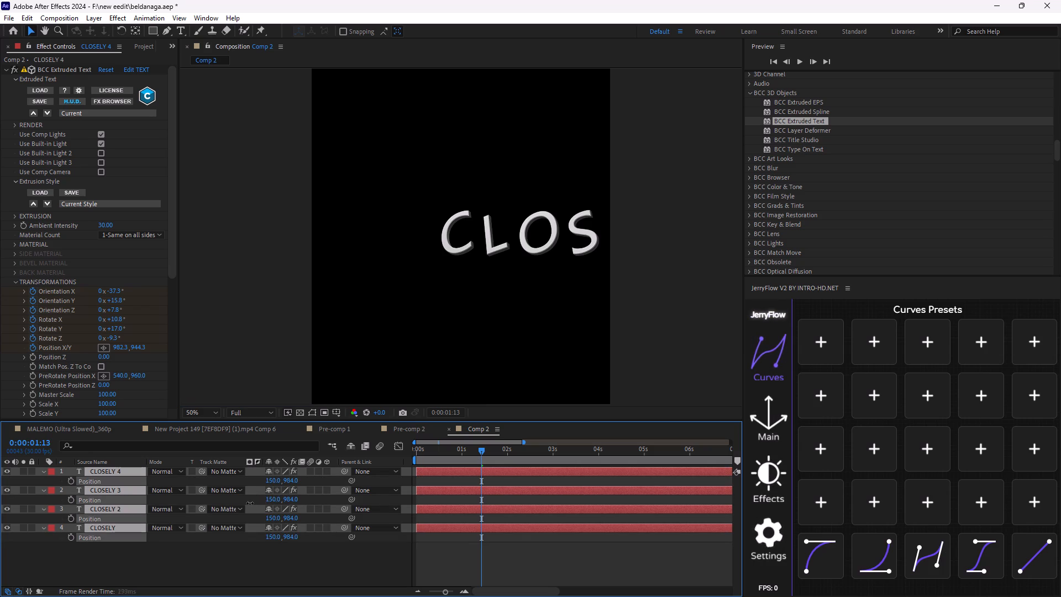
drag(250, 503, 286, 500)
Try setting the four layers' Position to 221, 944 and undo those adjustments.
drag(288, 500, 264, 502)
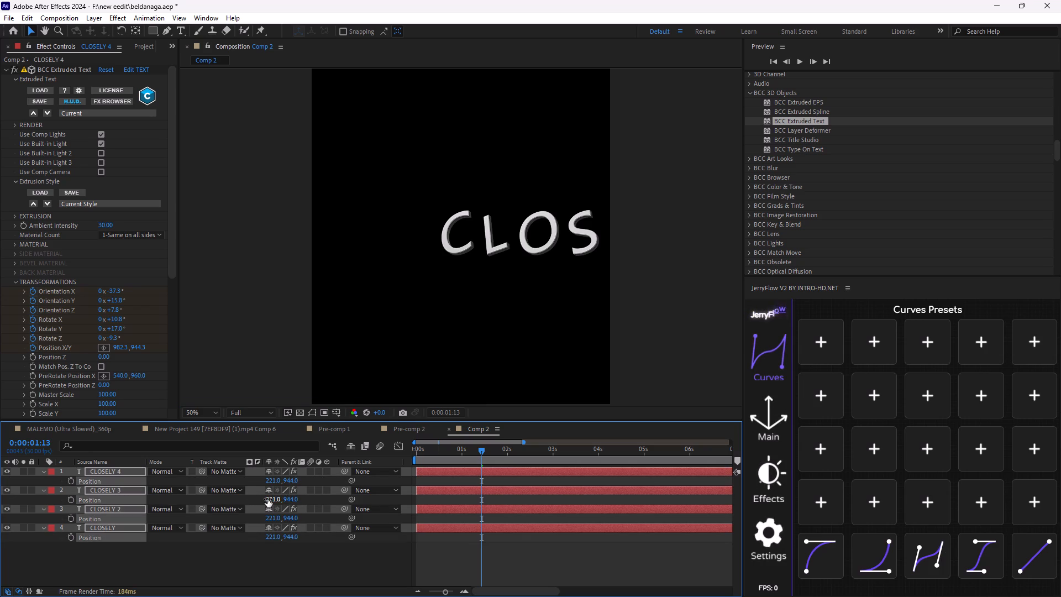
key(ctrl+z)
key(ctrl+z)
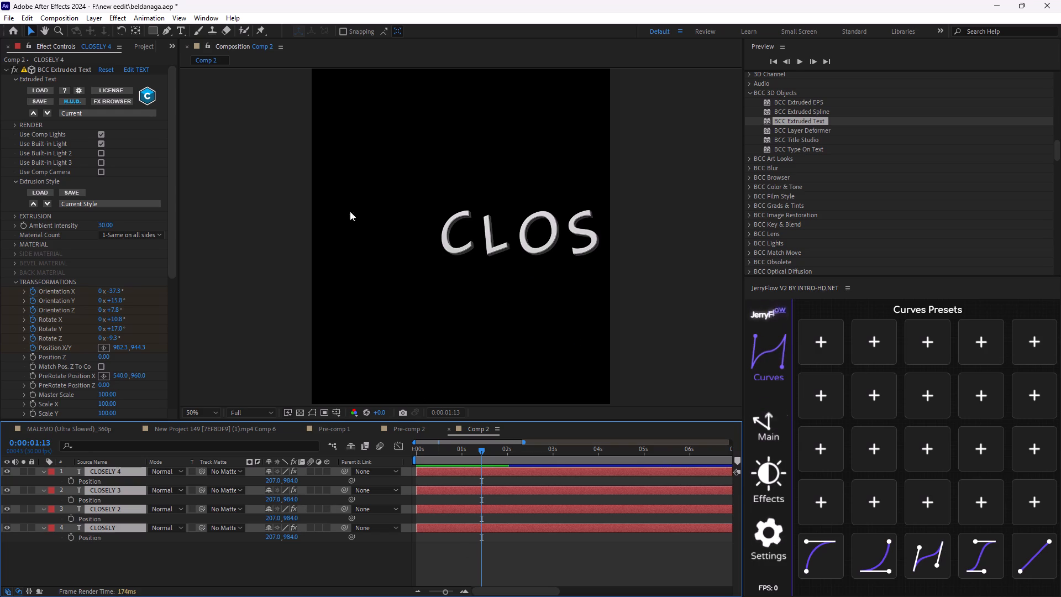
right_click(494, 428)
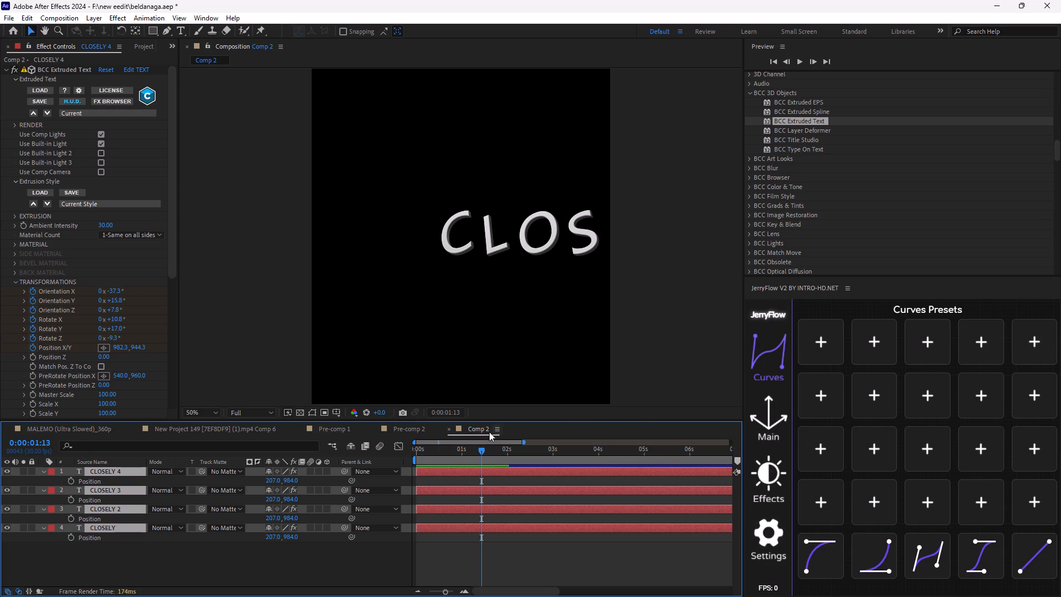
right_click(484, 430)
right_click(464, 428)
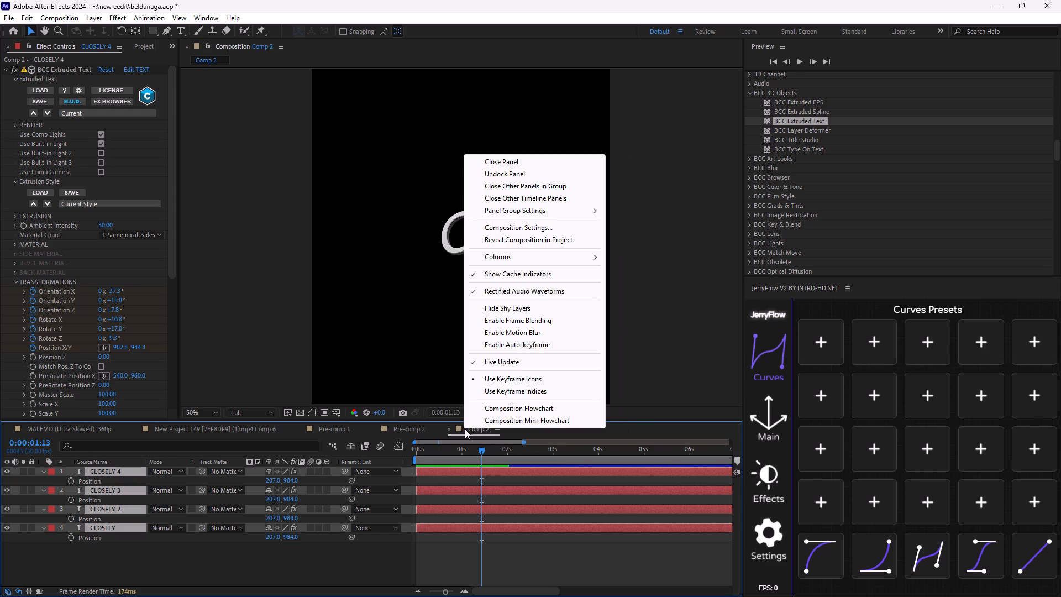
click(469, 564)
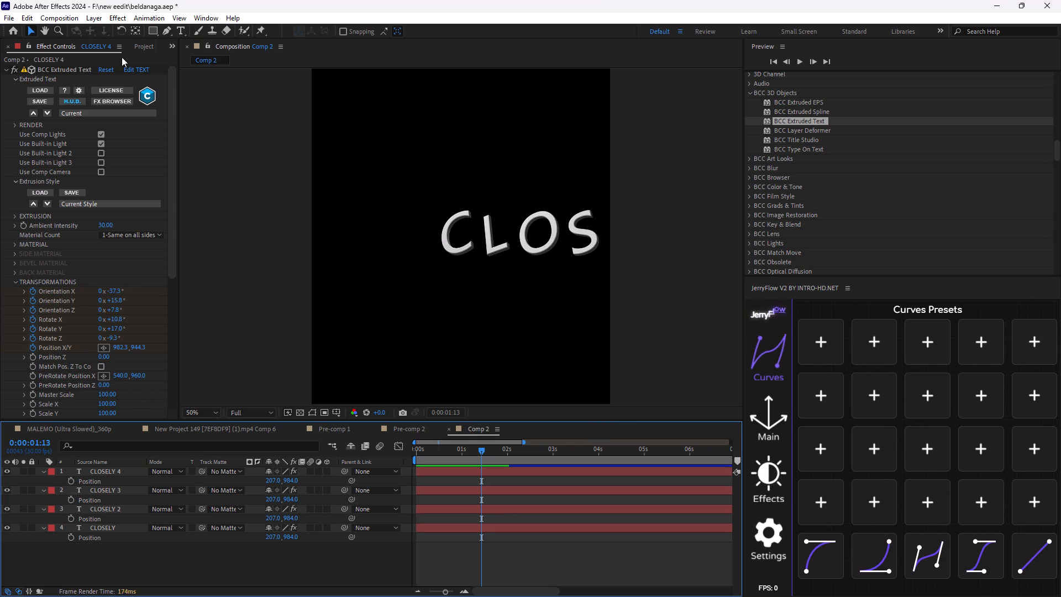
In the composition settings of Comp 2, unlock the aspect ratio and set the size to 1920 x 1080 px.
click(145, 51)
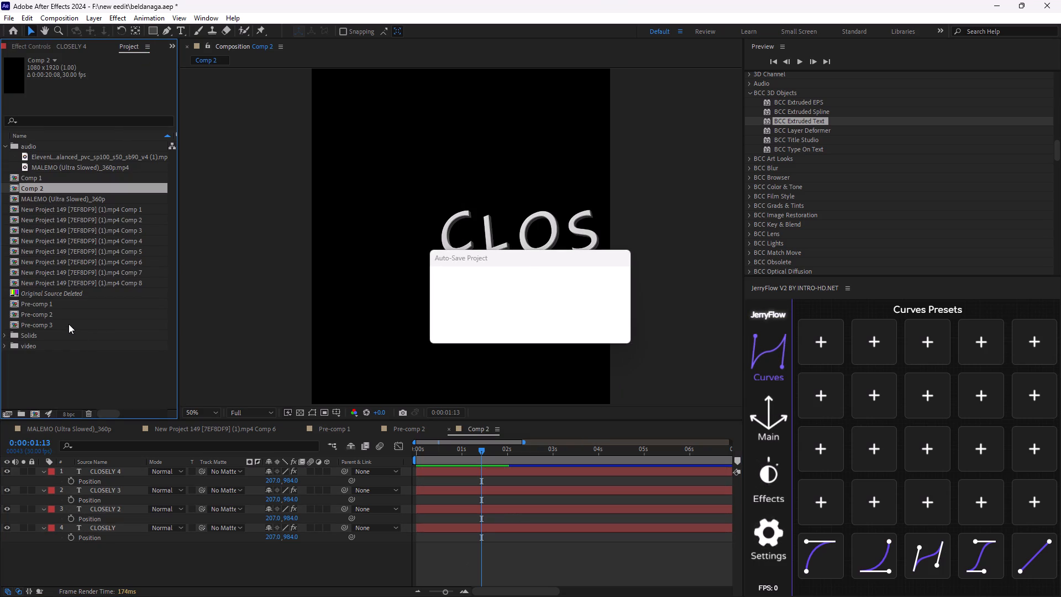
click(42, 312)
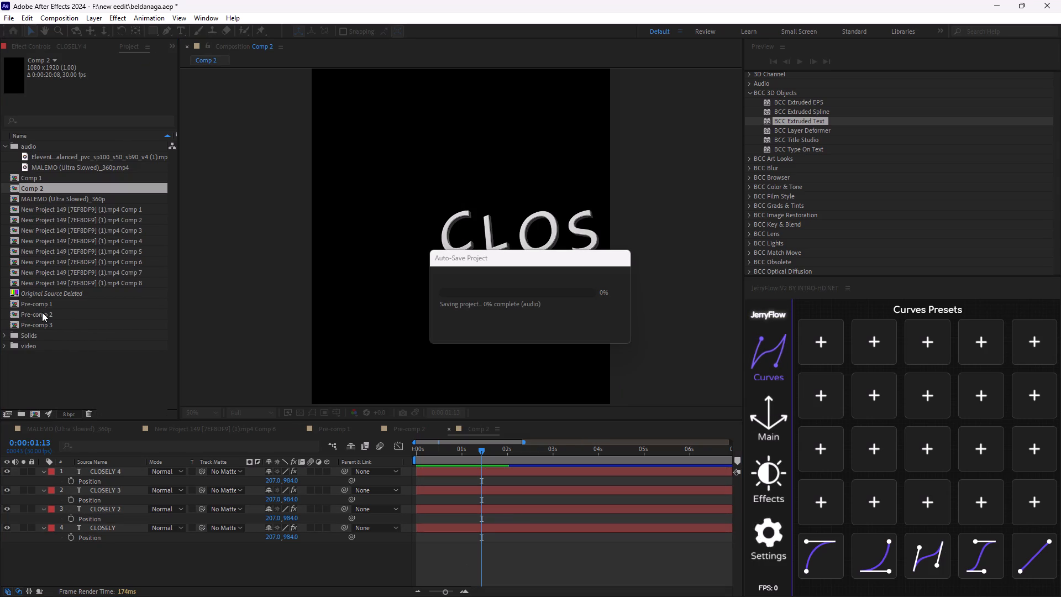
click(42, 312)
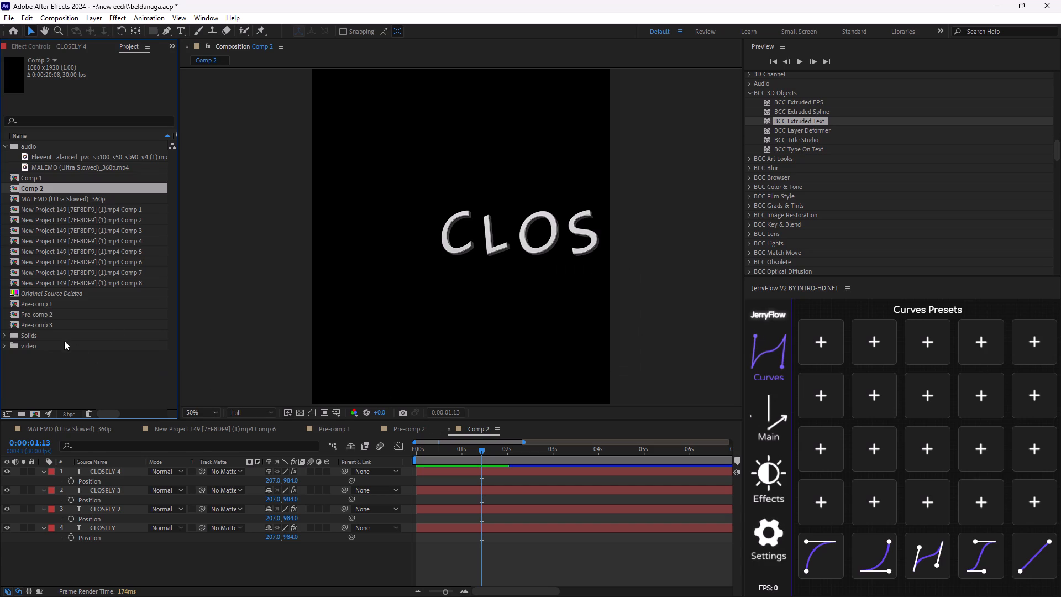
right_click(57, 187)
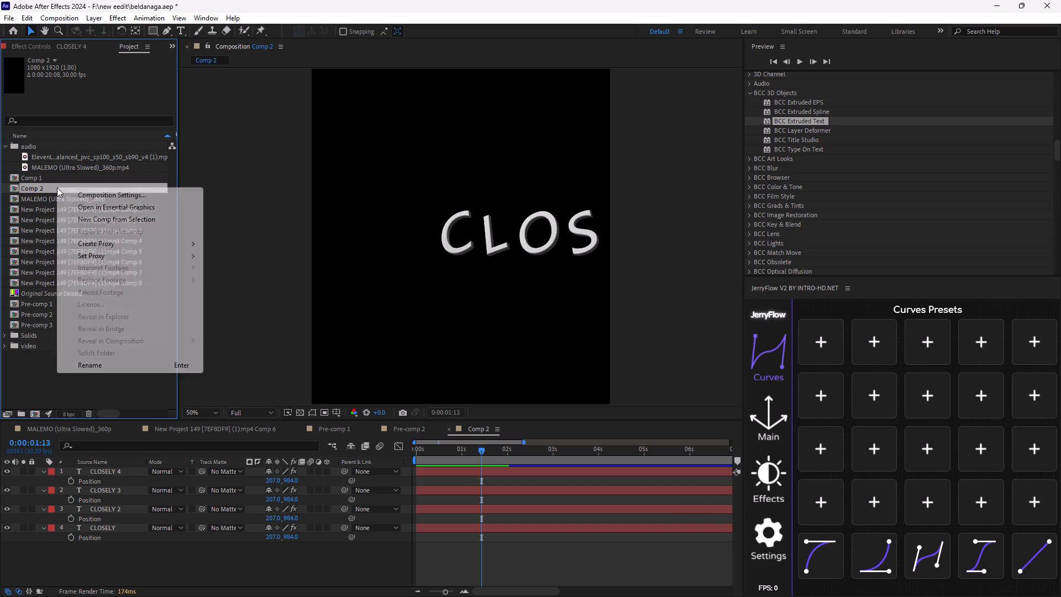
click(114, 198)
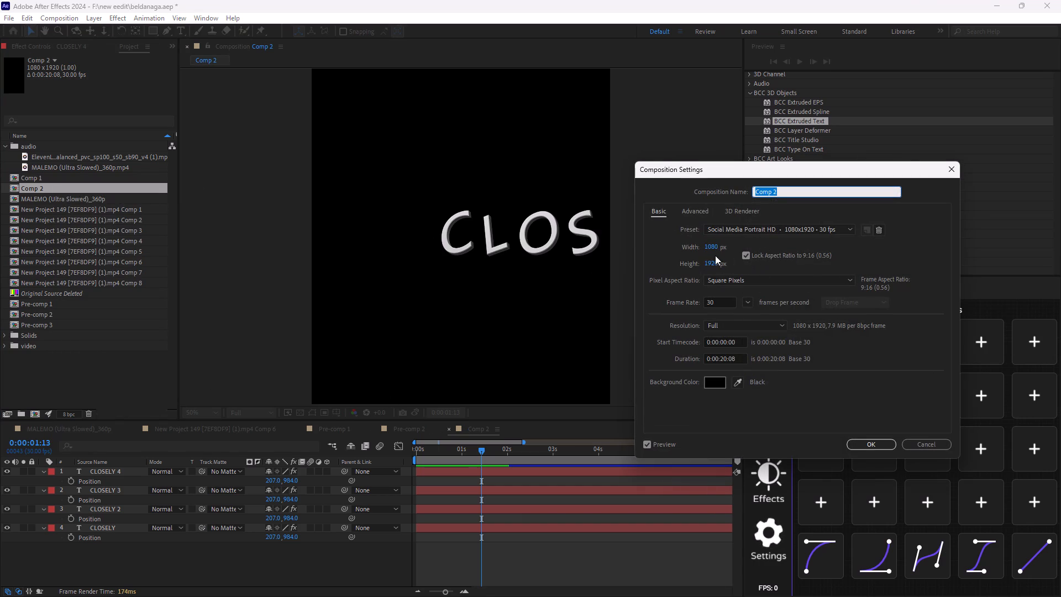
click(815, 252)
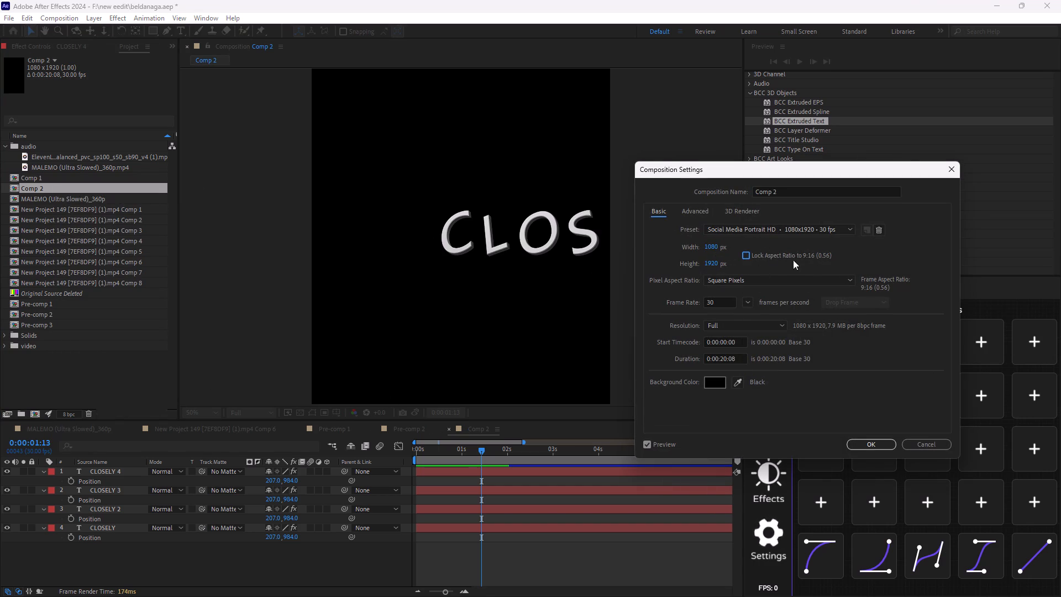
click(756, 253)
click(820, 232)
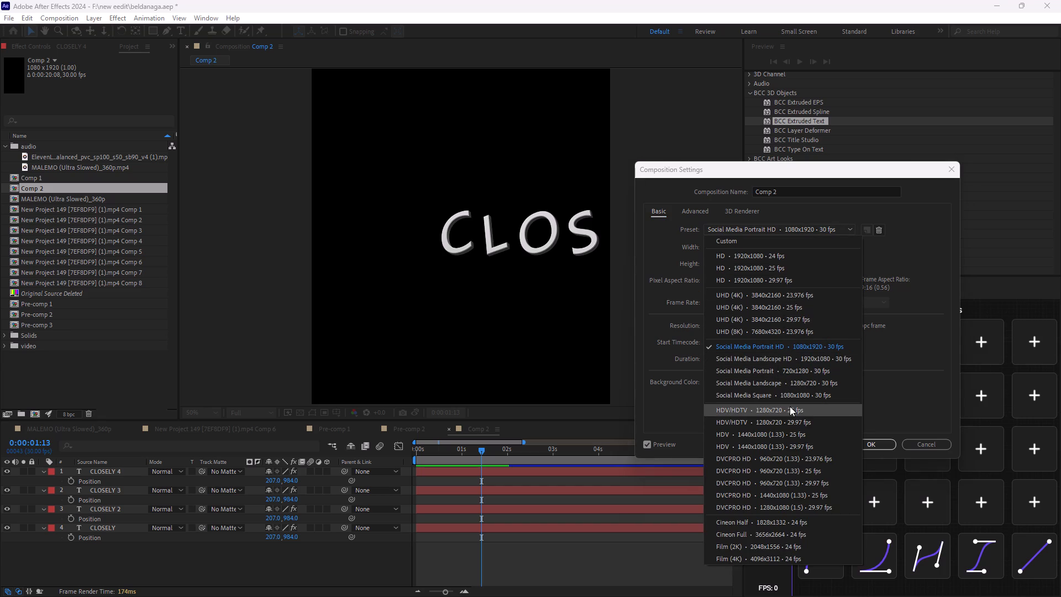
click(901, 361)
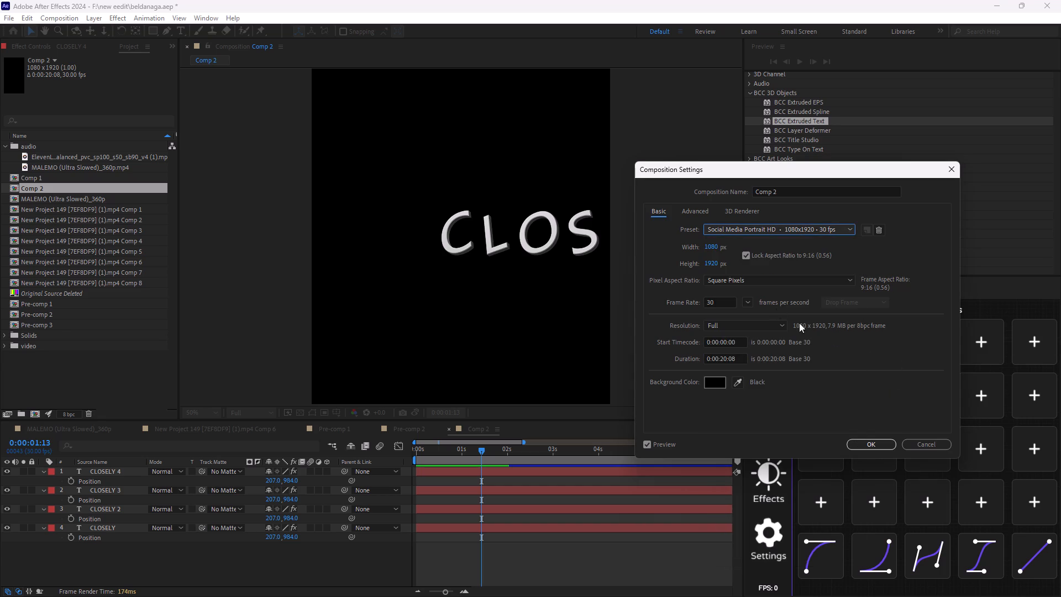
click(716, 244)
key(BackSpace)
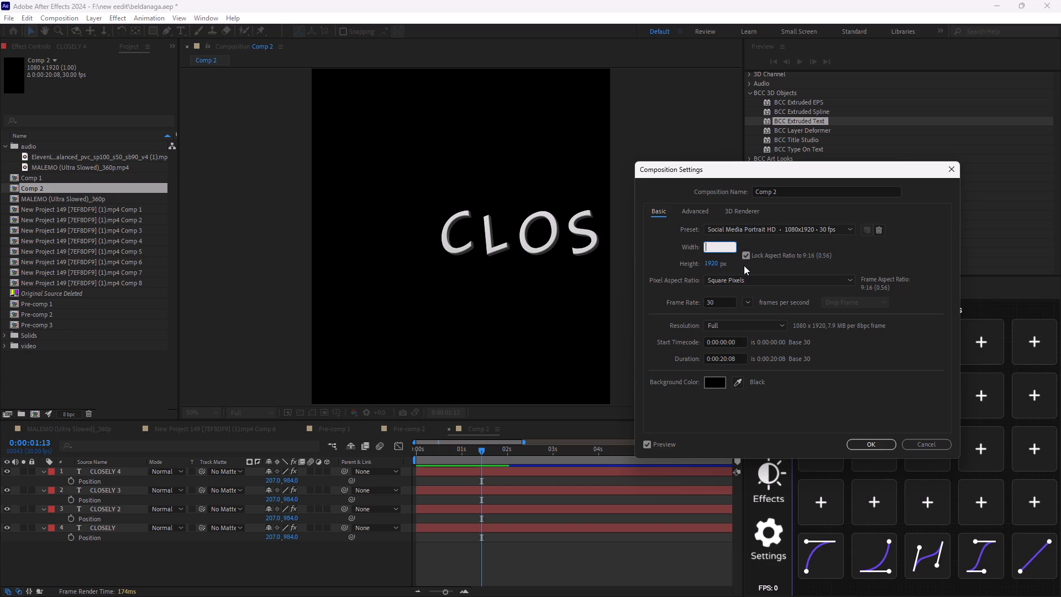
text(19)
text(20)
click(709, 266)
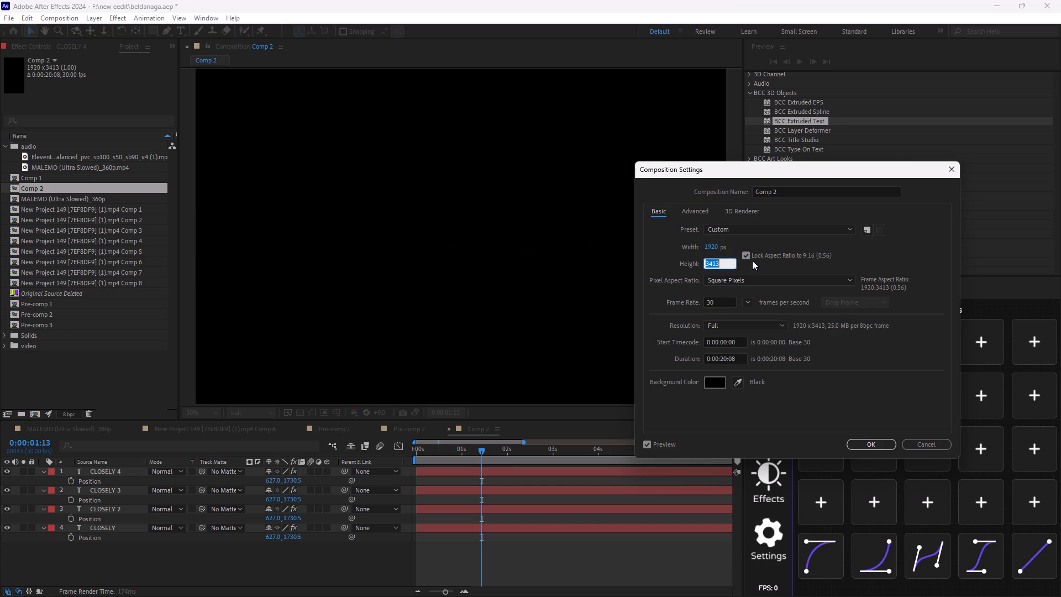
click(749, 256)
click(715, 268)
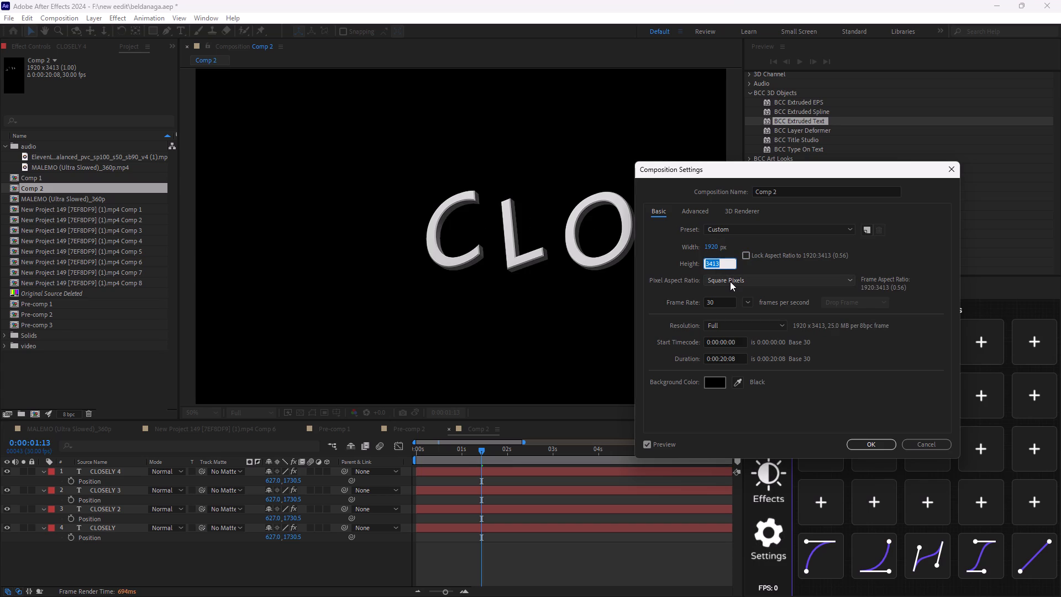
key(BackSpace)
text(1080)
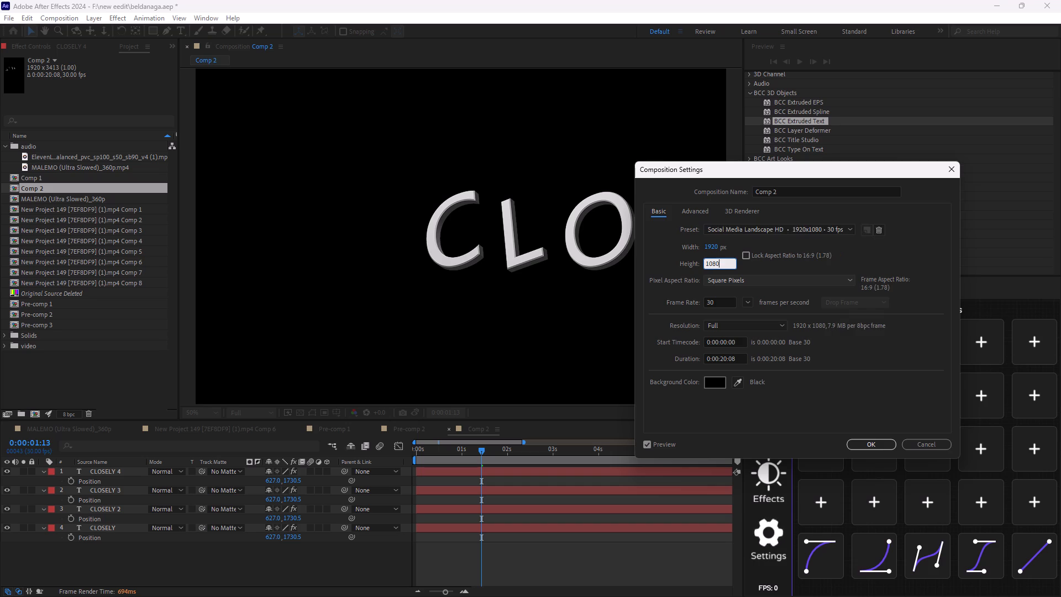
key(Return)
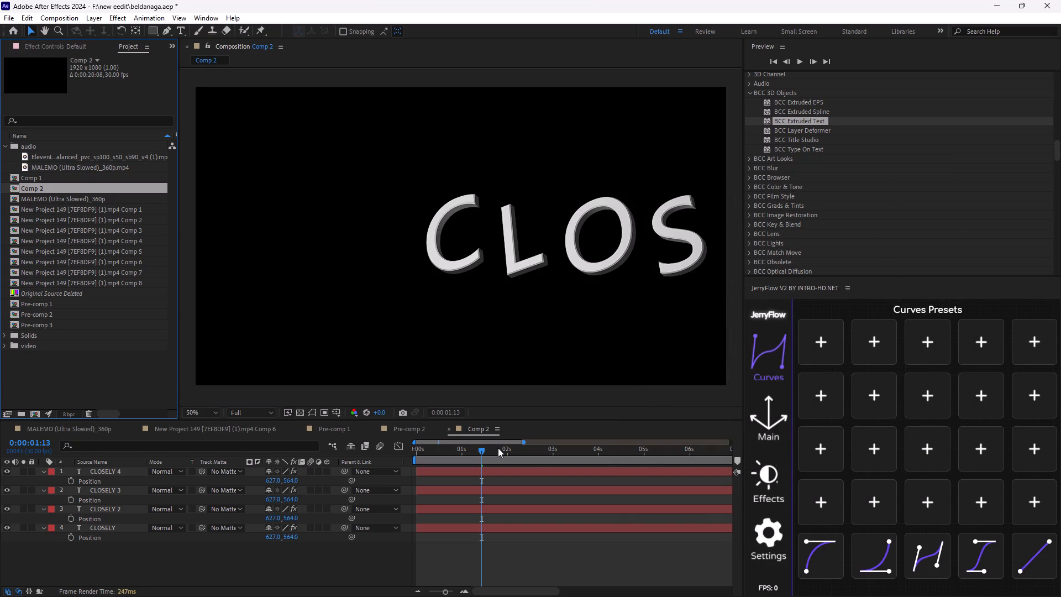
Scrub the animation past two seconds, and undo and redo the composition resize to compare both frame formats.
drag(481, 450, 534, 471)
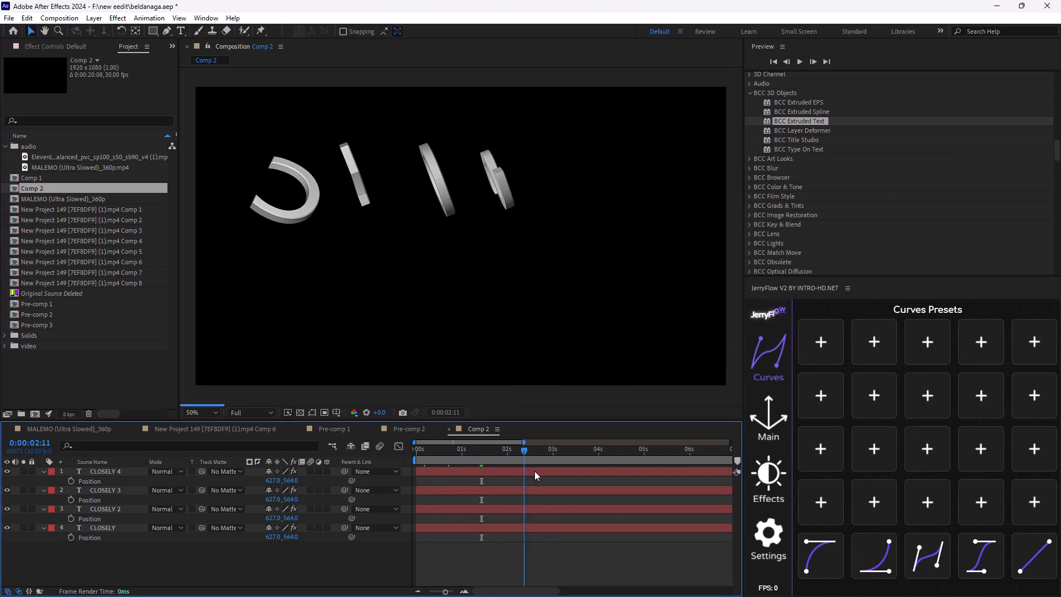
drag(534, 471, 549, 471)
key(ctrl+z)
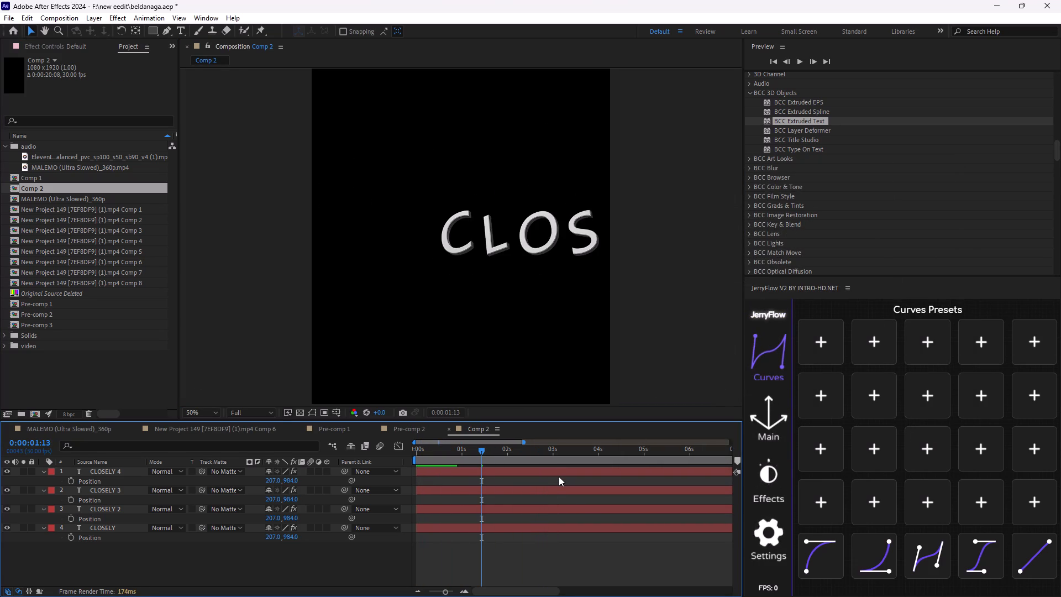
key(ctrl+shift+z)
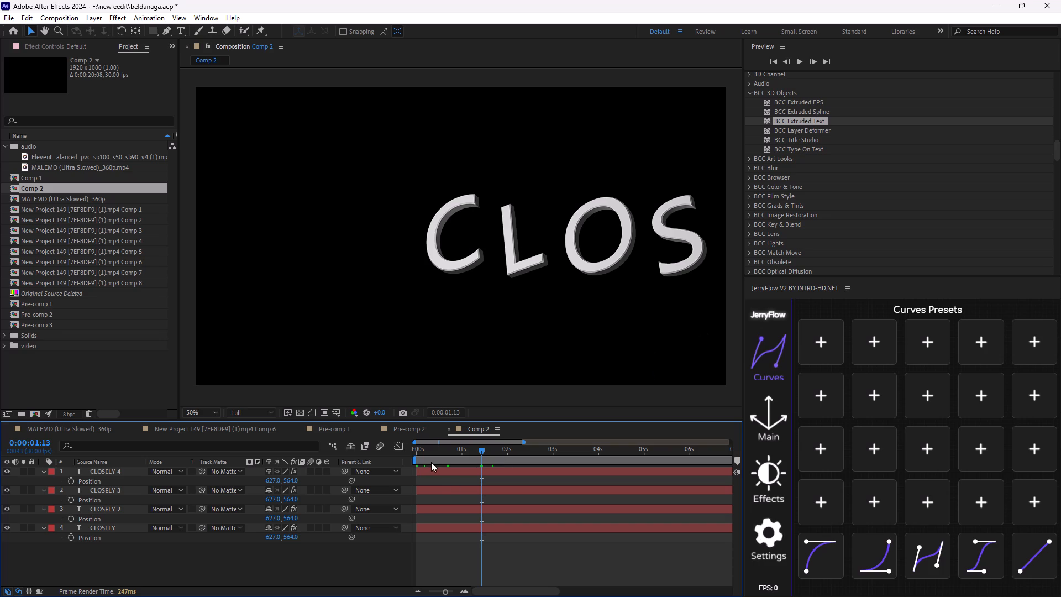
Adjust the size of Comp 2 to a width of 1915 px and a height of 1131 px.
right_click(99, 186)
click(133, 191)
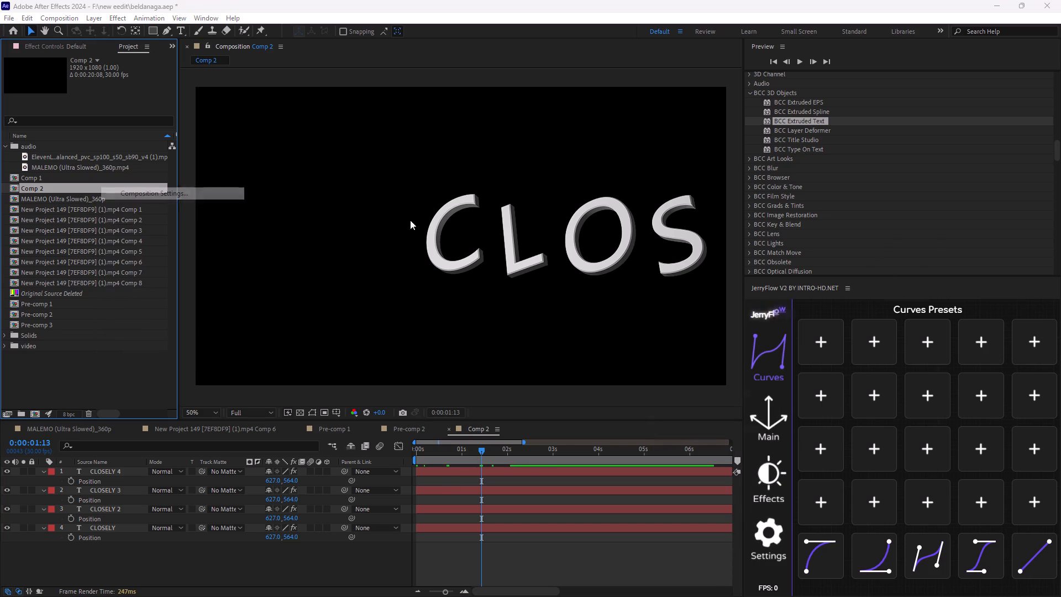
drag(715, 247, 725, 247)
drag(718, 248, 770, 247)
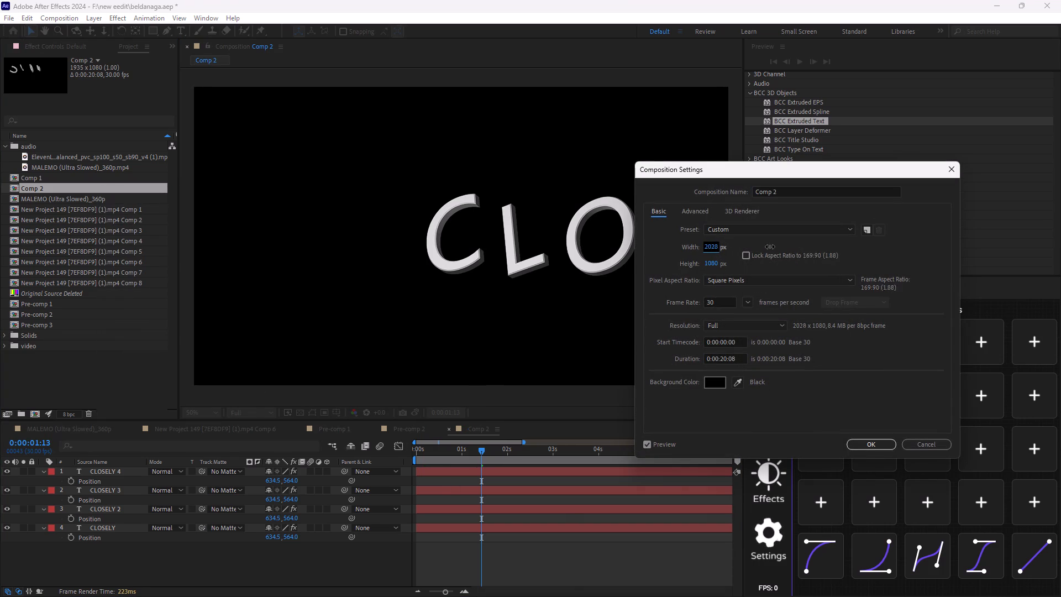
drag(770, 247, 771, 247)
drag(706, 247, 665, 248)
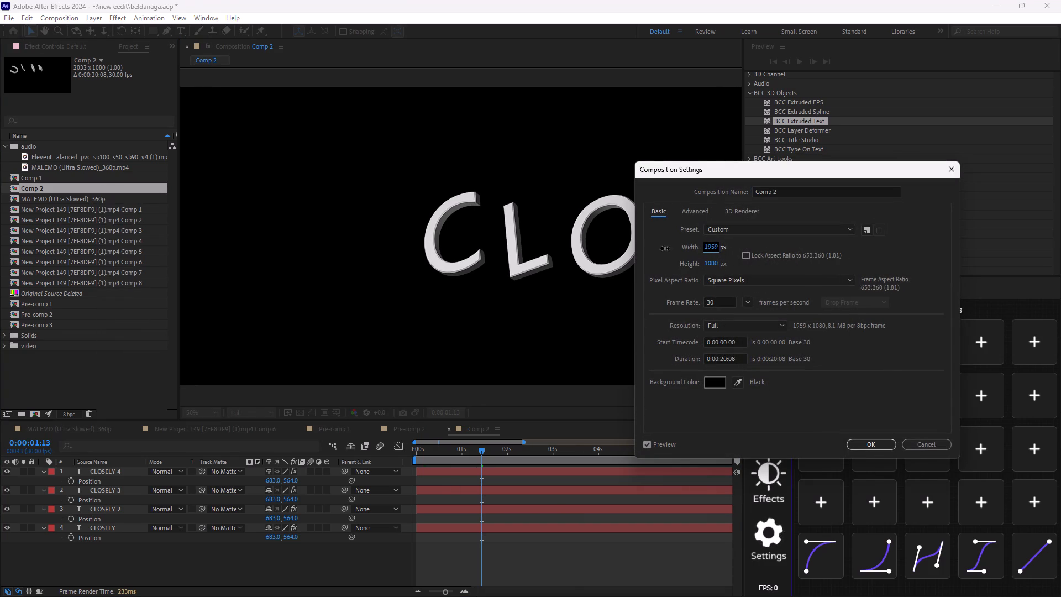
drag(665, 248, 642, 248)
drag(718, 260, 746, 259)
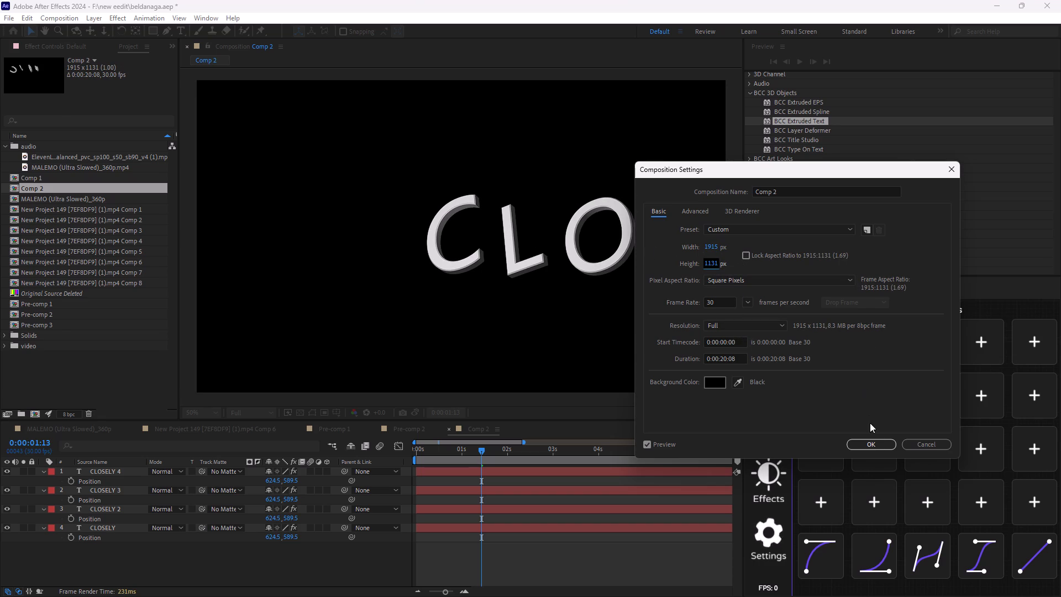
click(872, 444)
Scrub the resized animation back to 0:00:00:00 and reveal the keyframed BCC Extruded Text properties of all four CLOSELY layers.
click(579, 553)
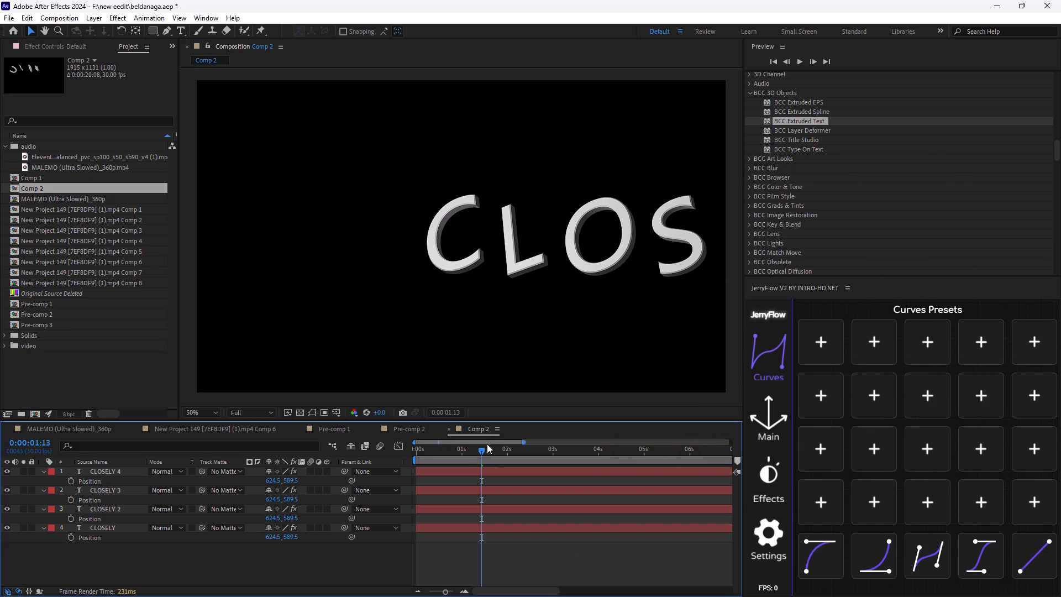
drag(481, 447, 519, 470)
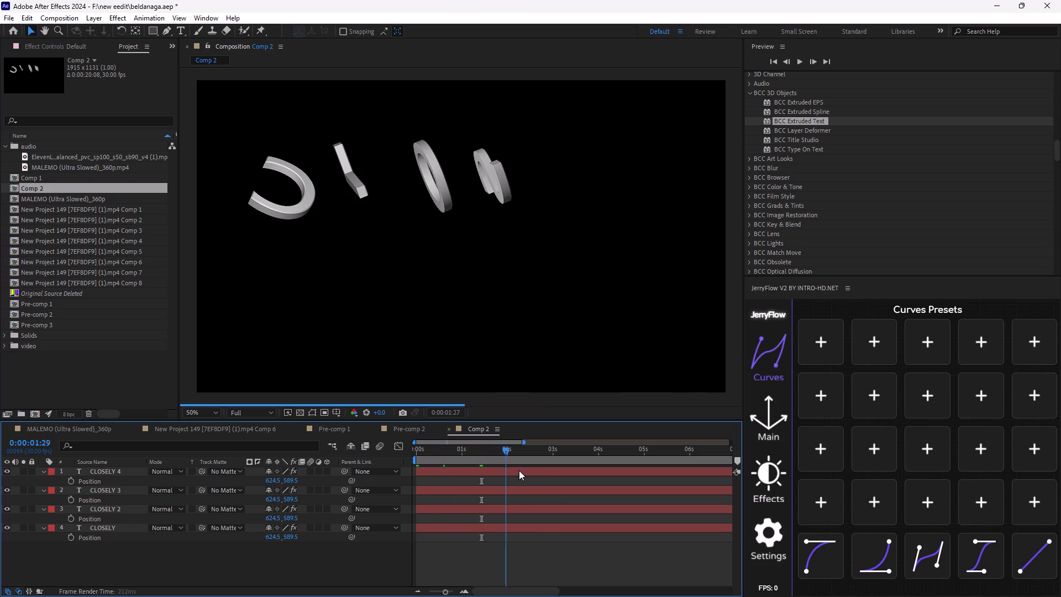
drag(519, 470, 445, 502)
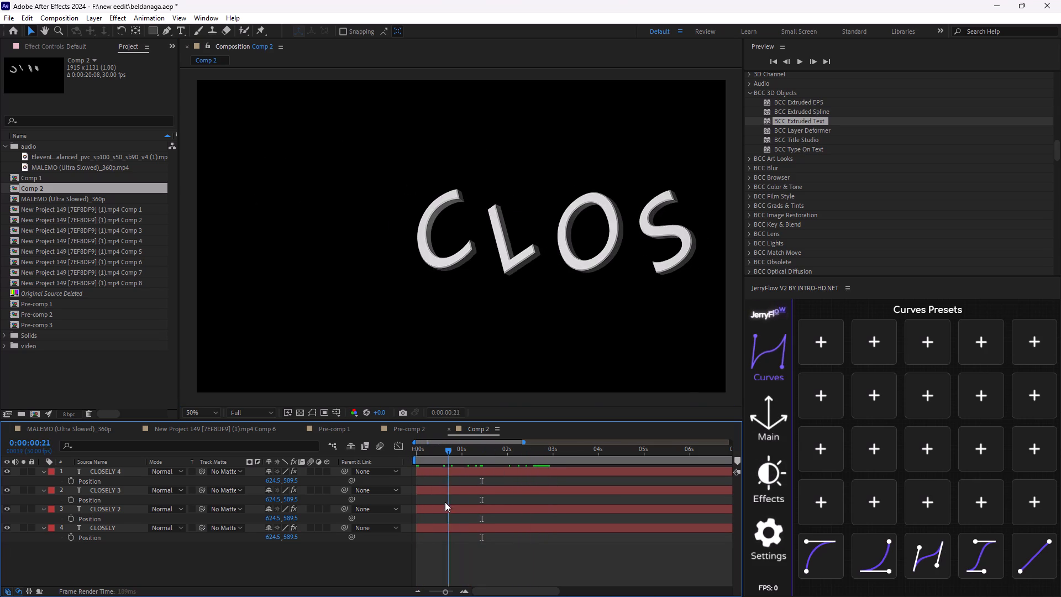
drag(445, 502, 386, 527)
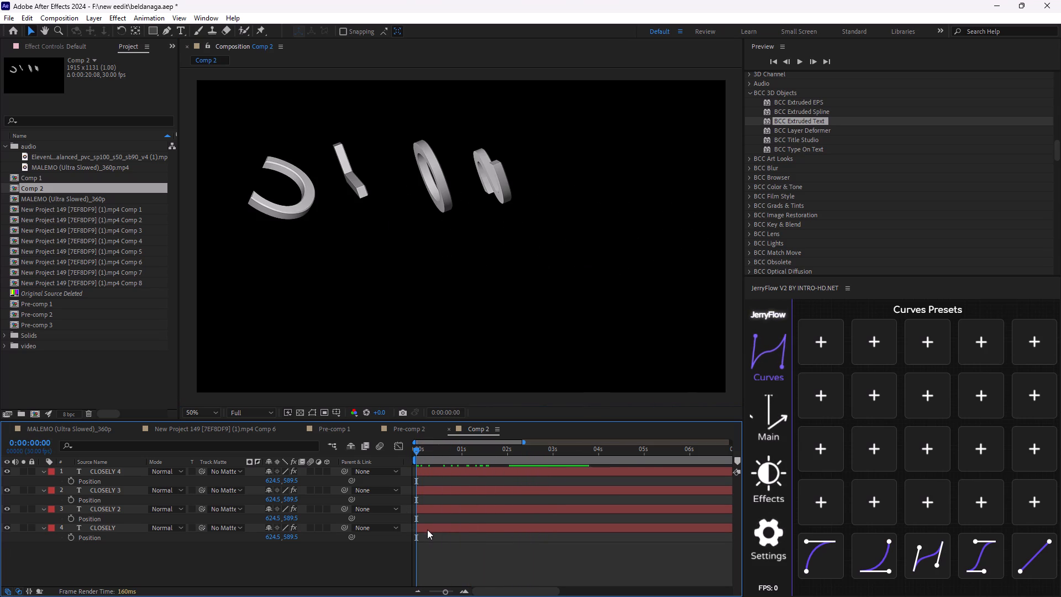
click(428, 529)
key(u)
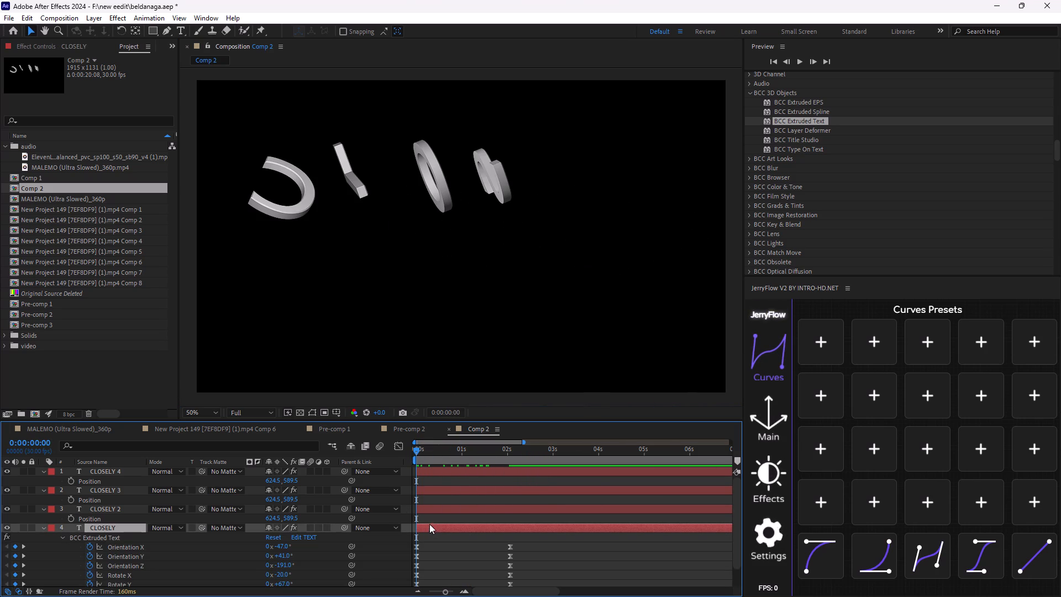
click(431, 511)
key(u)
click(434, 489)
key(u)
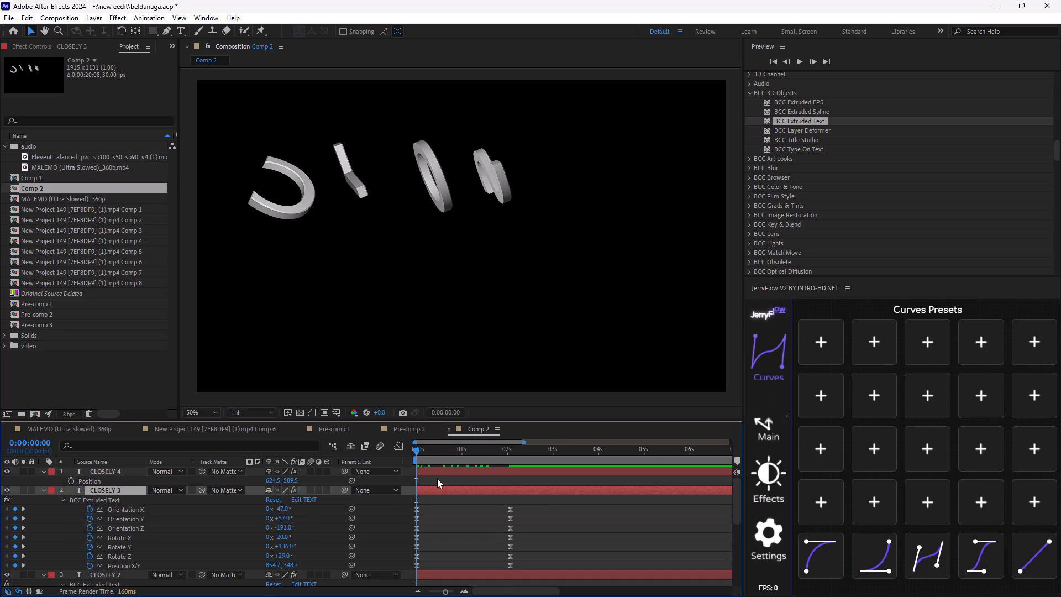
click(438, 475)
key(u)
At 0:00:02:01, shift the BCC Extruded Text Position X/Y of all four layers together, bringing the CLOSELY layer's to 584.5, 565.5.
click(102, 543)
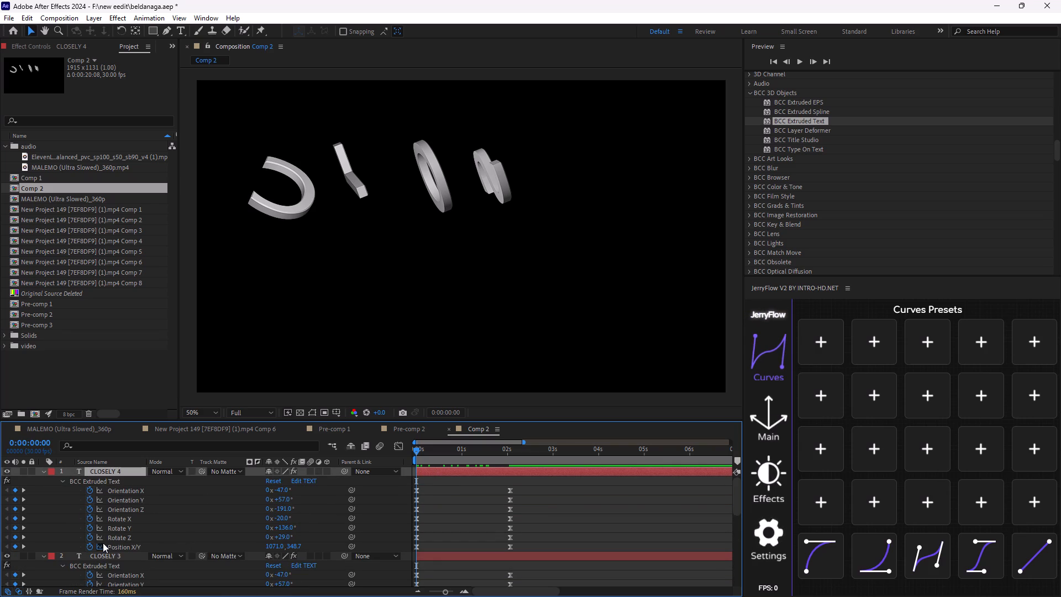
click(102, 544)
click(109, 546)
ctrl+scroll(121, 544, down, 2)
scroll(121, 545, down, 3)
ctrl+click(127, 537)
ctrl+scroll(158, 536, down, 5)
ctrl+click(136, 529)
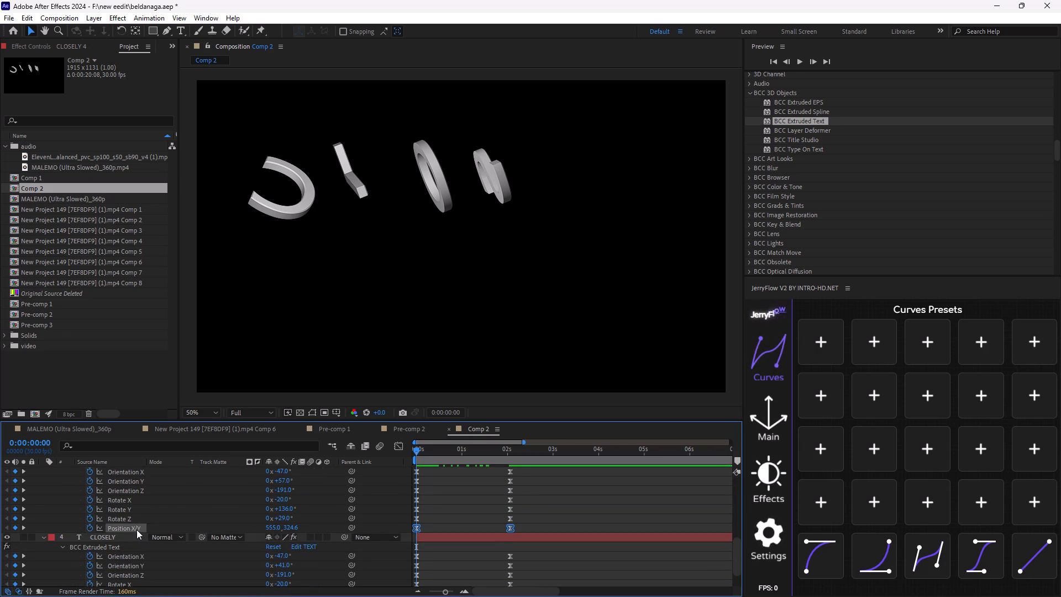
ctrl+scroll(140, 540, down, 8)
ctrl+click(133, 578)
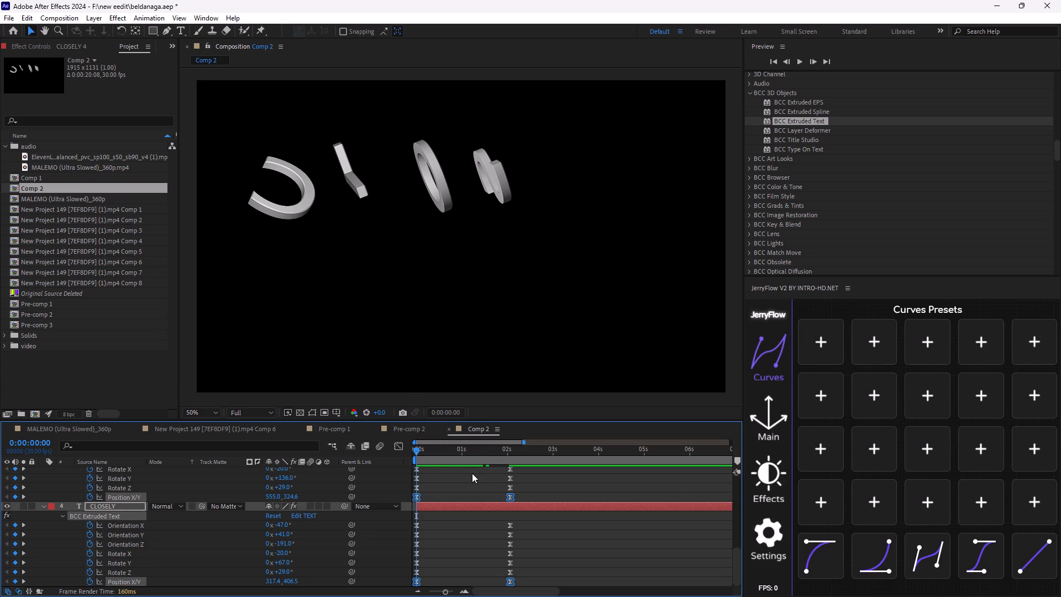
drag(418, 448, 513, 506)
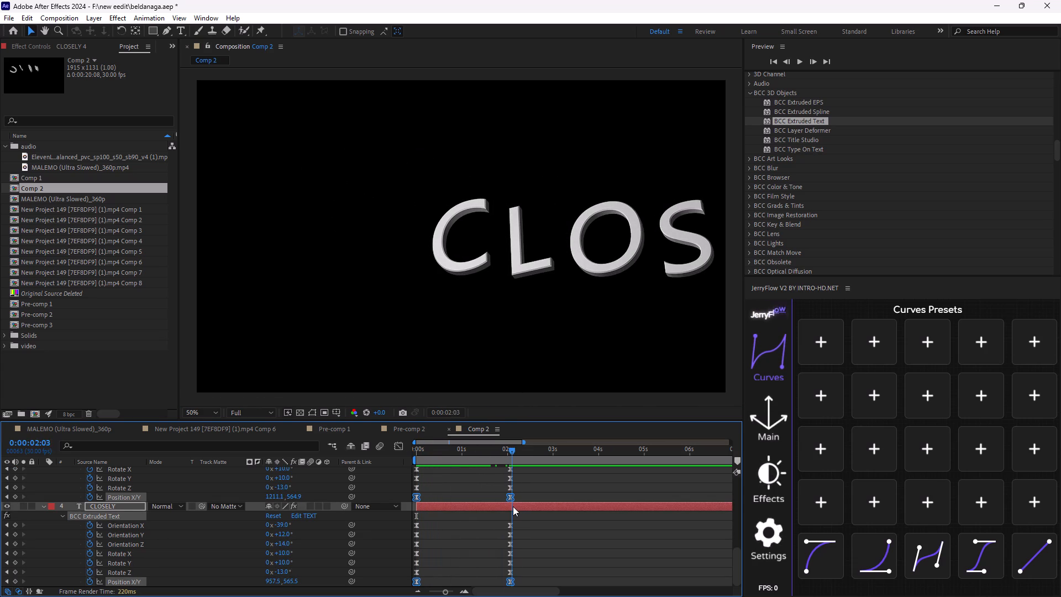
drag(513, 506, 511, 506)
drag(273, 583, 272, 583)
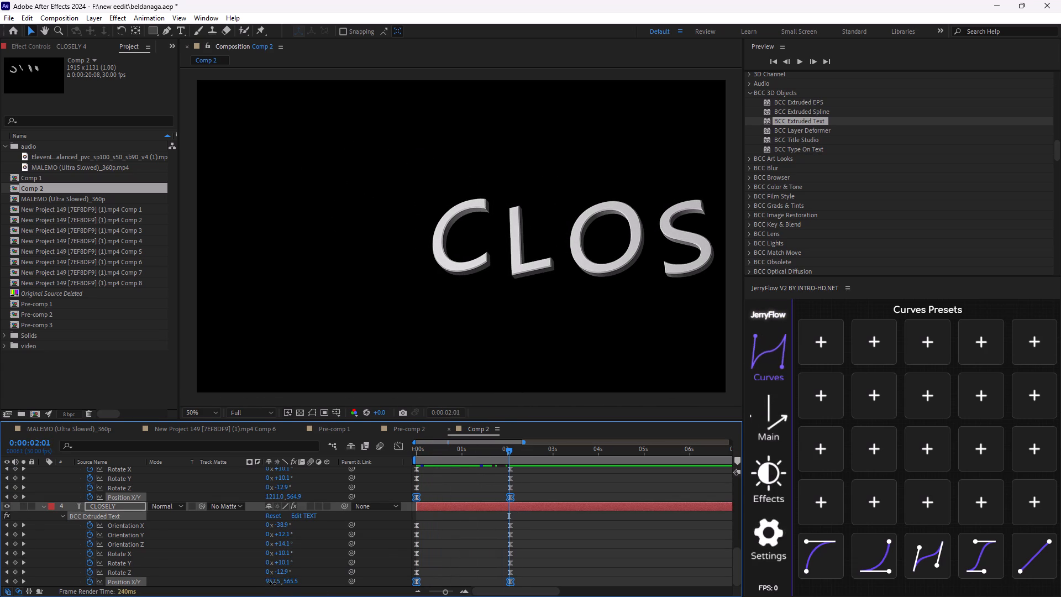
drag(272, 583, 59, 588)
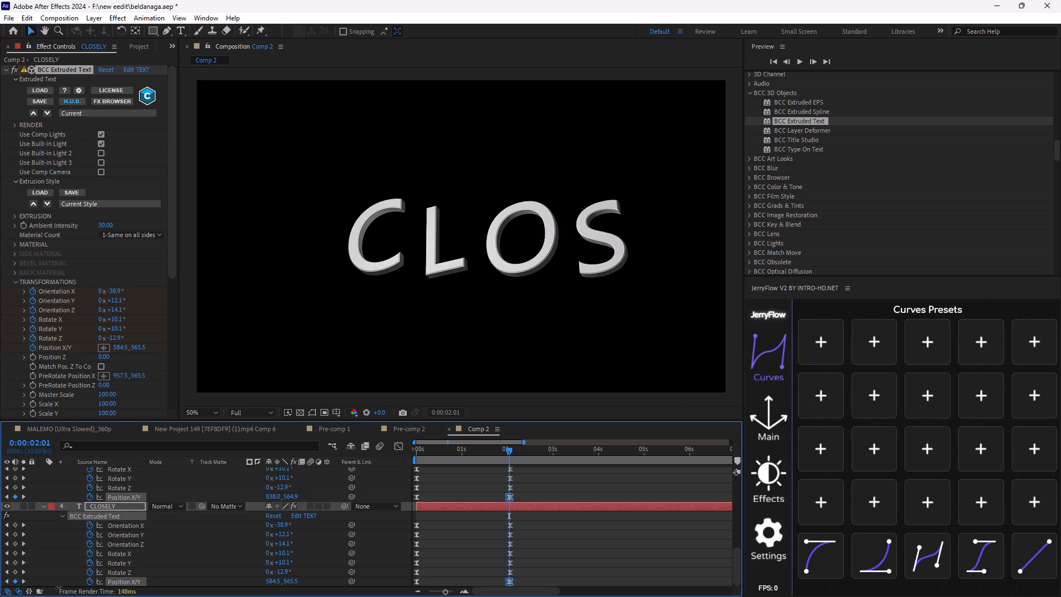
At 0:00:02:01, shift the BCC Extruded Text Position X/Y of all four layers together, bringing the CLOSELY layer's to 452.5, 565.5.
drag(59, 588, 0, 589)
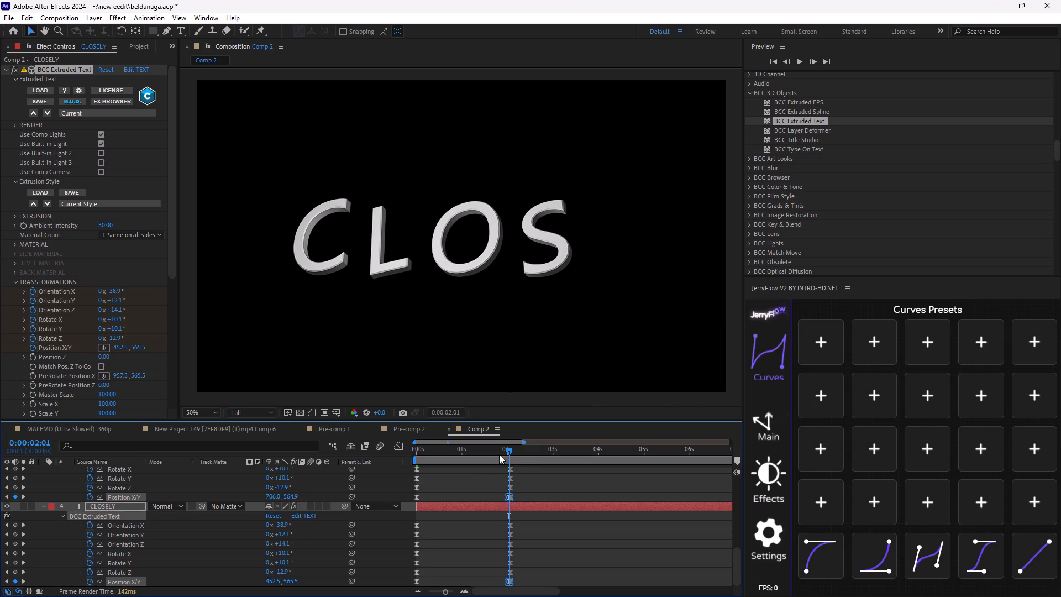
Play the letter animation from 0:00:00:00 and scrub on to 0:00:01:22 to check the shifted end position.
drag(504, 452, 401, 455)
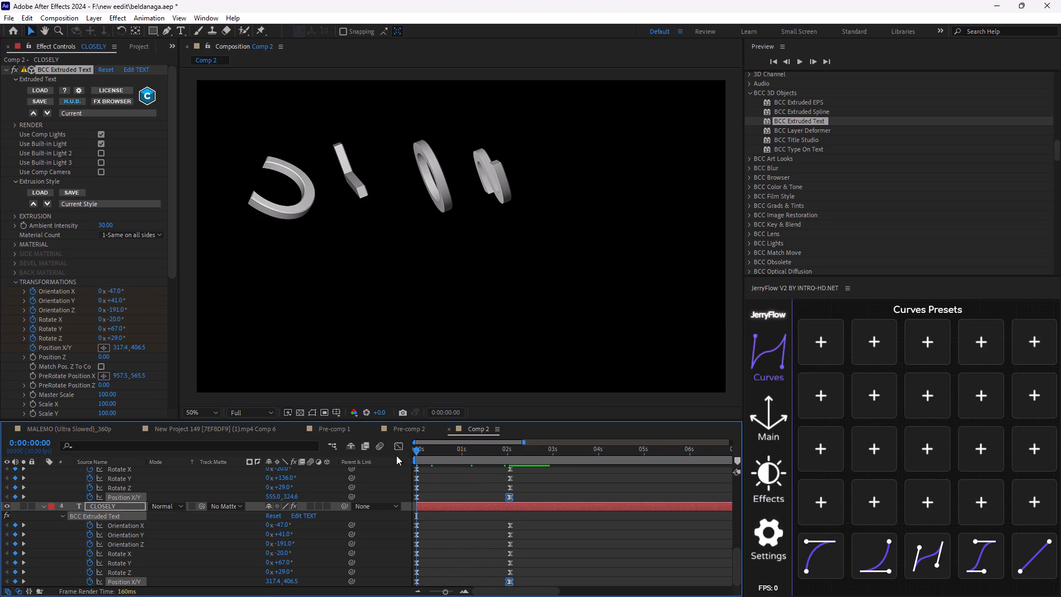
key(space)
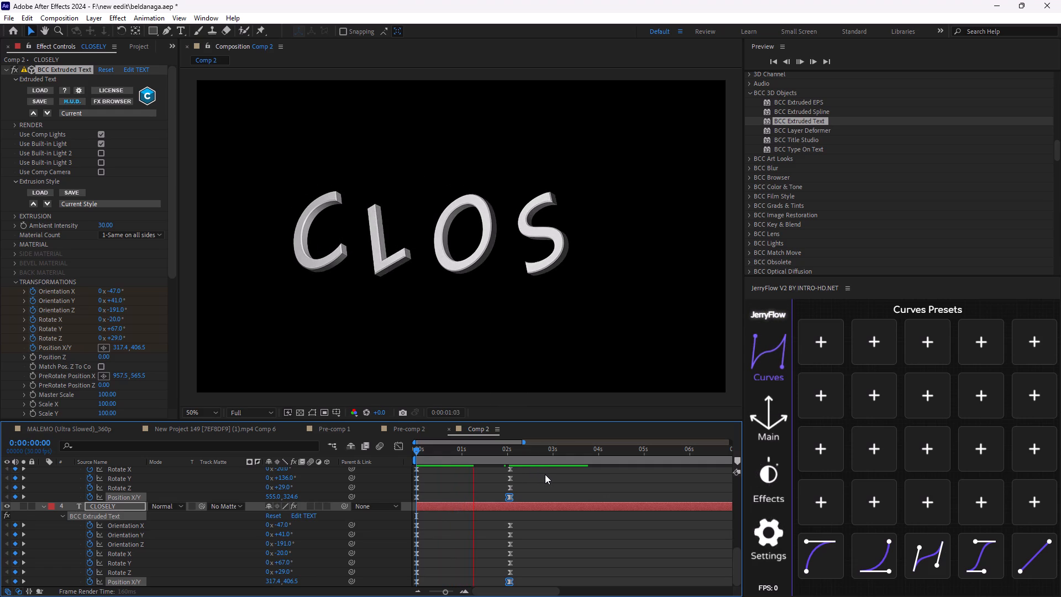
key(space)
scroll(439, 516, up, 4)
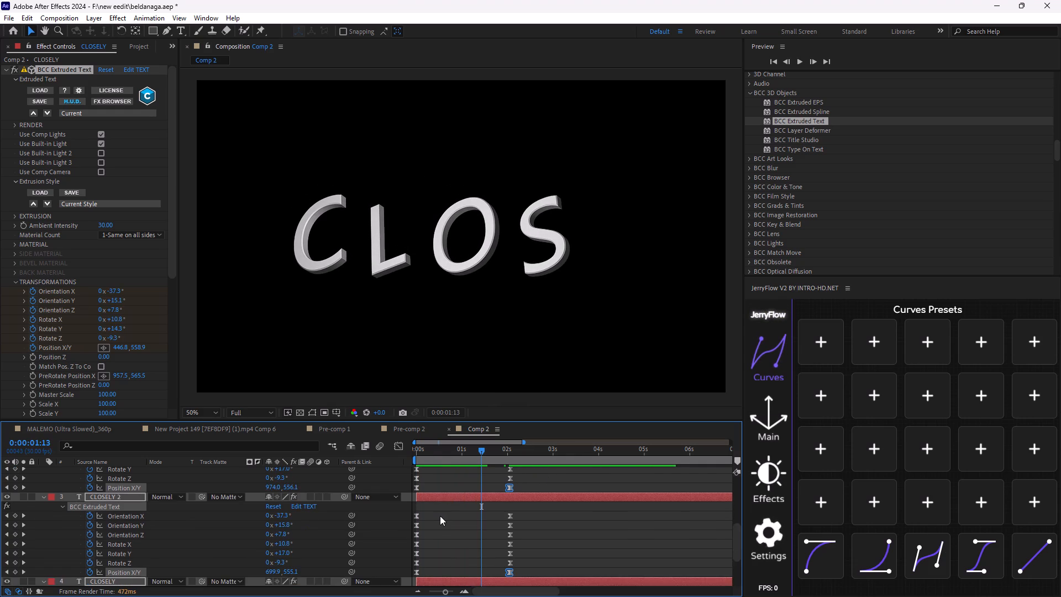
scroll(495, 482, up, 14)
key(space)
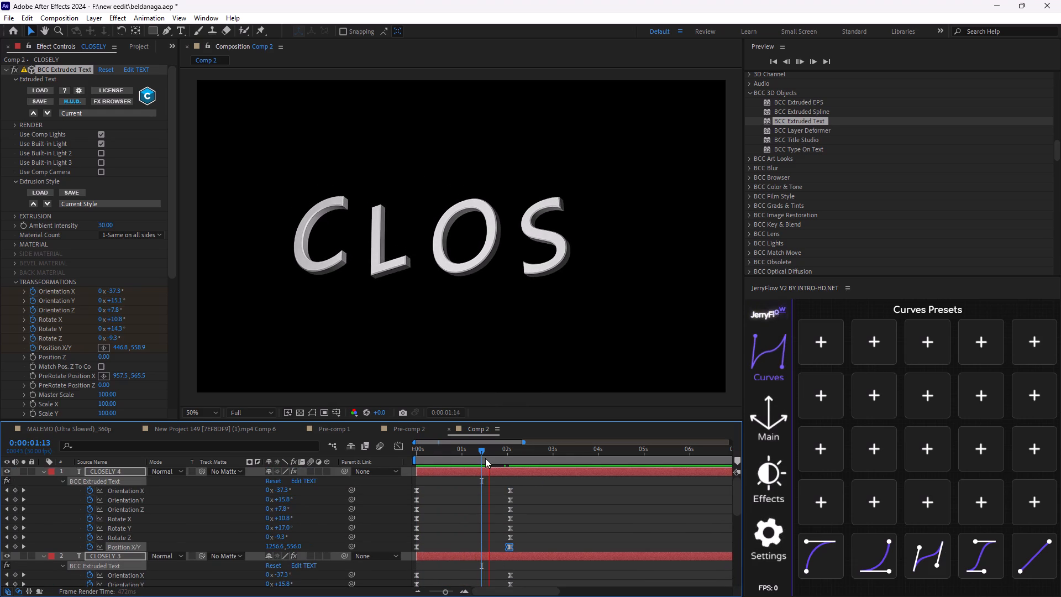
drag(480, 452, 498, 490)
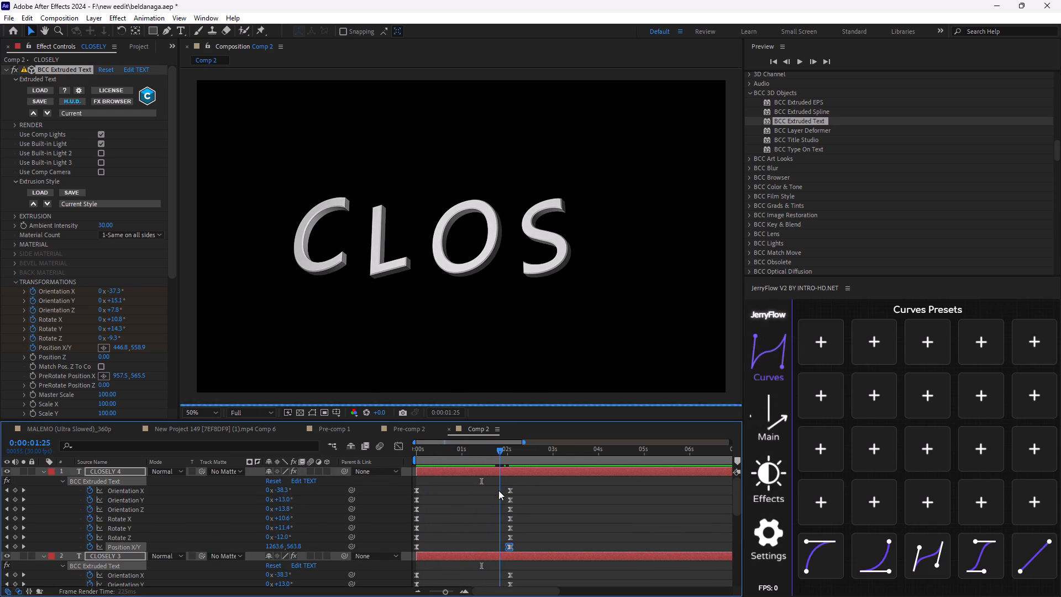
drag(498, 490, 493, 492)
Duplicate the four CLOSELY text layers in Comp 2.
click(498, 471)
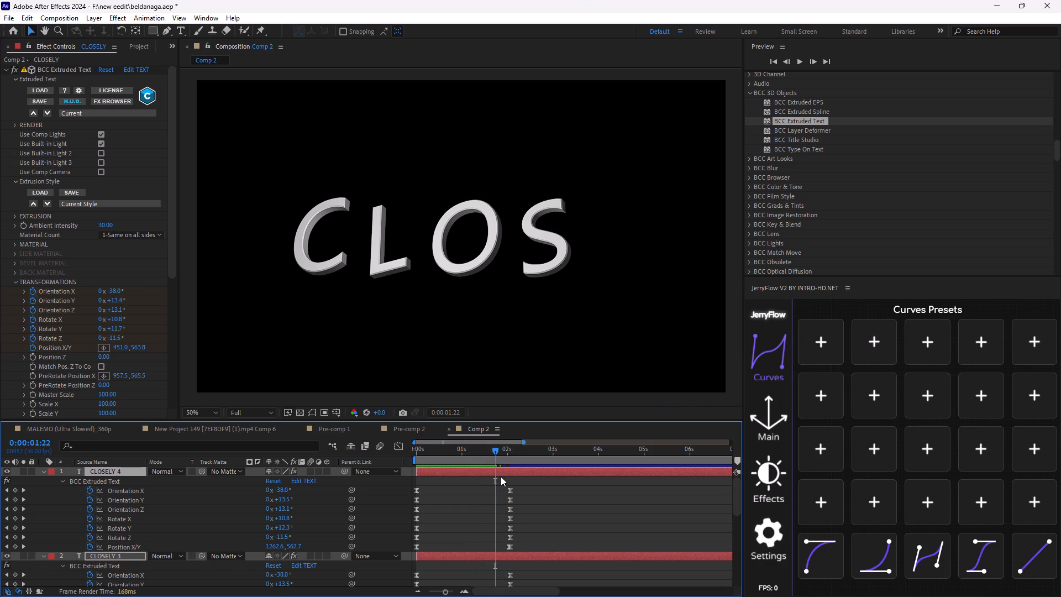
key(ctrl+d)
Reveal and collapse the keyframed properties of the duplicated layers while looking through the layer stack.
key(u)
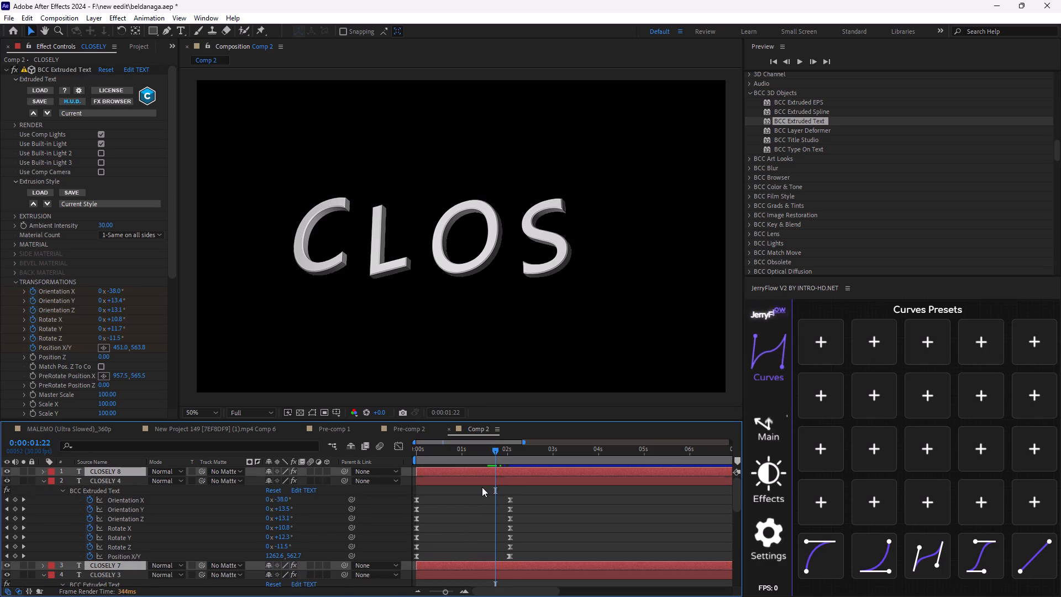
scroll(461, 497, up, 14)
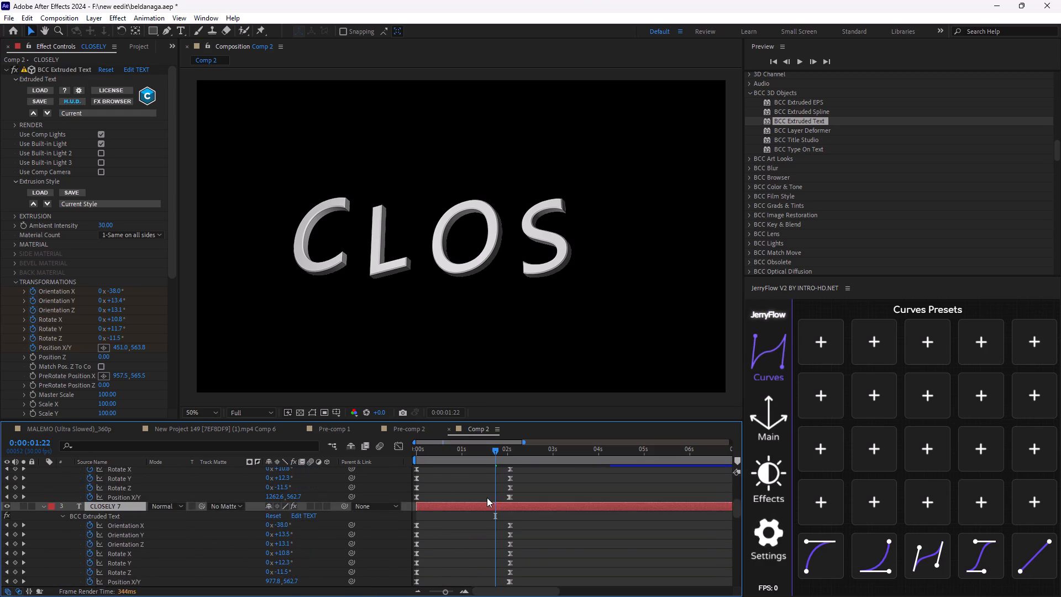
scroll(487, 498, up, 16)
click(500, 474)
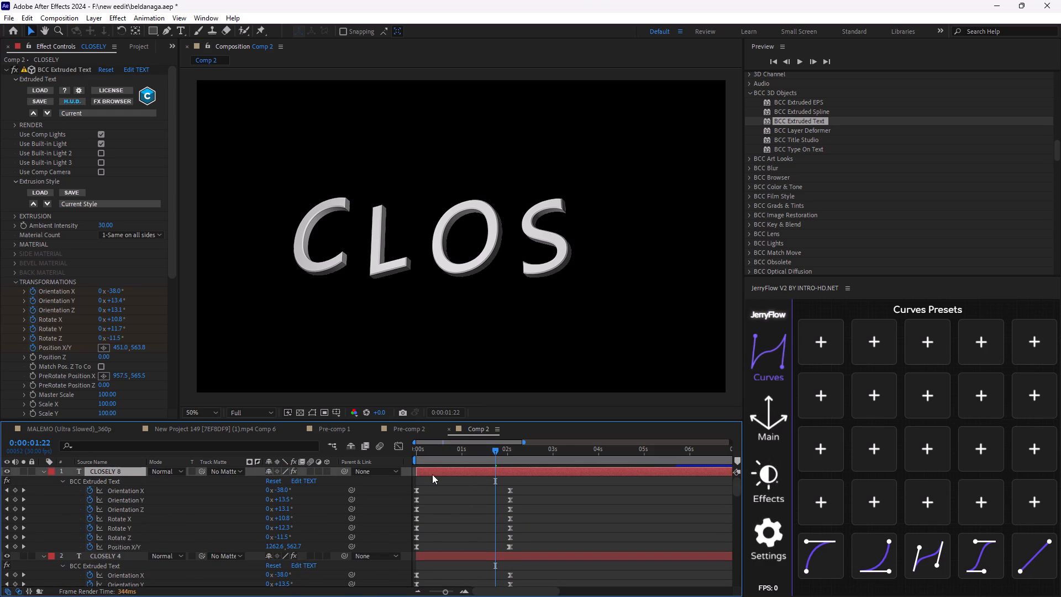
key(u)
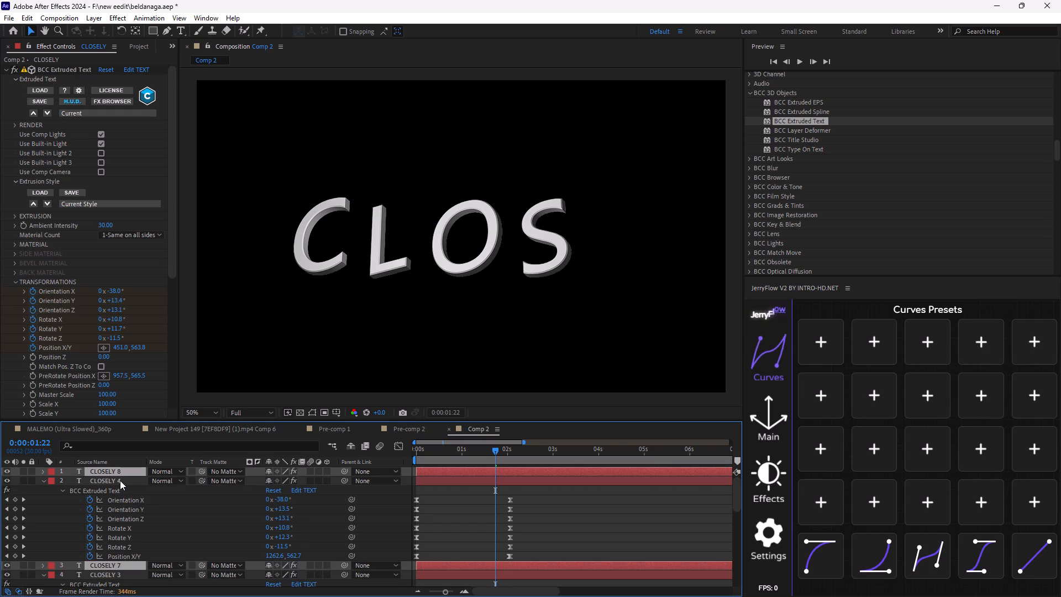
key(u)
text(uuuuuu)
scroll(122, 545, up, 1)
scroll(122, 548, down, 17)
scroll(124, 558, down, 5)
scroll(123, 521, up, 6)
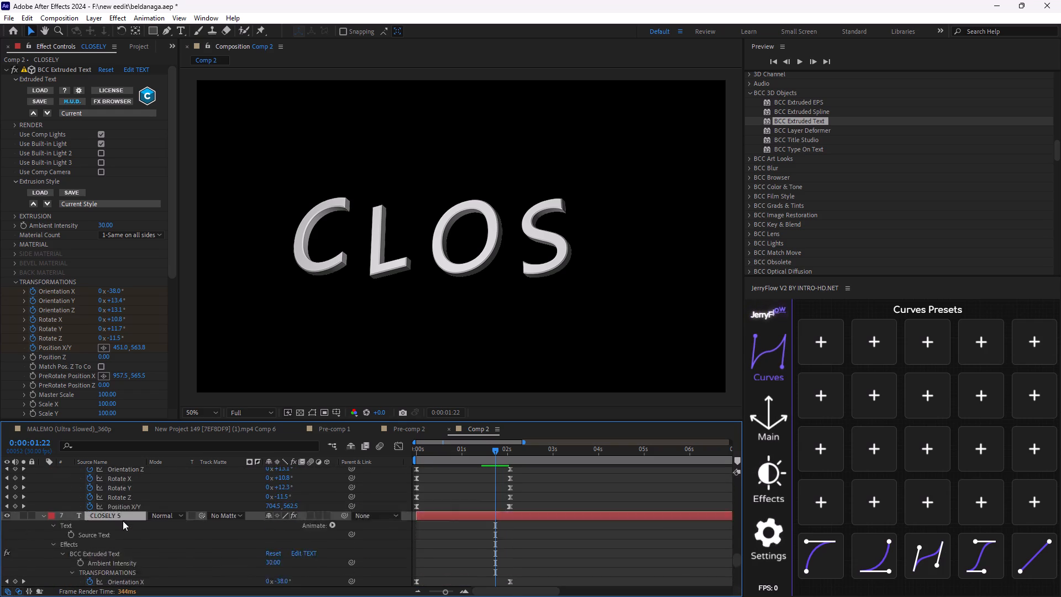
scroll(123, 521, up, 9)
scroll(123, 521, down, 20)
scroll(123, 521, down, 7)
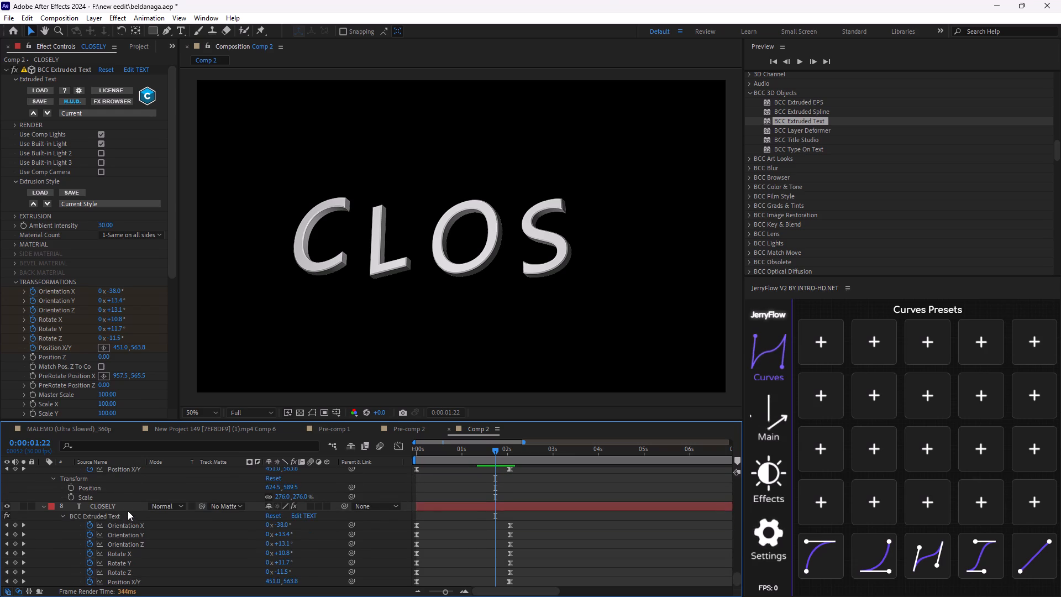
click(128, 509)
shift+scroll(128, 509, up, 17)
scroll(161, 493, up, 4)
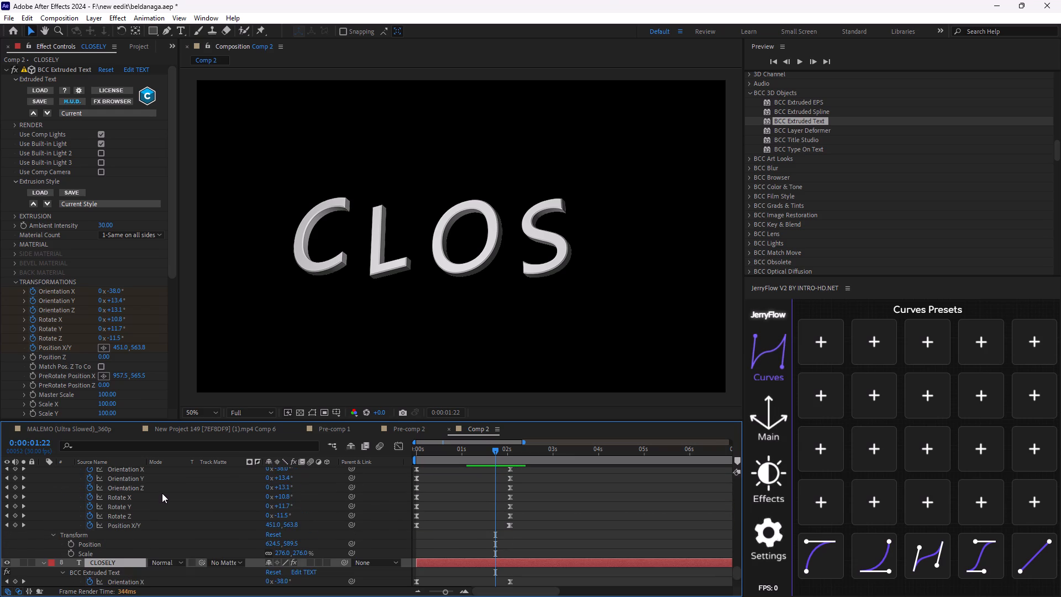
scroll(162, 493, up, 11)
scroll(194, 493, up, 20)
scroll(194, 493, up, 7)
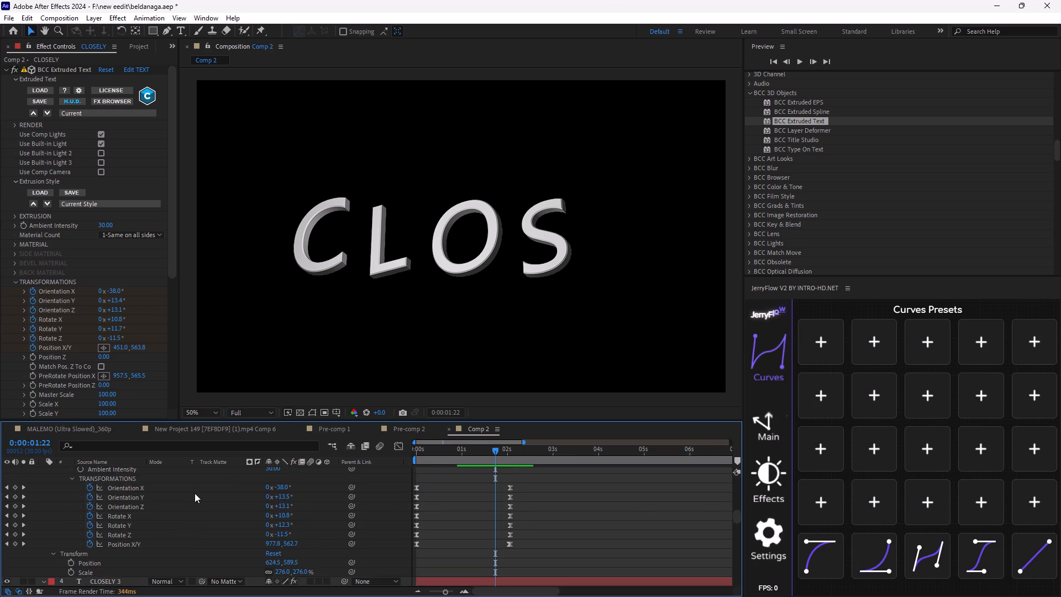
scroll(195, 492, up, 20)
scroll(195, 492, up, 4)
Collapse the expanded properties of the CLOSELY 8 layer.
click(113, 472)
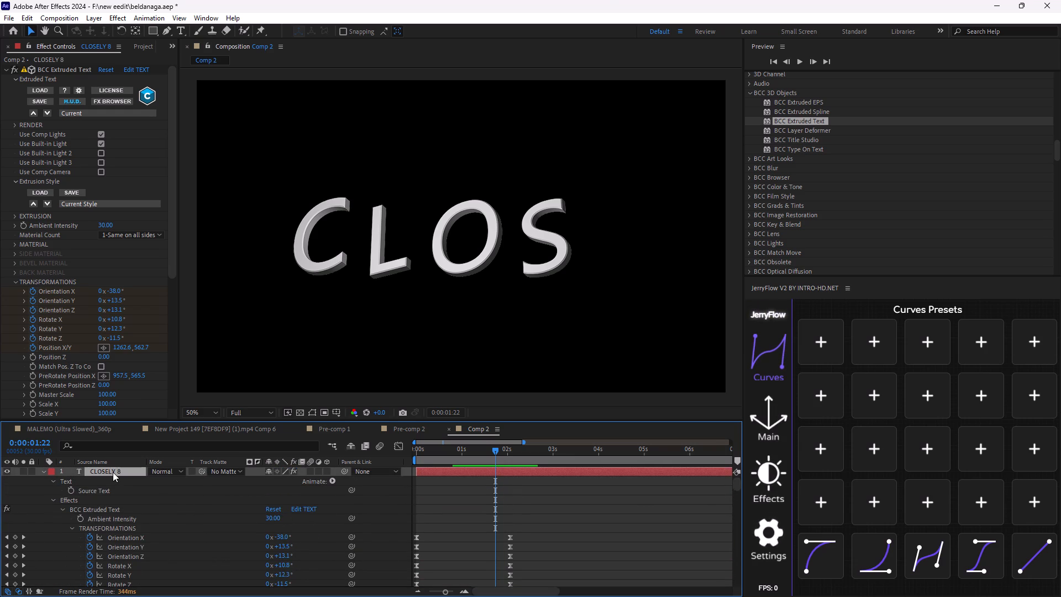
text(uuu)
scroll(189, 493, down, 5)
scroll(188, 493, up, 5)
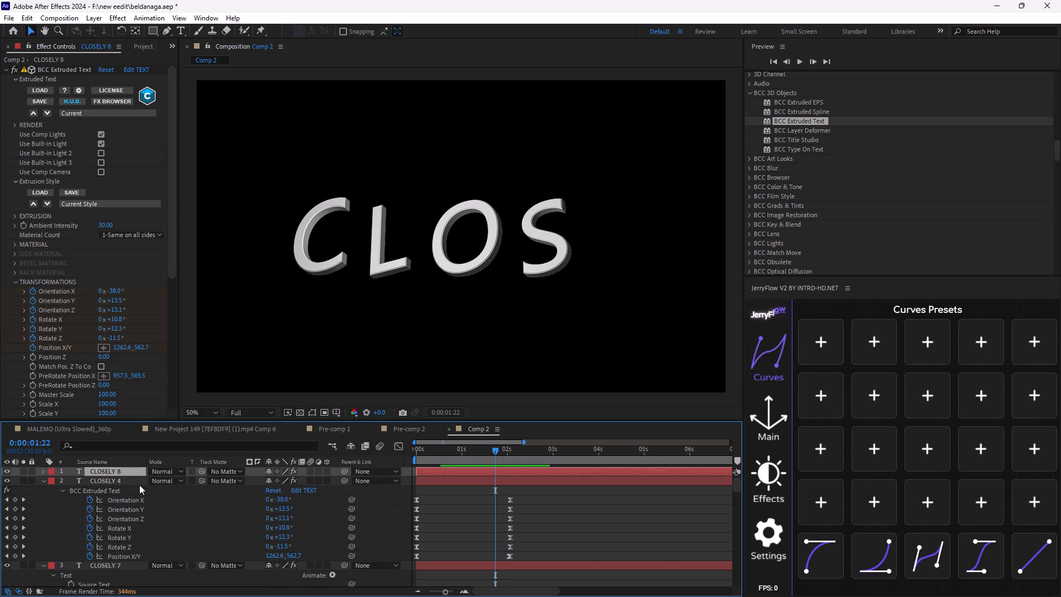
Select the remaining seven CLOSELY layers and collapse all of their expanded properties together.
ctrl+click(133, 483)
ctrl+scroll(135, 493, down, 5)
ctrl+click(123, 476)
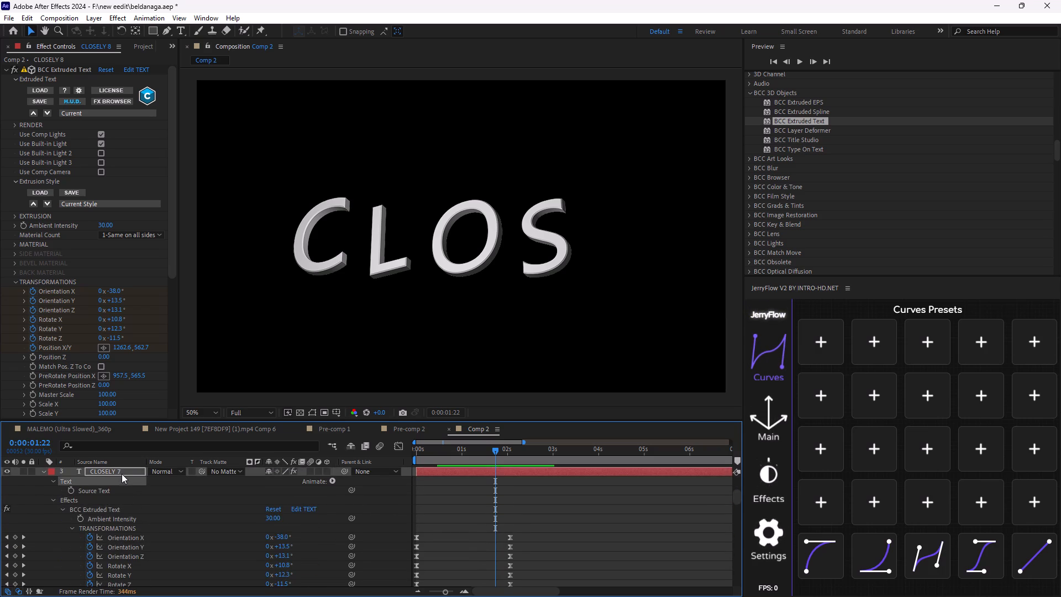
ctrl+click(121, 473)
ctrl+click(121, 473)
ctrl+click(119, 472)
ctrl+scroll(117, 491, down, 5)
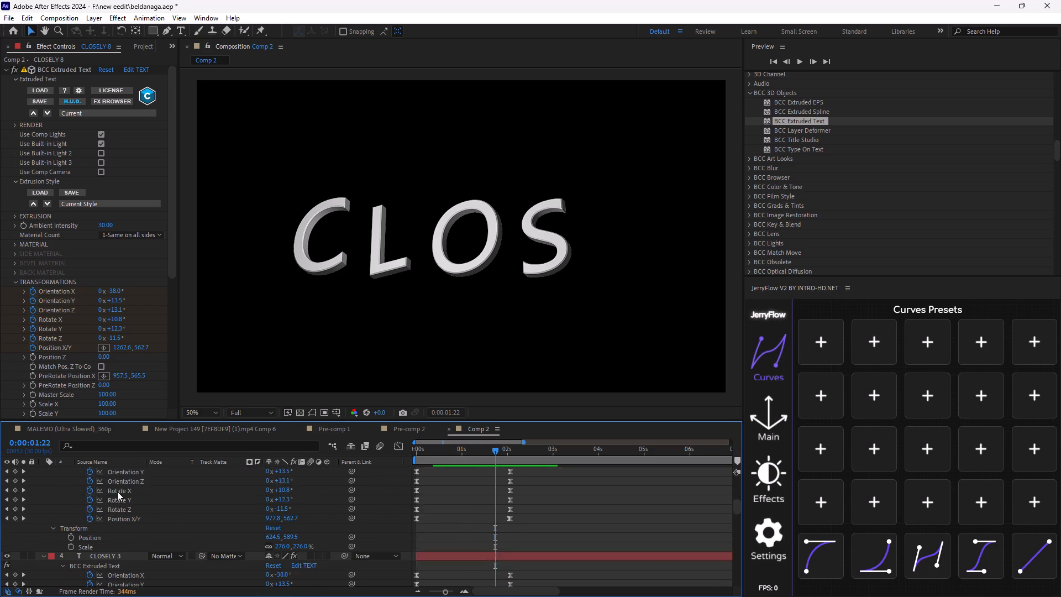
ctrl+click(109, 537)
ctrl+scroll(124, 533, down, 6)
ctrl+click(118, 507)
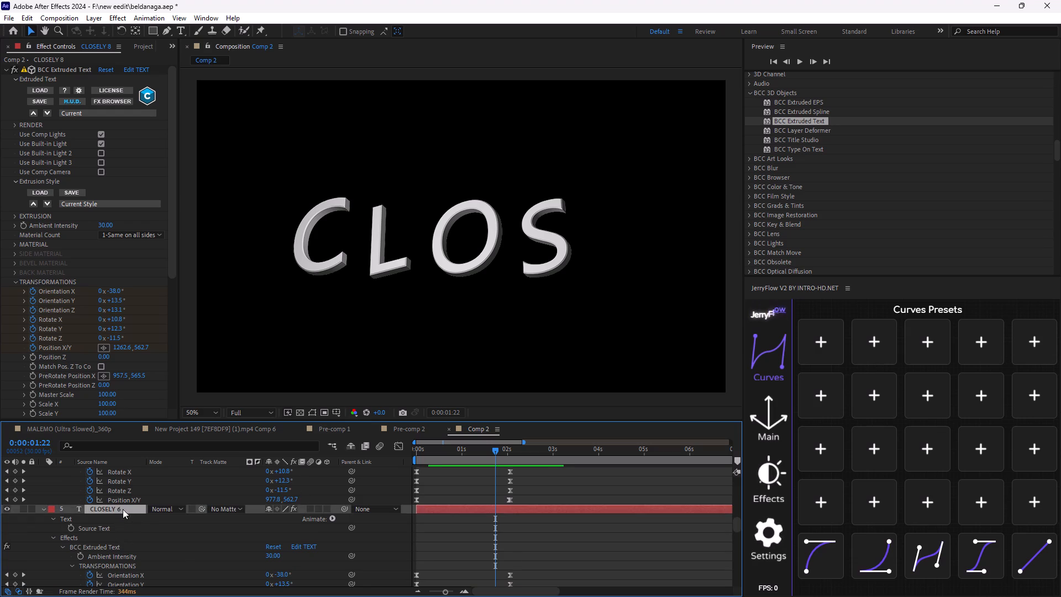
ctrl+scroll(132, 517, down, 6)
ctrl+click(117, 552)
ctrl+scroll(153, 545, down, 6)
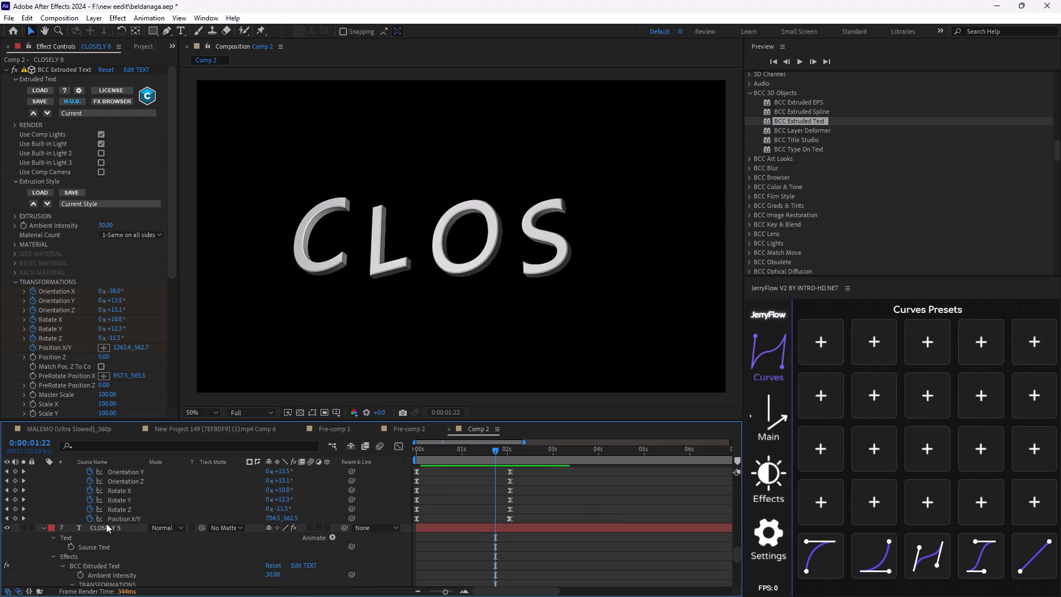
ctrl+click(108, 526)
ctrl+scroll(130, 519, down, 6)
ctrl+click(111, 573)
ctrl+scroll(130, 563, down, 7)
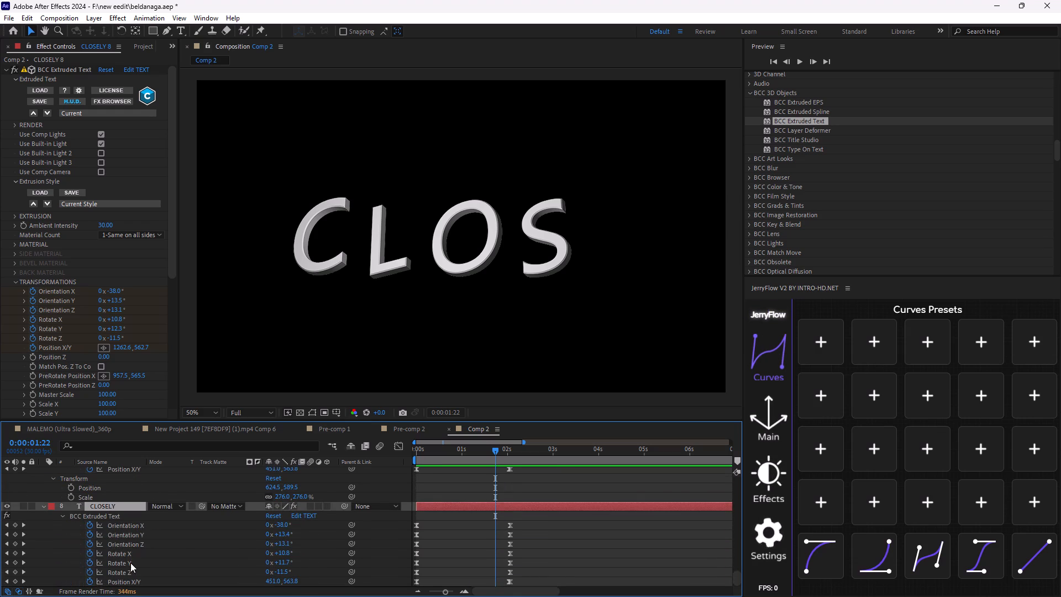
ctrl+scroll(109, 556, down, 7)
text(uu)
click(334, 583)
At 0:00:00:19, toggle the visibility of the CLOSELY and CLOSELY 5 layers to check for overlapping duplicates.
drag(492, 449, 443, 470)
click(444, 469)
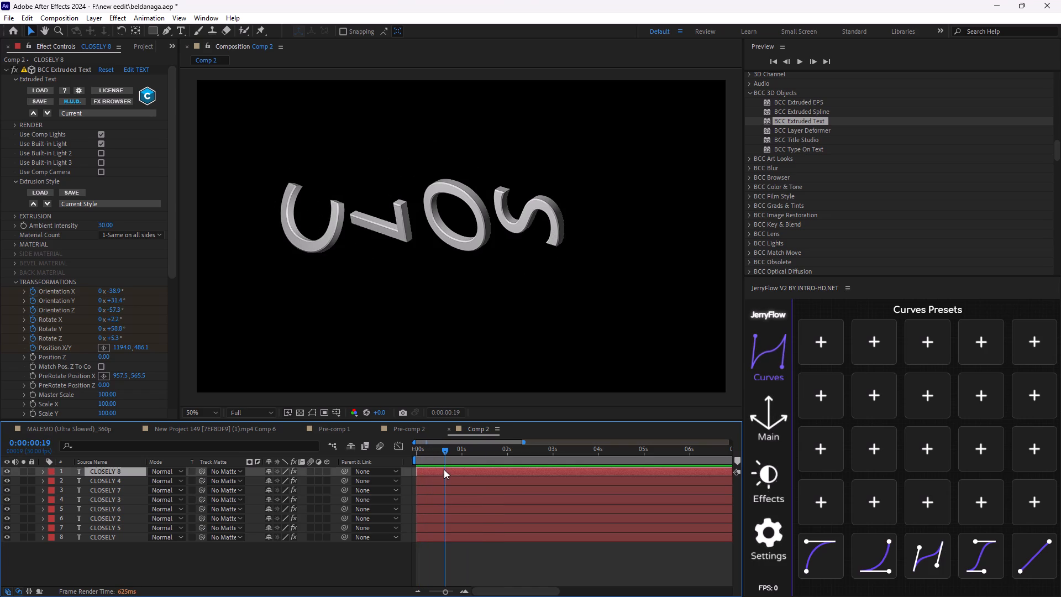
click(125, 507)
click(479, 506)
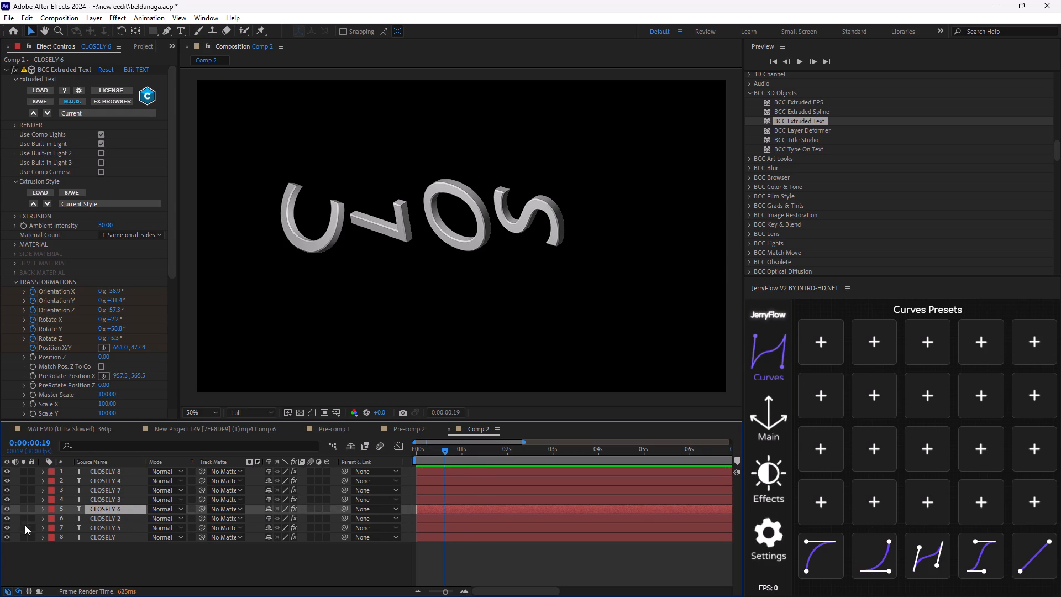
click(8, 535)
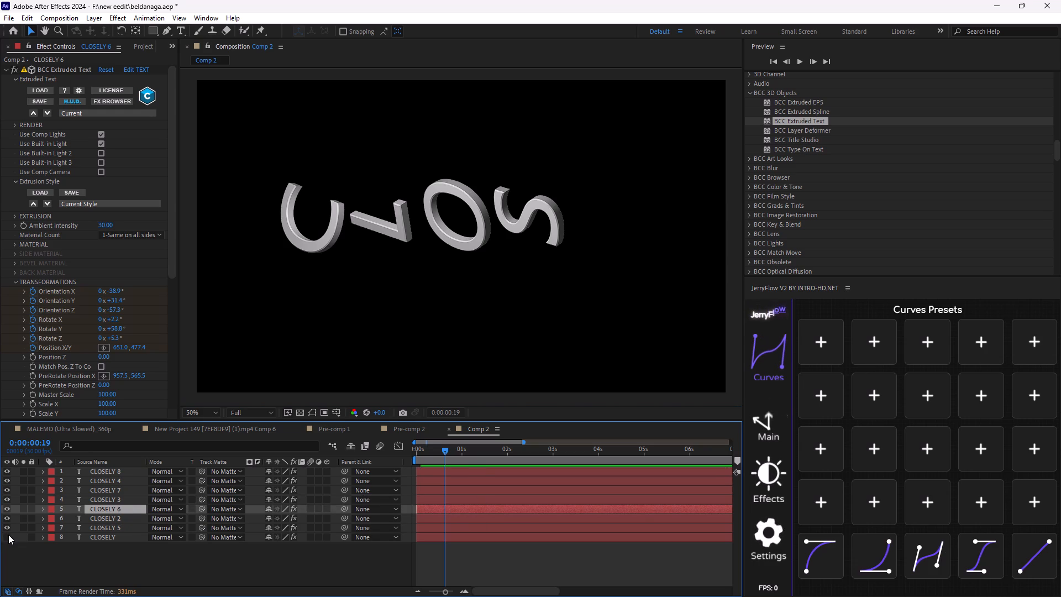
click(8, 535)
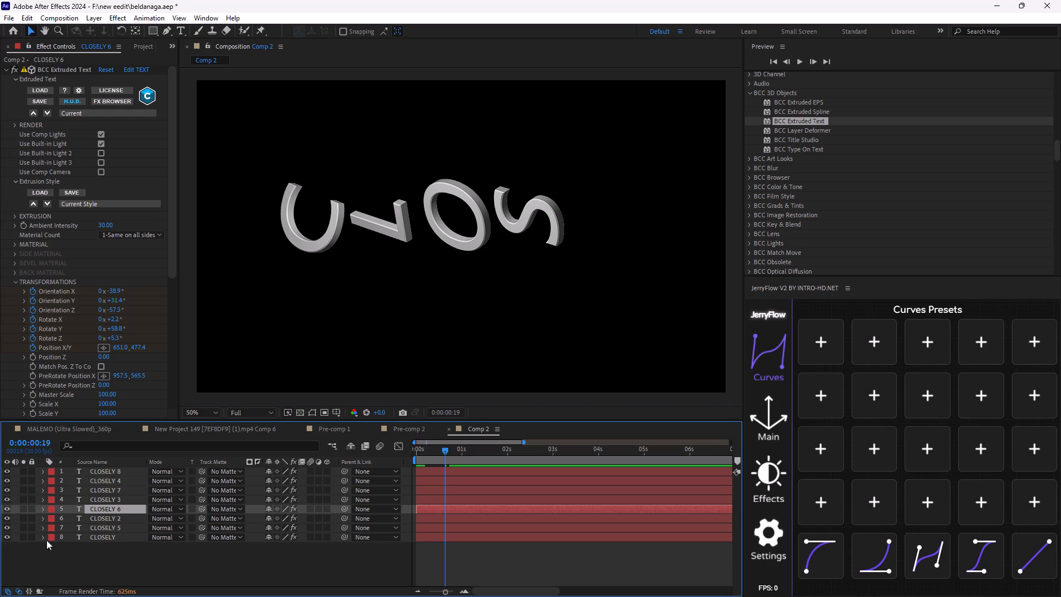
click(7, 530)
click(7, 525)
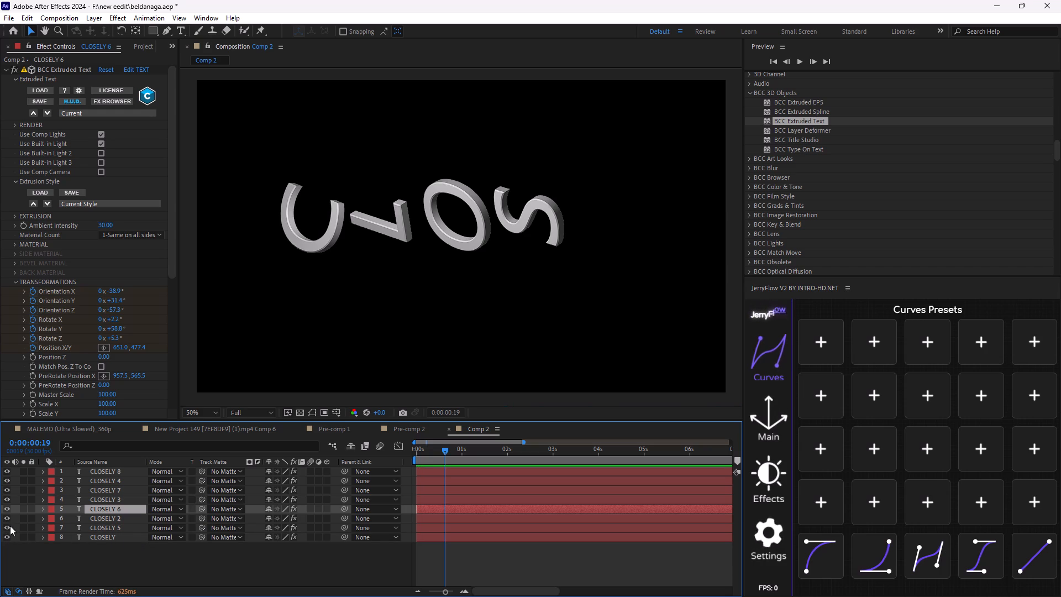
Hide all eight layers, show only CLOSELY and CLOSELY 2 again, and briefly toggle CLOSELY 5 and CLOSELY 6 for comparison.
drag(7, 470, 9, 541)
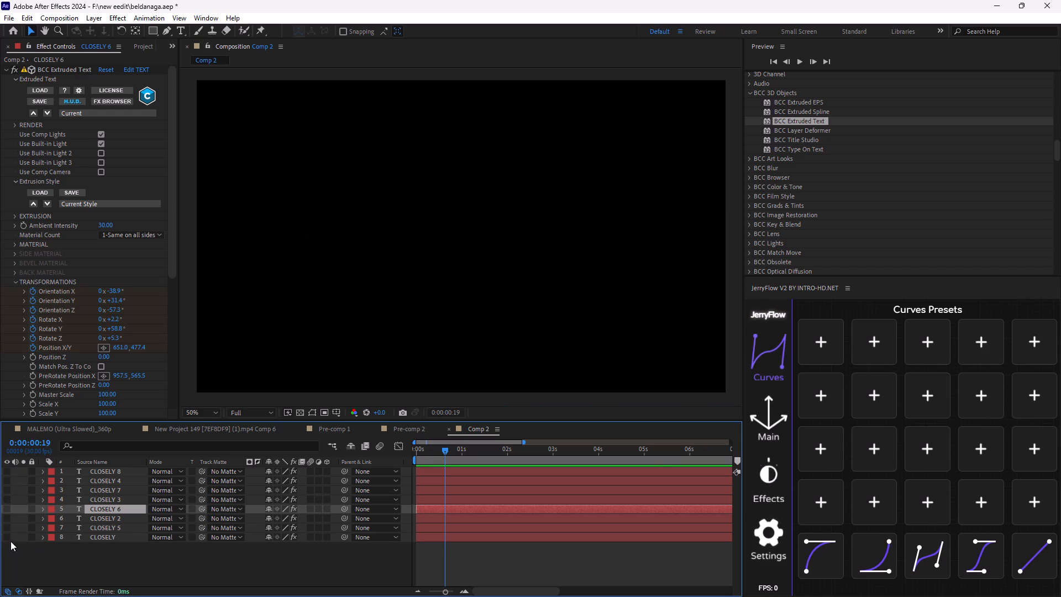
click(4, 535)
click(7, 528)
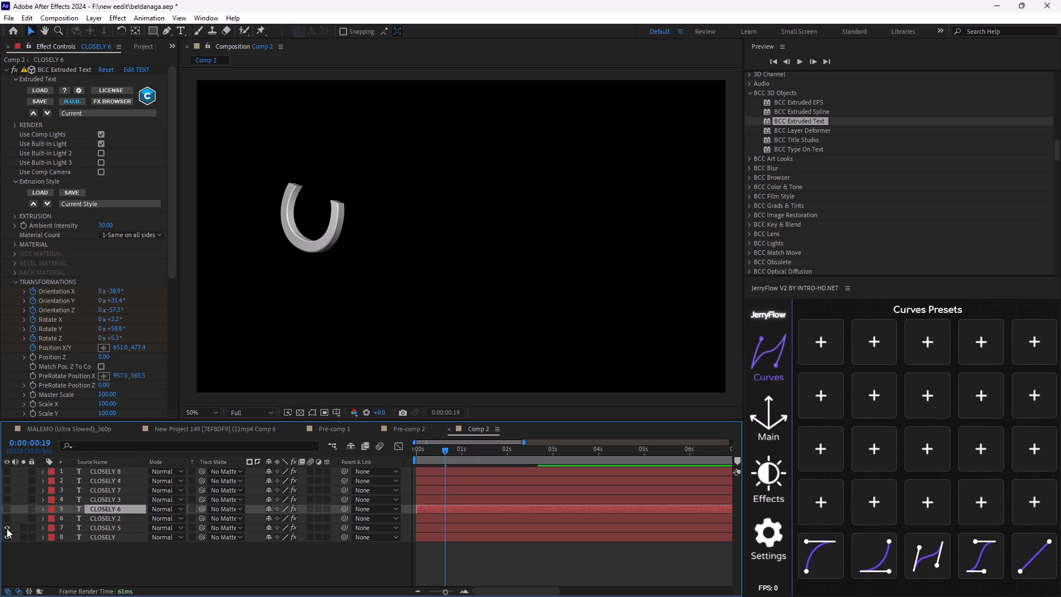
click(7, 528)
double_click(5, 527)
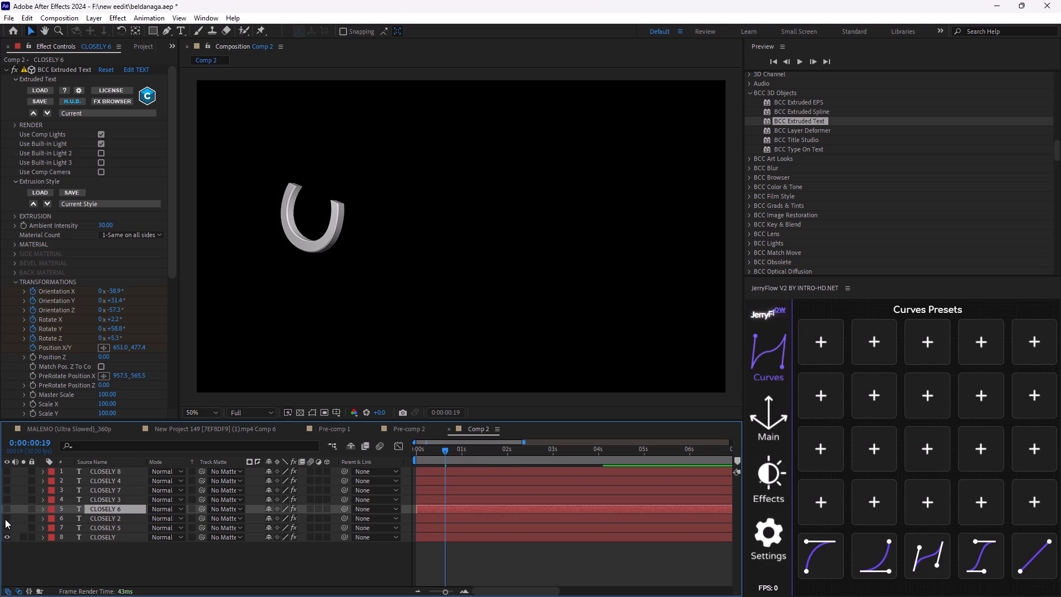
click(5, 519)
click(5, 509)
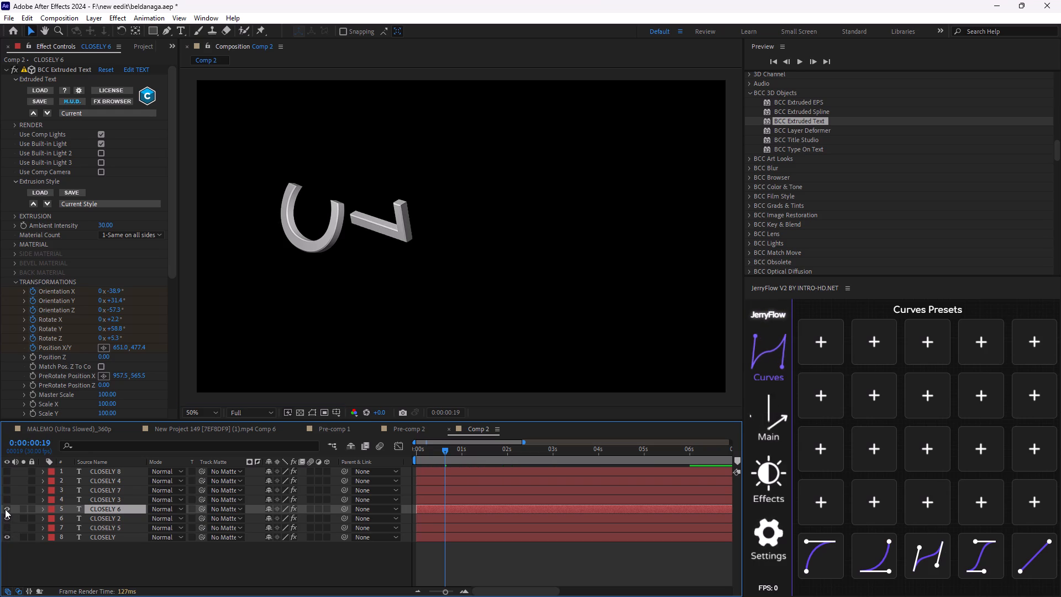
click(5, 509)
Delete the duplicate CLOSELY 5 layer.
click(94, 528)
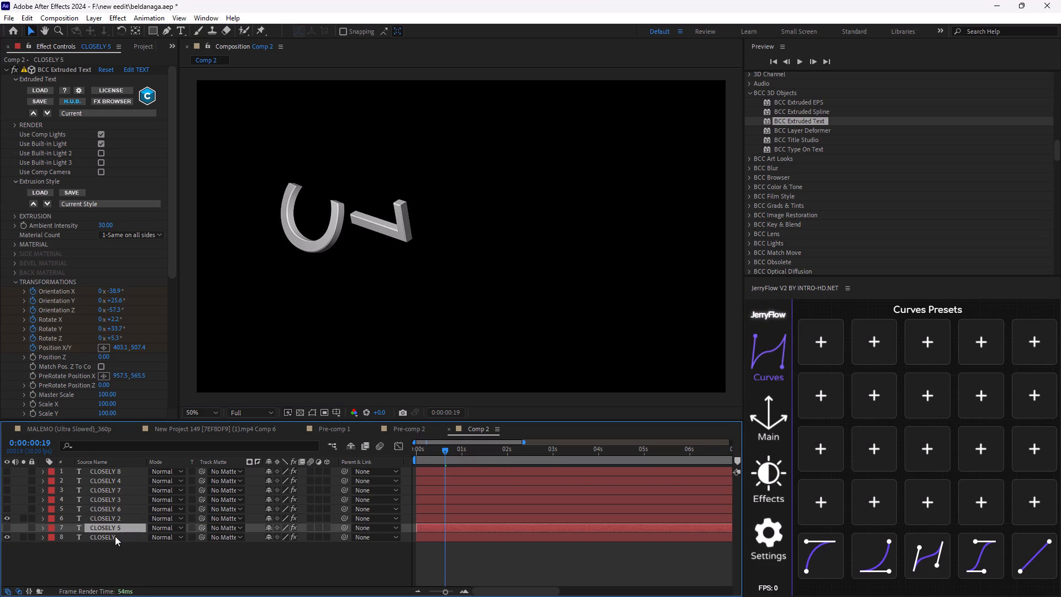
key(Delete)
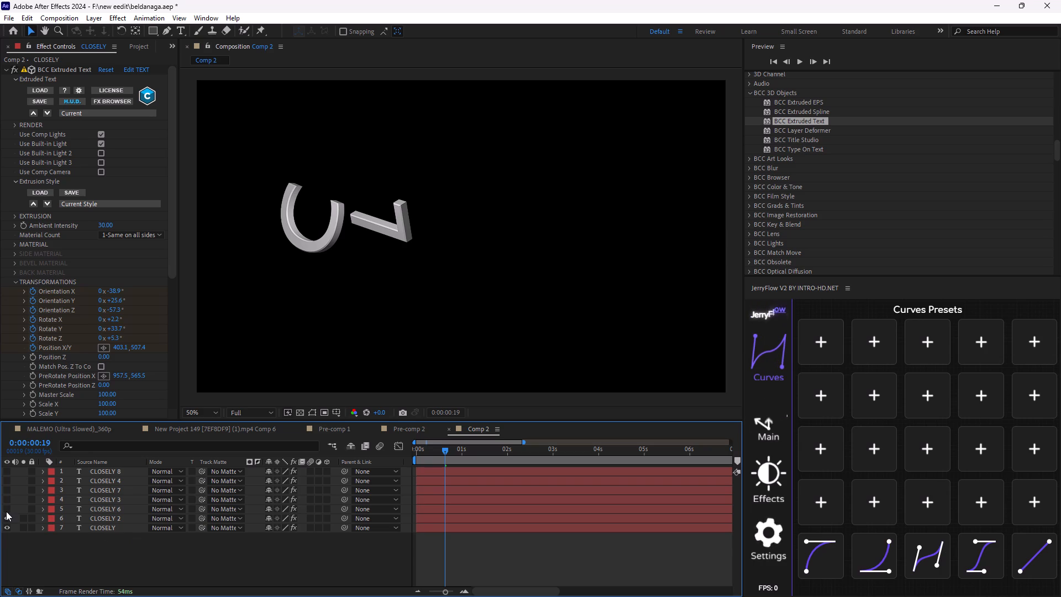
Check the CLOSELY 6 layer by toggling its visibility, and make the CLOSELY 3 layer visible.
click(4, 509)
click(4, 509)
click(7, 501)
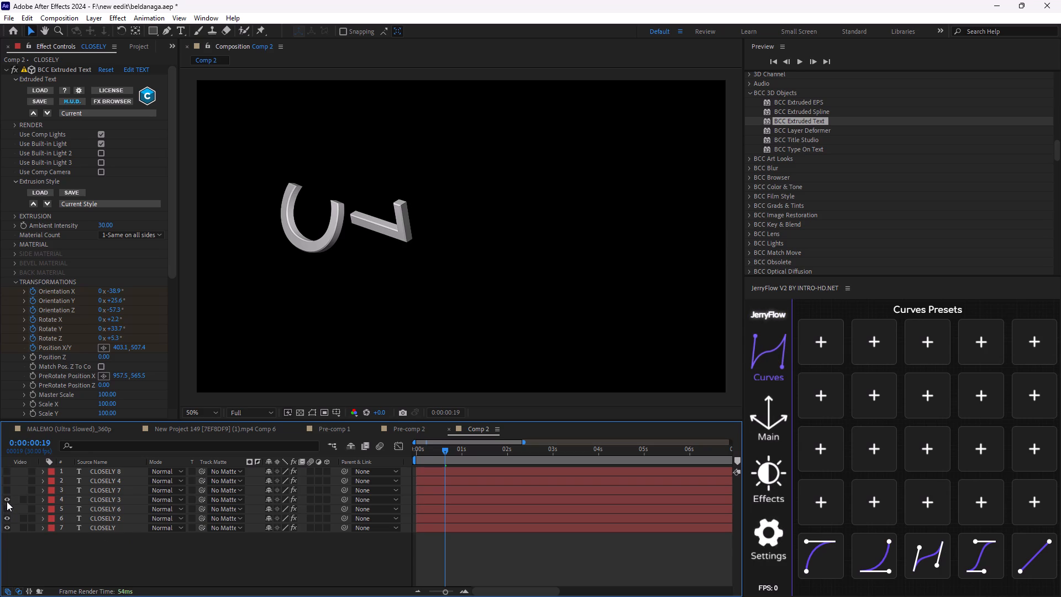
Delete the duplicate CLOSELY 6 and CLOSELY 7 layers, checking CLOSELY 7's visibility before removing it.
click(89, 509)
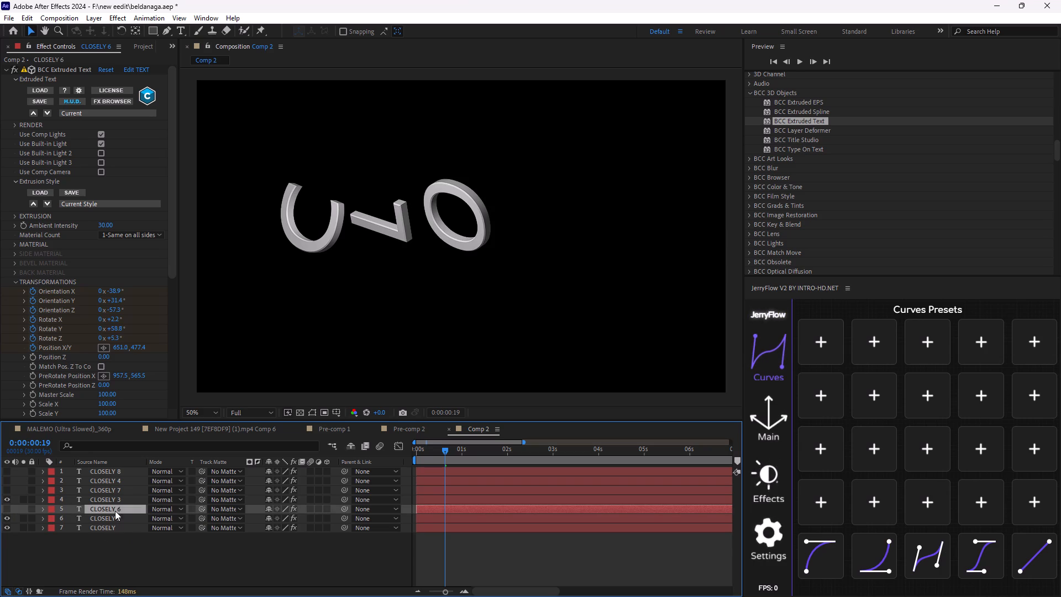
key(Delete)
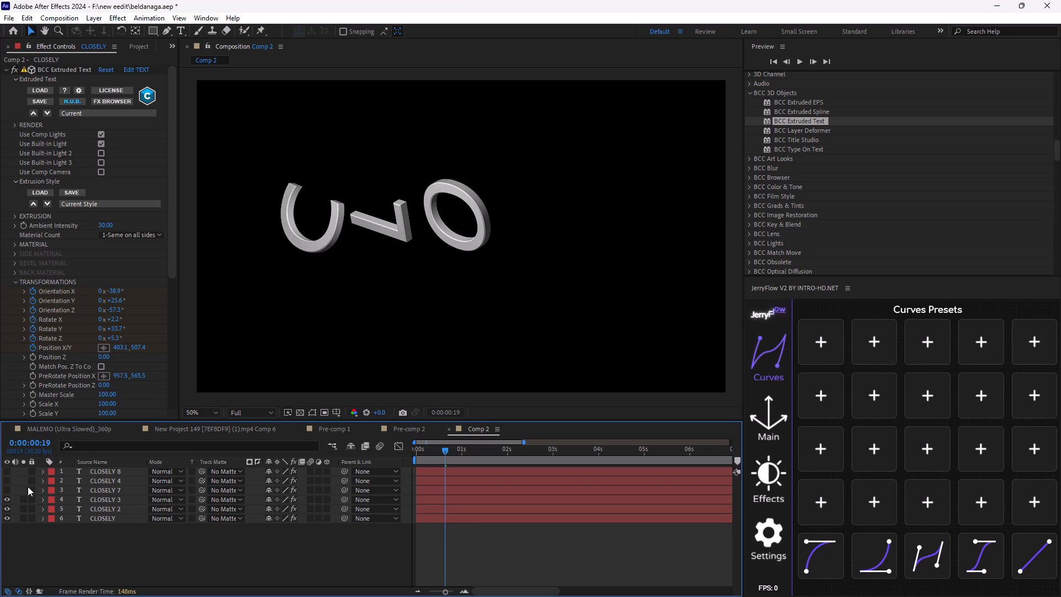
click(3, 491)
click(4, 491)
click(111, 488)
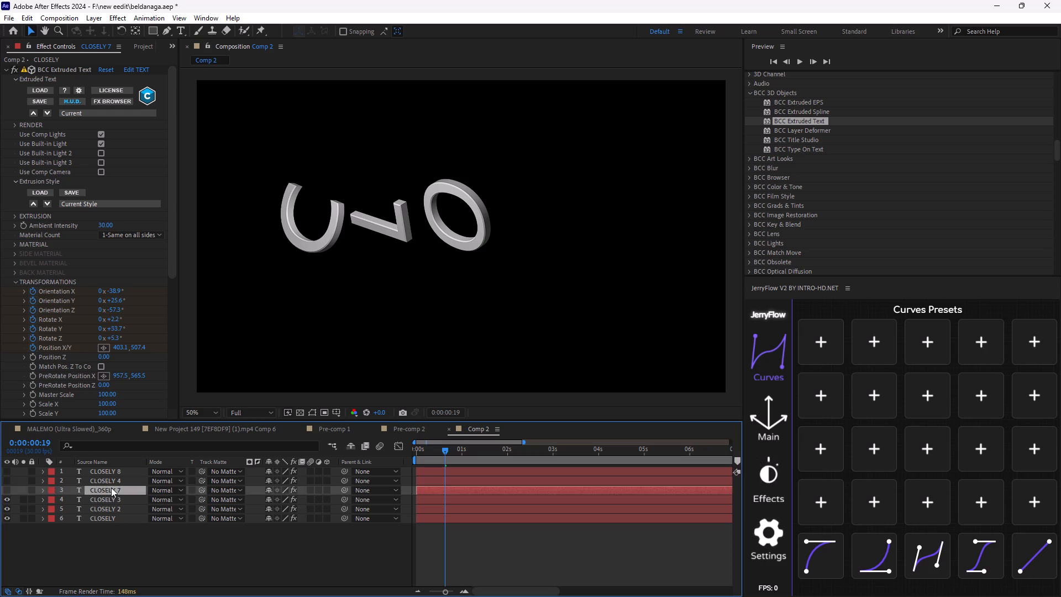
key(Delete)
Make the CLOSELY 4 and CLOSELY 8 layers visible.
click(4, 480)
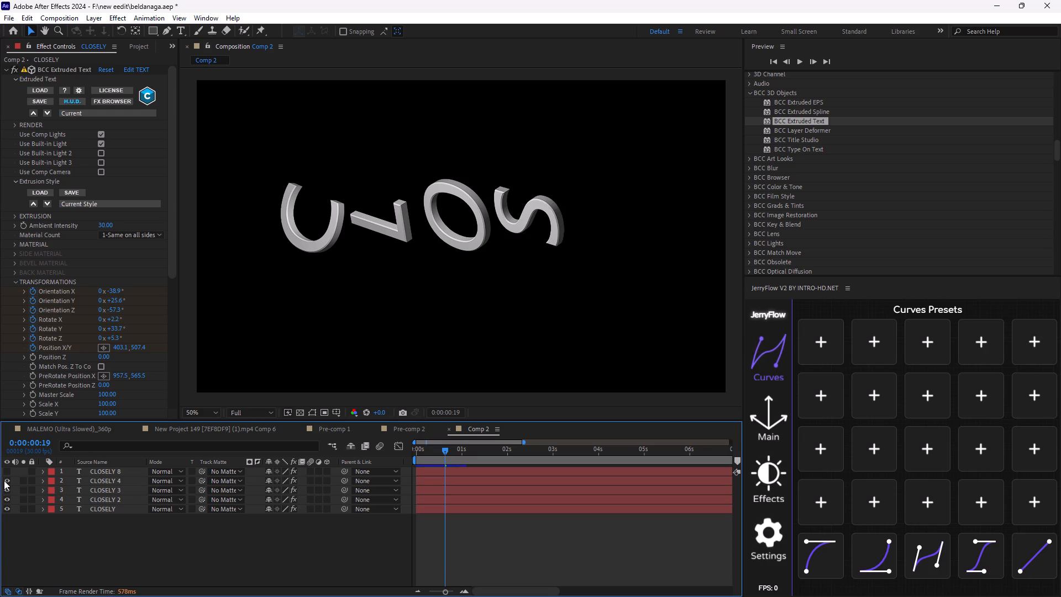
double_click(4, 480)
click(5, 469)
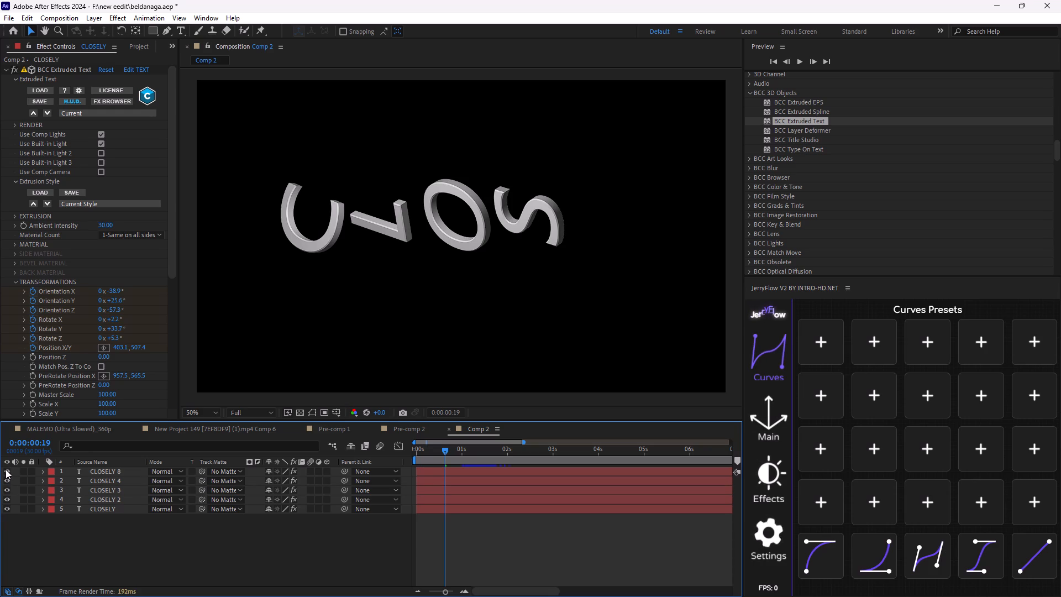
Edit the extruded text of the CLOSELY 8 layer so it contains only the letter E.
click(459, 467)
click(455, 471)
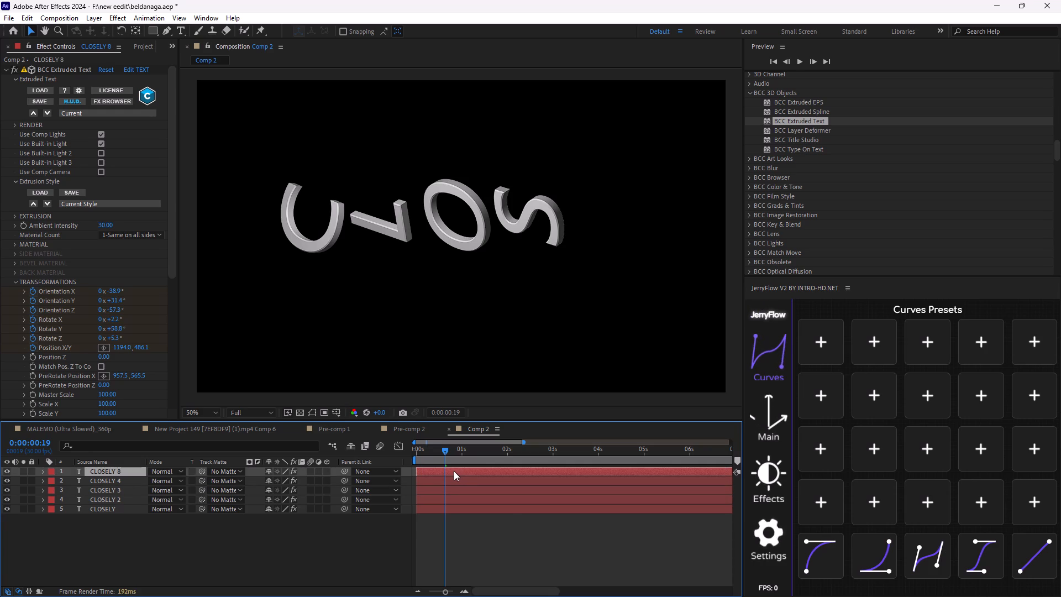
key(u)
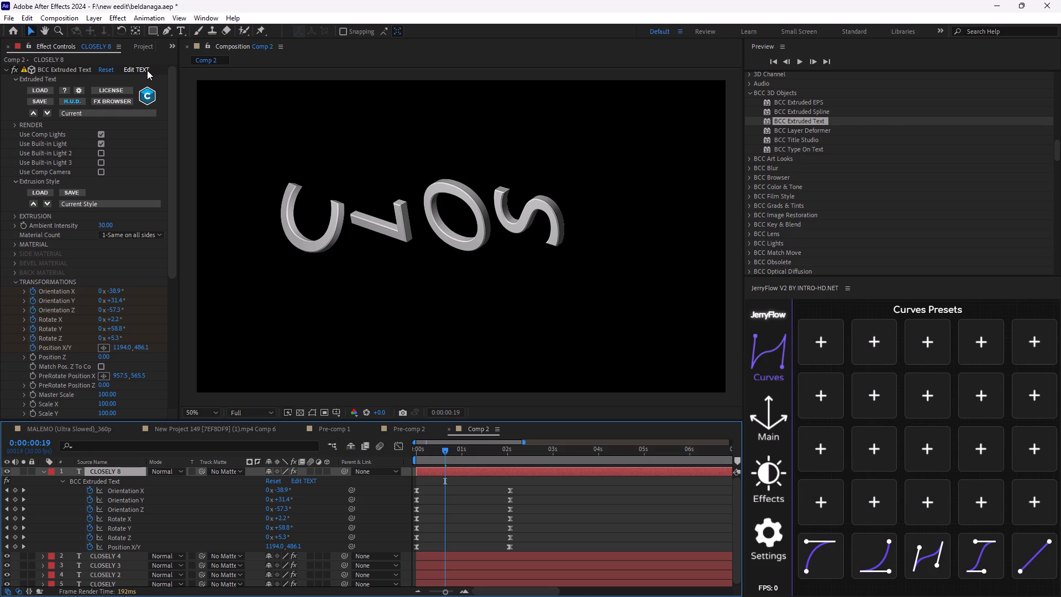
click(147, 70)
drag(372, 238, 188, 265)
key(ctrl+v)
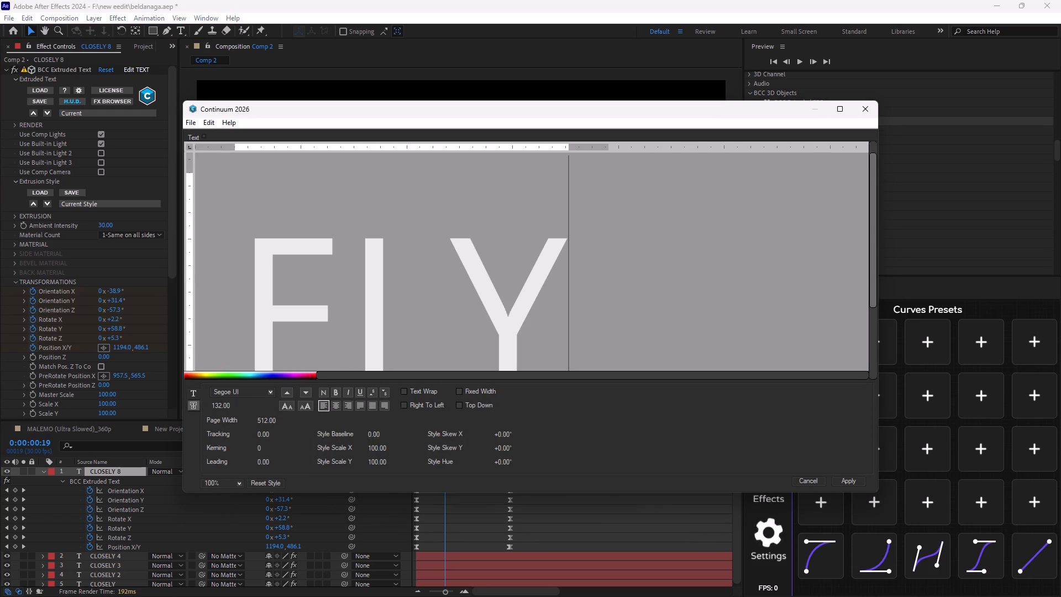
drag(370, 286, 745, 316)
key(BackSpace)
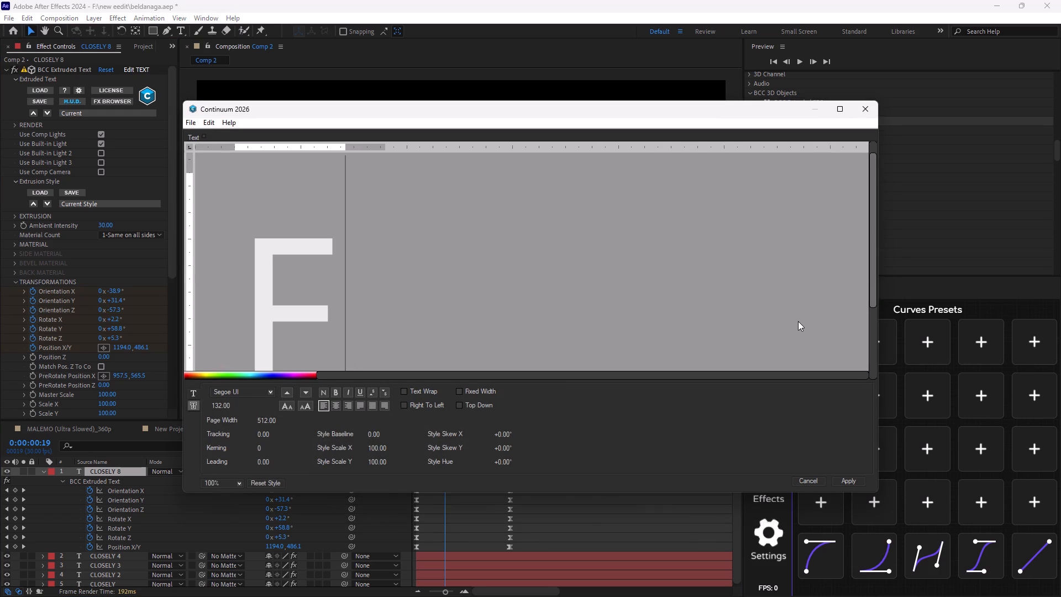
click(841, 480)
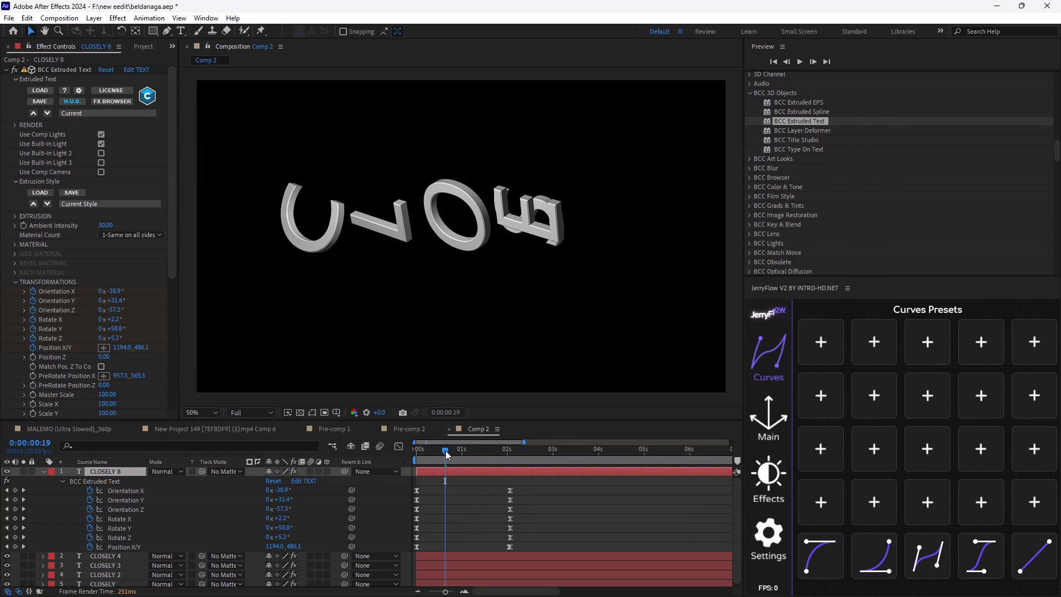
Move to 0:00:00:00 and remove the extra Position X/Y keyframe beside the 0:00:02:01 one on CLOSELY 8.
drag(445, 450, 413, 535)
click(416, 546)
drag(421, 452, 386, 458)
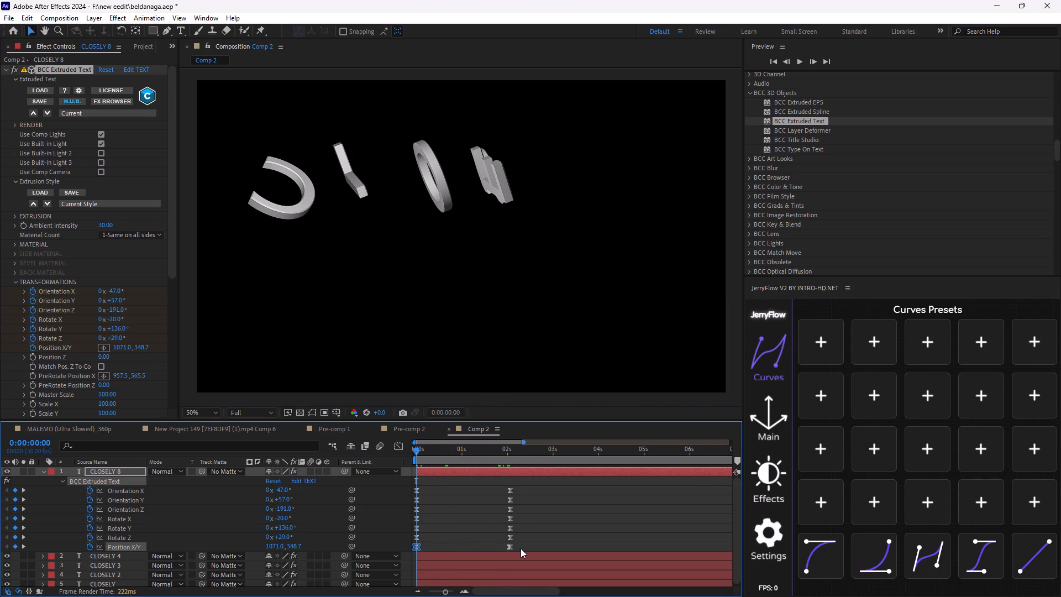
drag(512, 547, 520, 552)
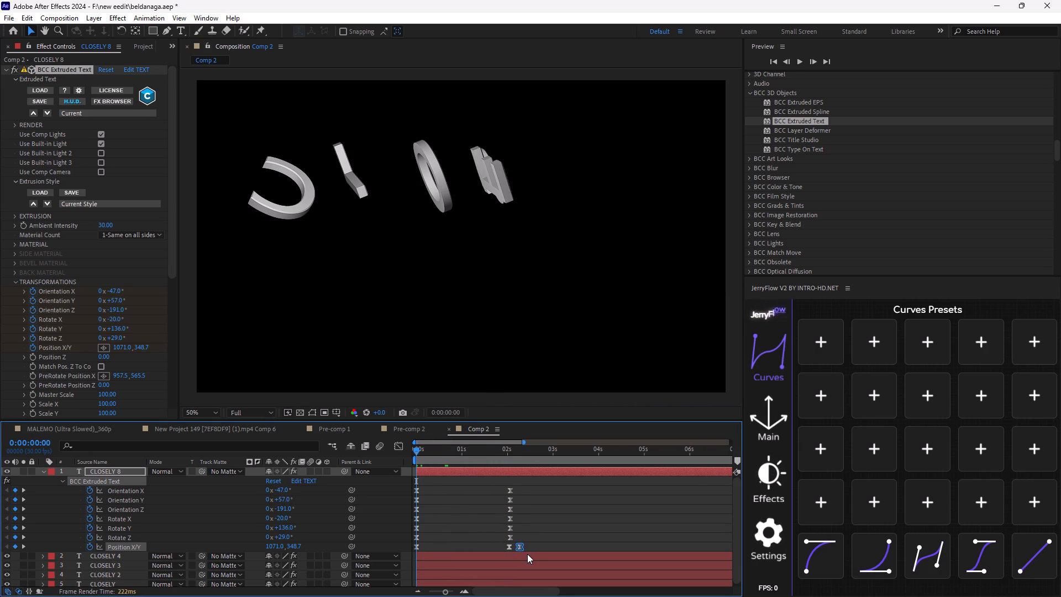
key(ctrl+z)
drag(512, 546, 531, 548)
drag(506, 544, 514, 552)
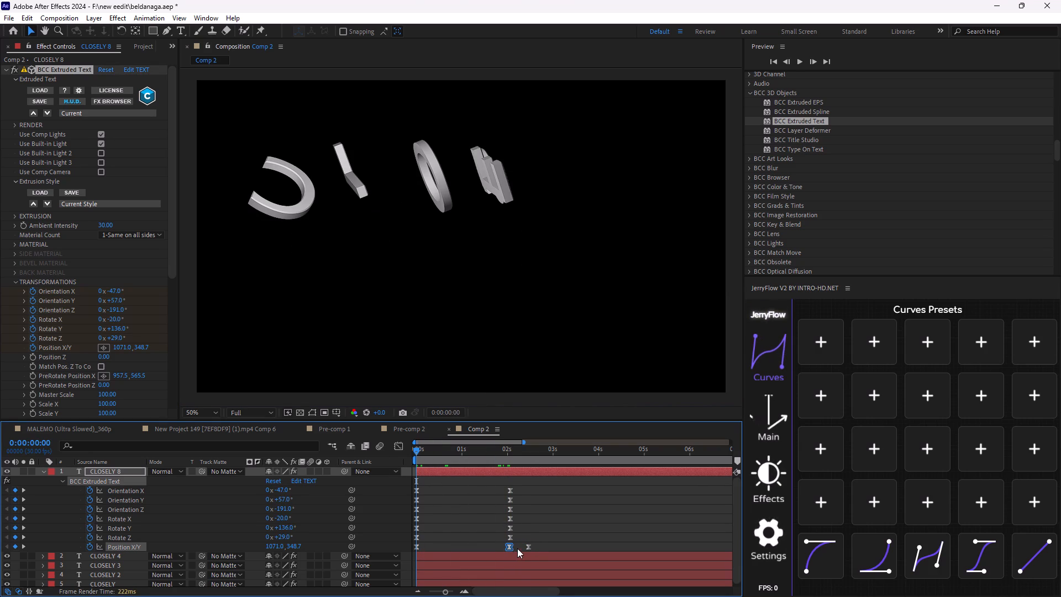
click(527, 546)
key(Delete)
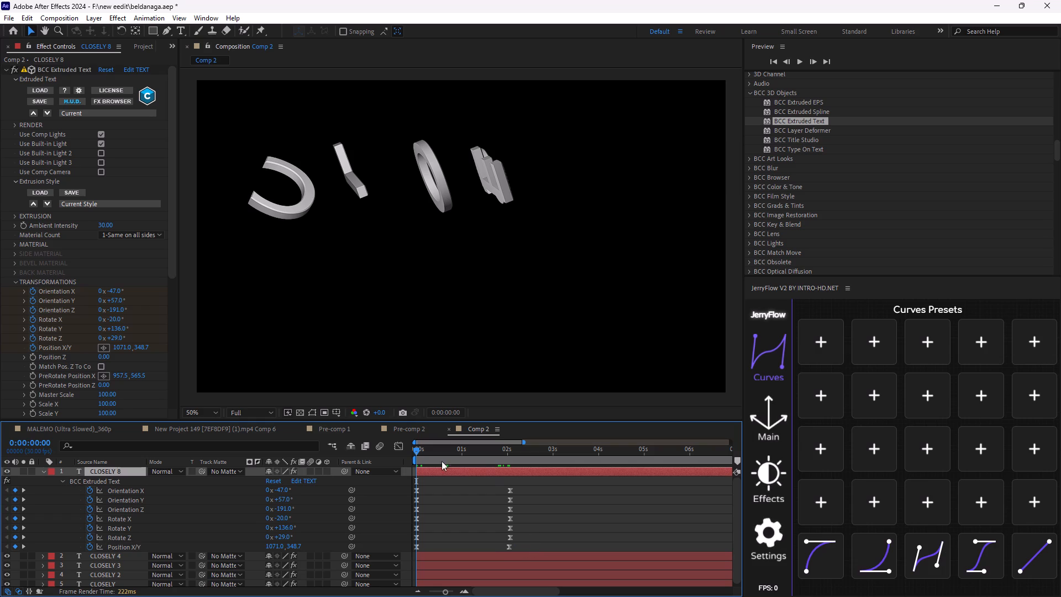
Set the starting Position X/Y keyframe of CLOSELY 8 at 0:00:00:00 to 1349.0, 457.7.
click(416, 548)
drag(294, 546, 315, 546)
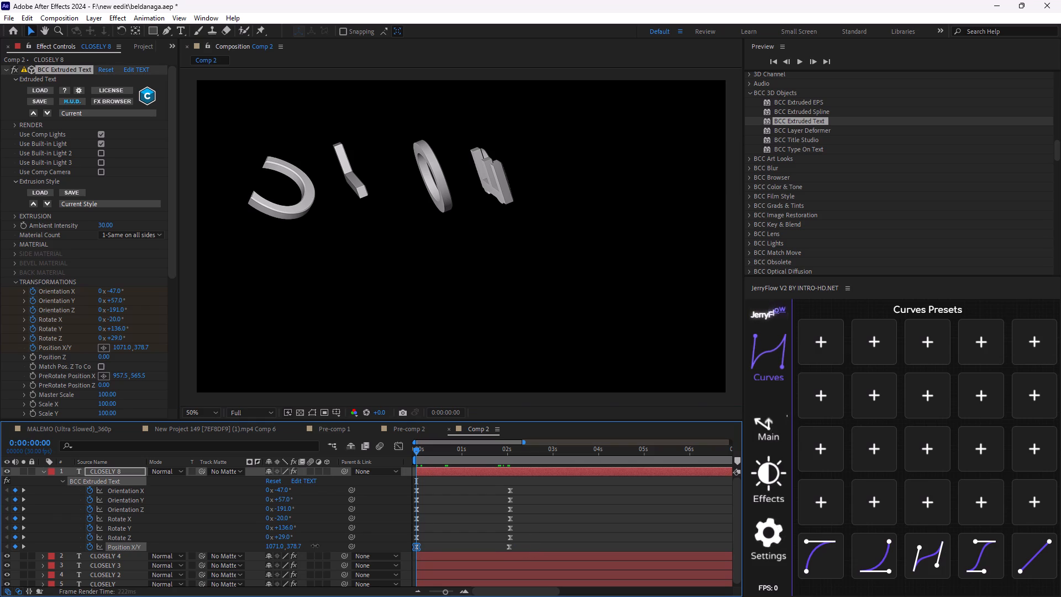
drag(315, 546, 353, 547)
drag(279, 544, 414, 548)
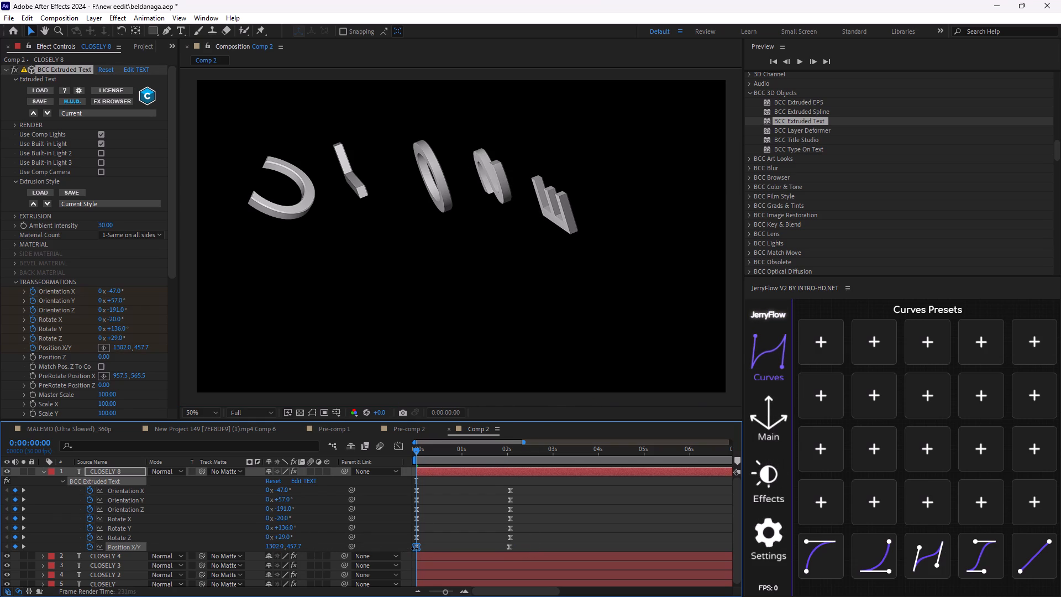
drag(414, 548, 433, 545)
At 0:00:02:02, set the end Position X/Y keyframe of CLOSELY 8 to 1968.6, 560.9.
drag(418, 453, 484, 510)
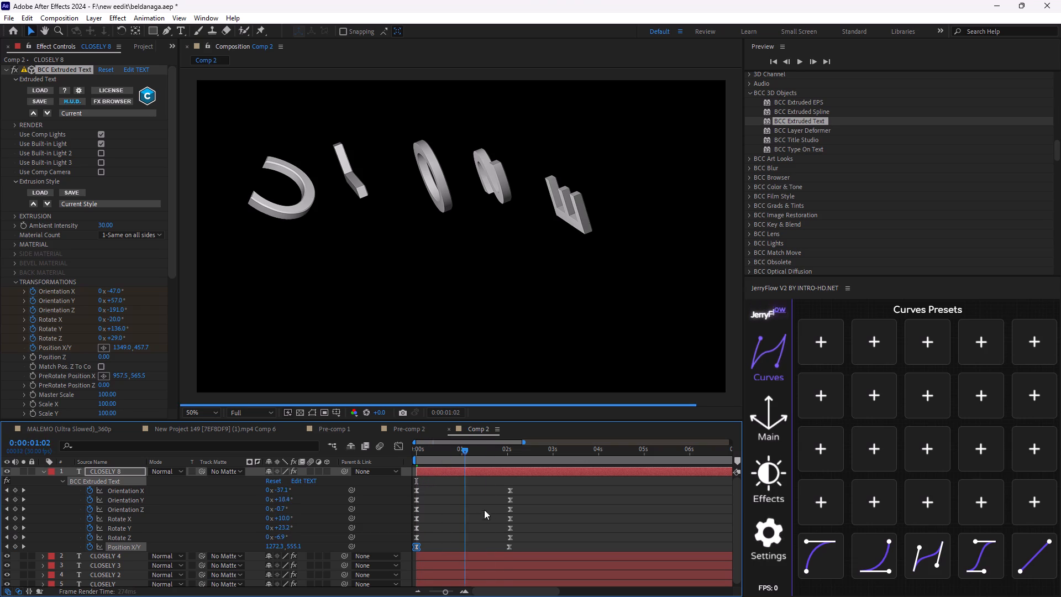
drag(484, 510, 505, 535)
click(508, 550)
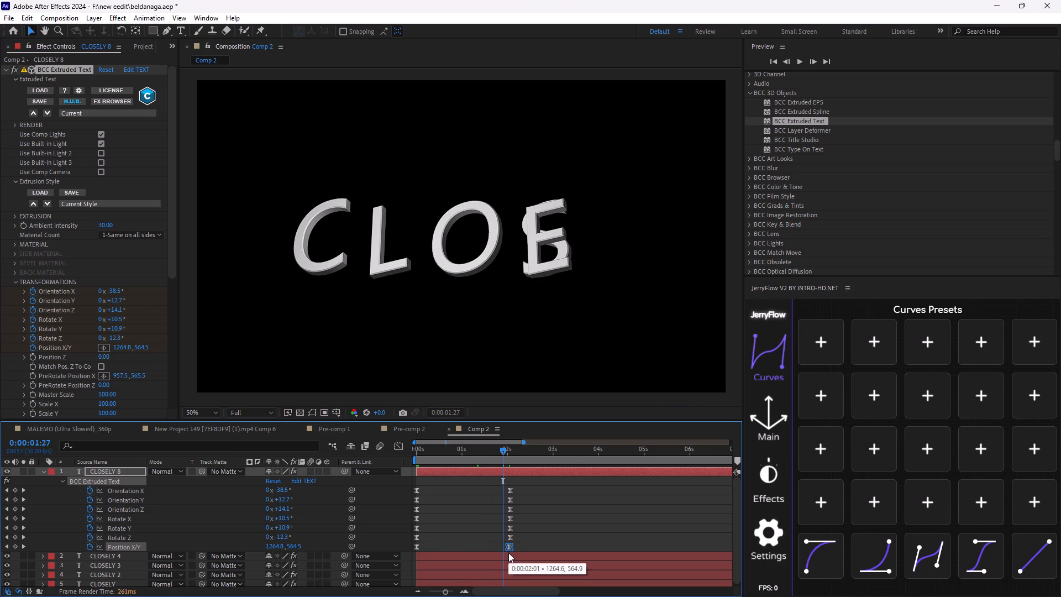
drag(504, 448, 511, 480)
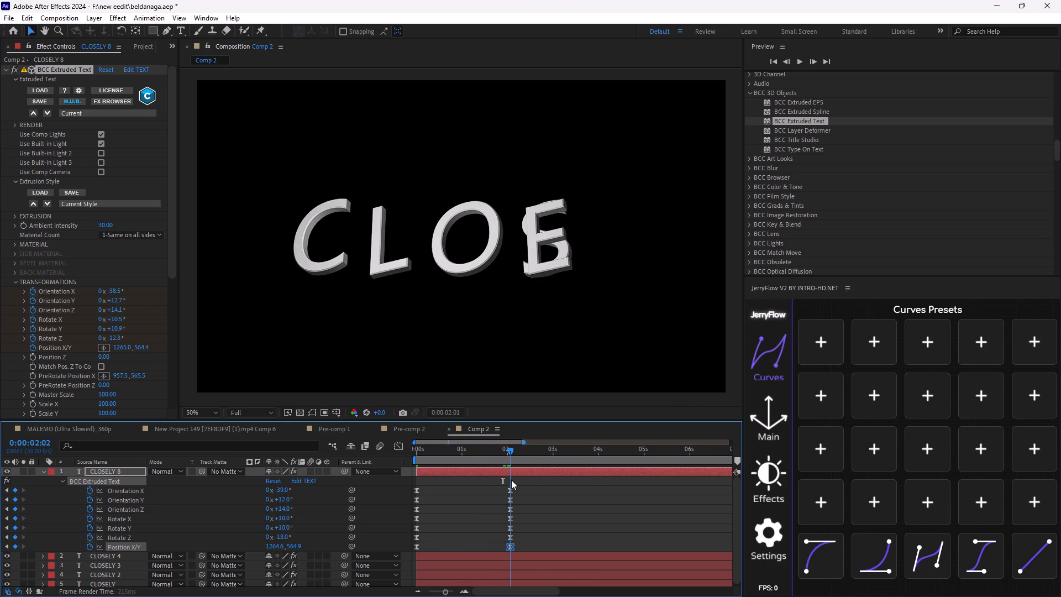
drag(511, 480, 512, 480)
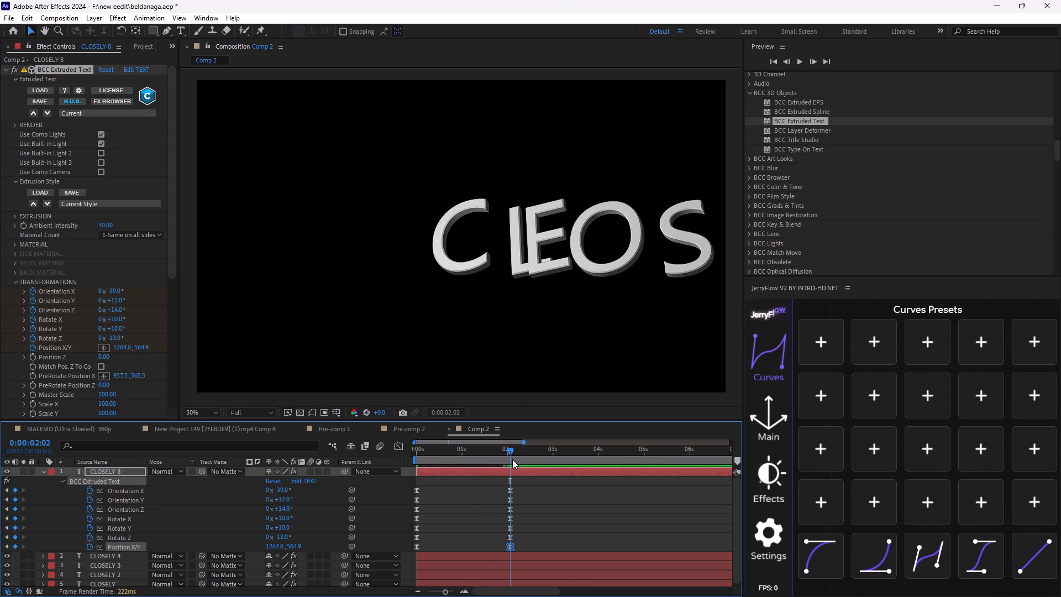
drag(508, 451, 511, 484)
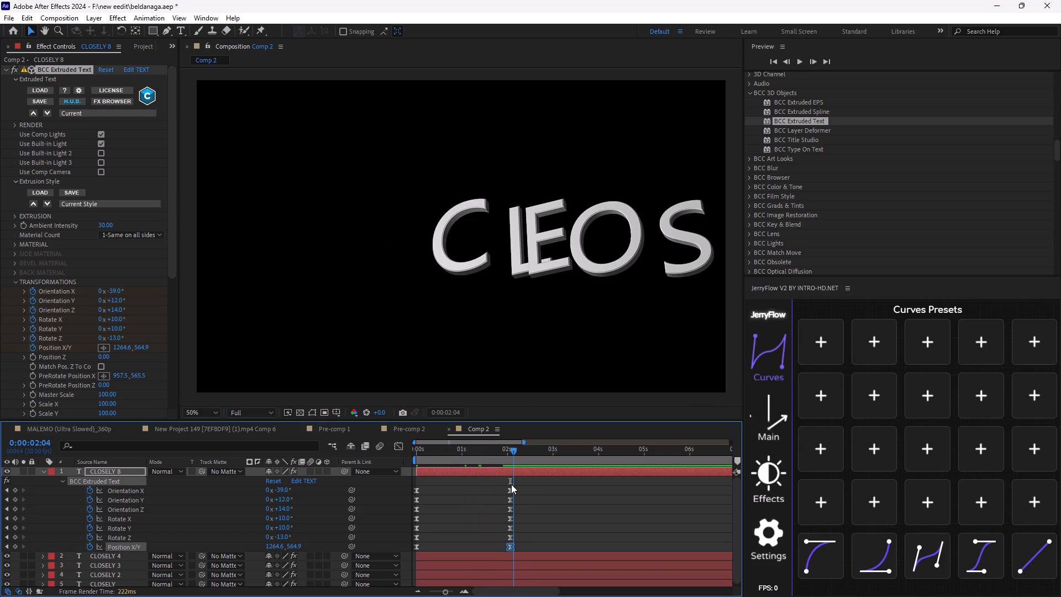
drag(511, 484, 509, 484)
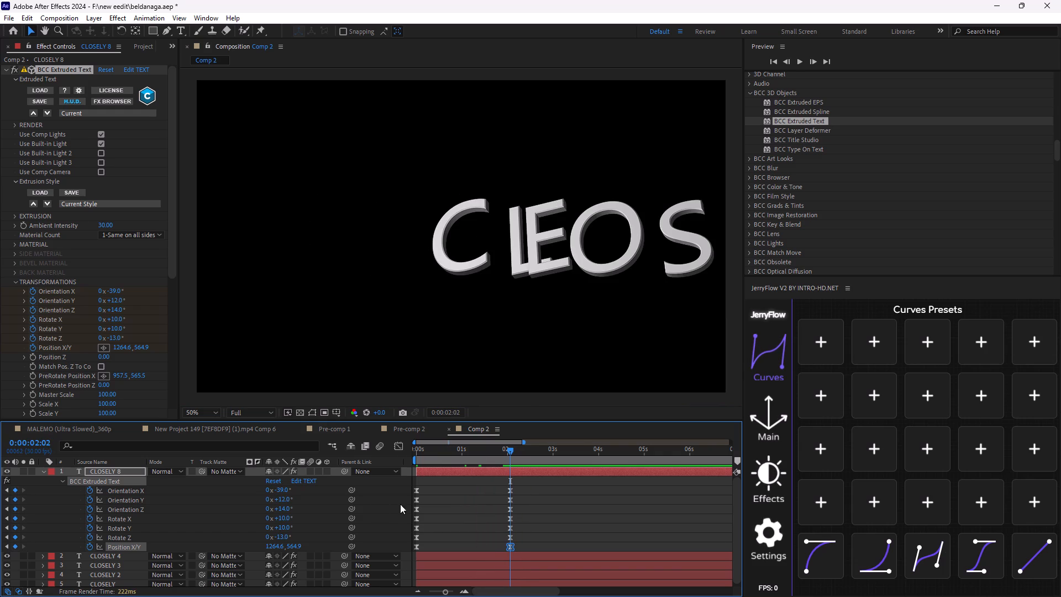
click(291, 544)
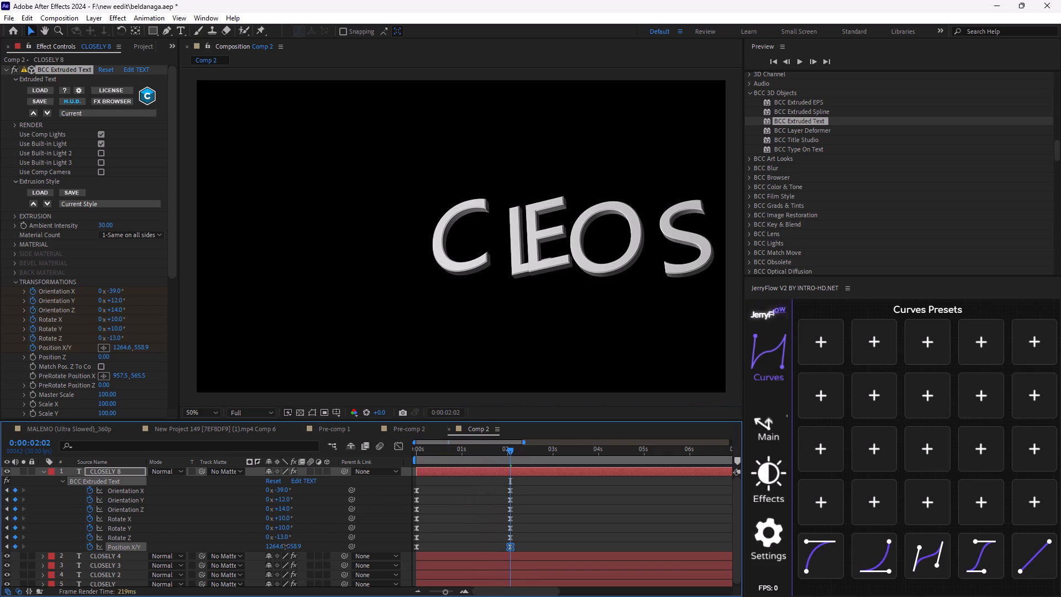
drag(277, 546, 808, 583)
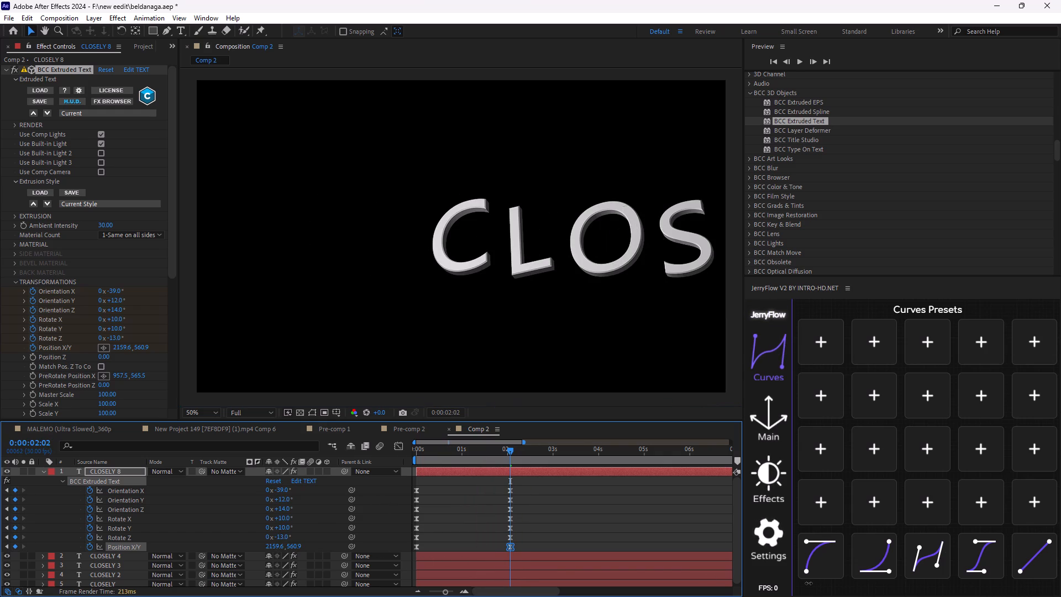
drag(808, 583, 686, 574)
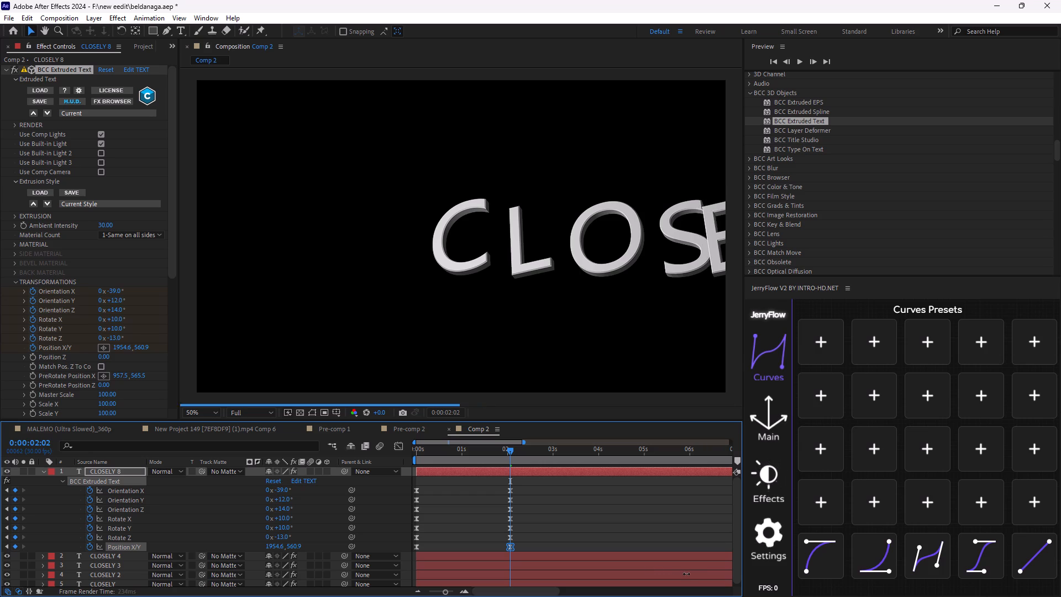
drag(686, 574, 695, 575)
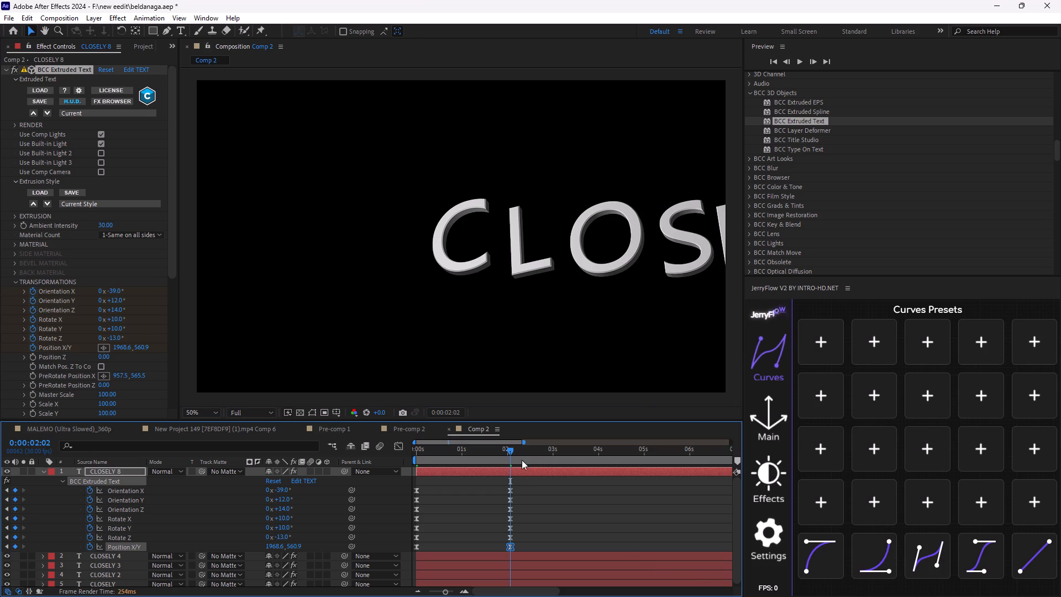
Preview the letter animation from the start of the composition.
drag(513, 450, 408, 465)
key(space)
click(561, 532)
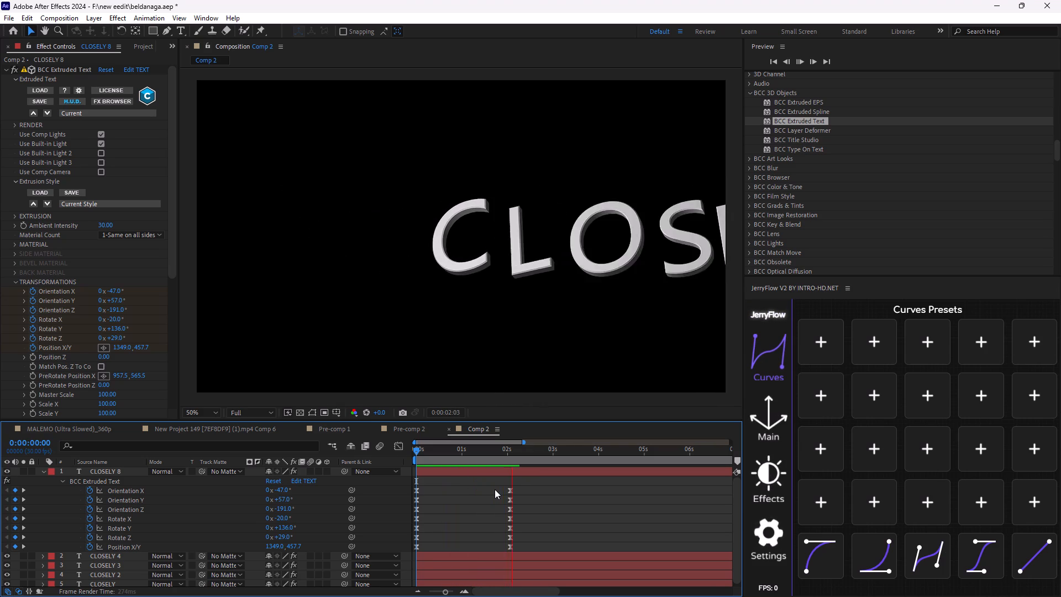
key(space)
Around 0:00:02:03, check the end keyframes of CLOSELY 8 for stray duplicates, undoing any trial keyframe move.
drag(545, 449, 513, 467)
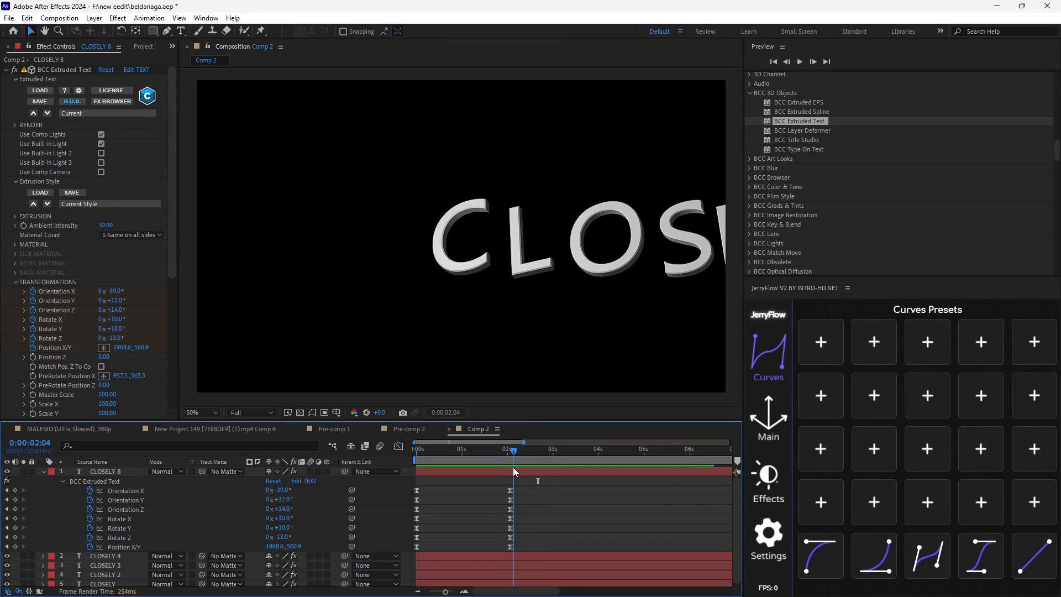
drag(513, 467, 511, 469)
drag(508, 489, 524, 496)
key(ctrl+z)
scroll(519, 516, down, 2)
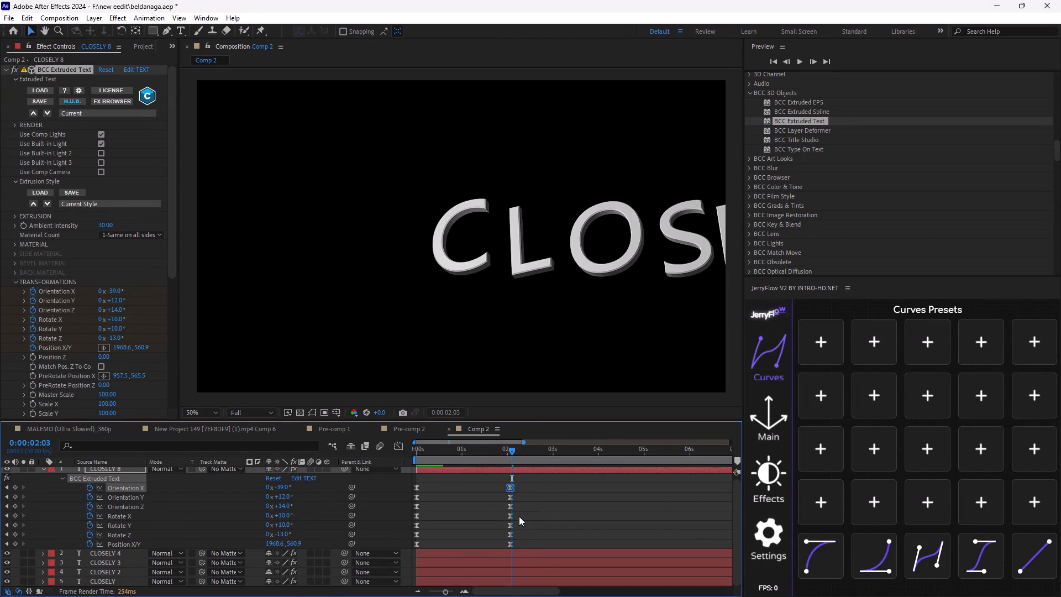
scroll(519, 516, down, 3)
click(510, 541)
scroll(511, 540, down, 6)
Reveal the keyframes of CLOSELY 4 and delete the extra Position X/Y keyframe just before 0:00:02:02.
click(516, 551)
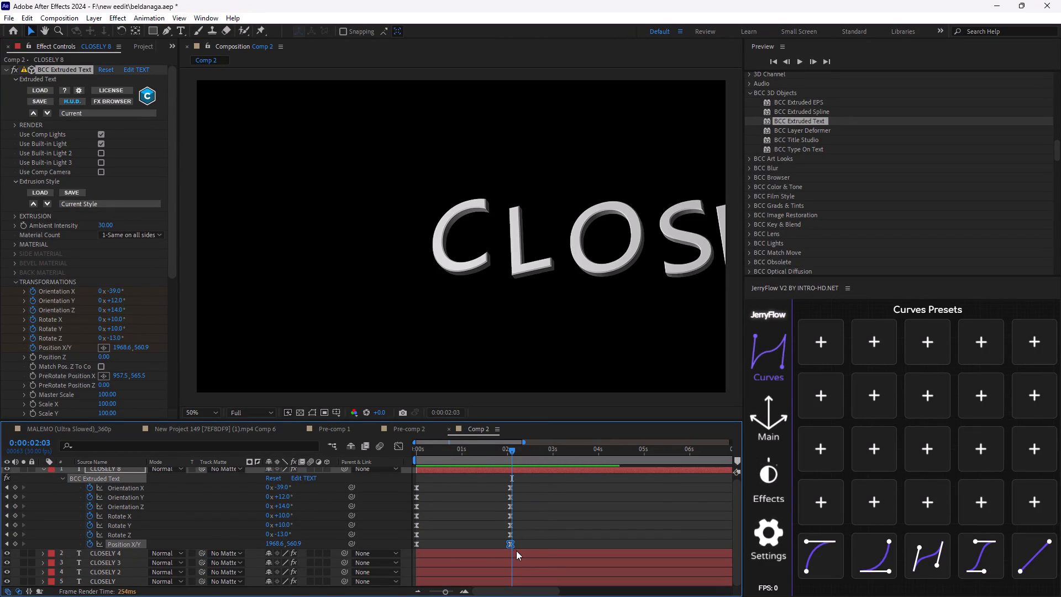
key(u)
scroll(517, 546, down, 5)
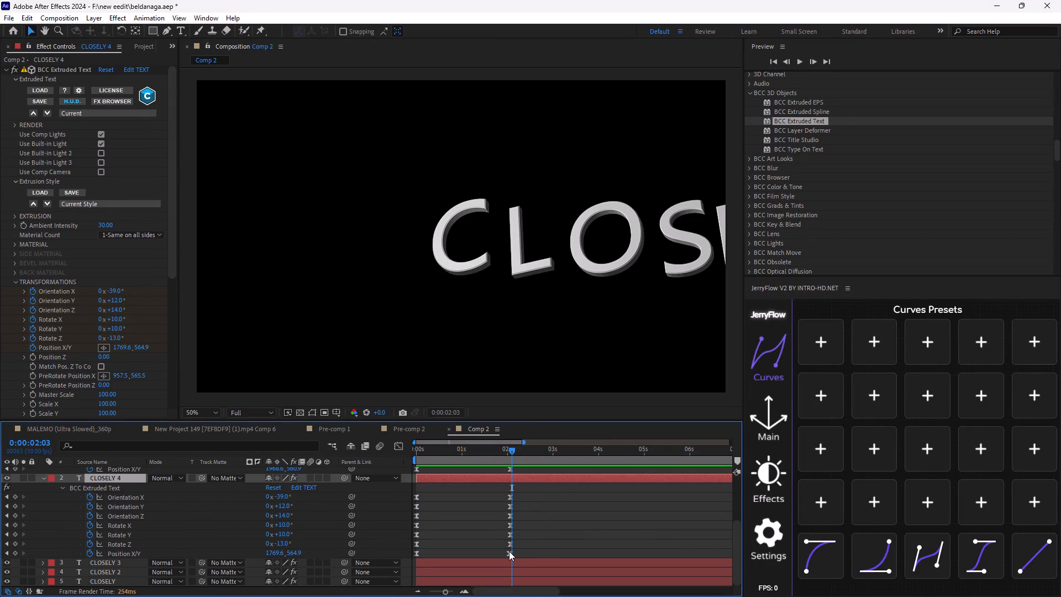
click(509, 551)
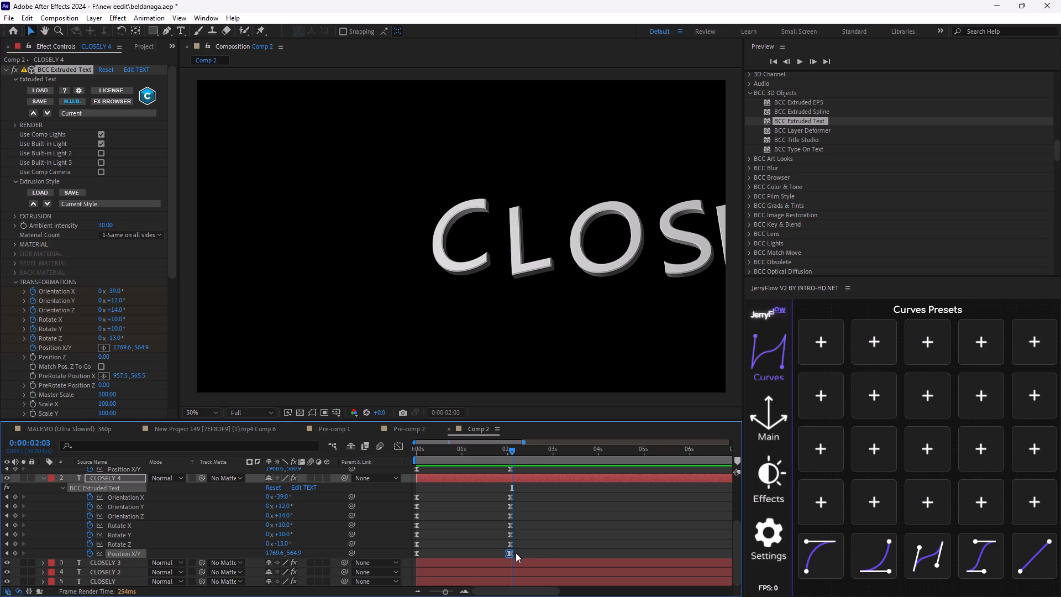
key(Delete)
click(509, 554)
scroll(513, 559, down, 4)
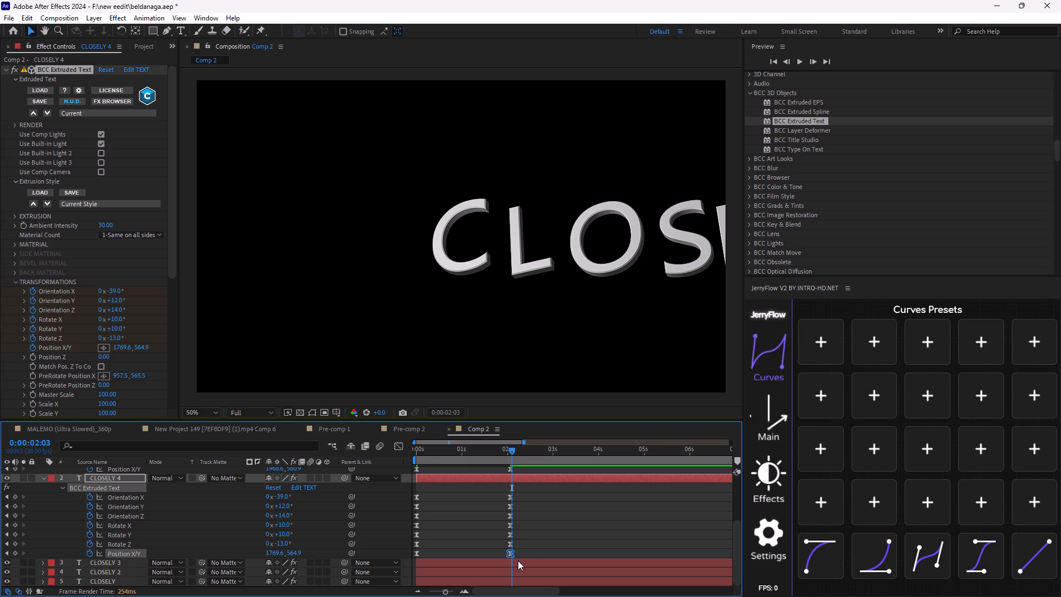
Delete the CLOSELY 3 layer.
click(518, 561)
key(Delete)
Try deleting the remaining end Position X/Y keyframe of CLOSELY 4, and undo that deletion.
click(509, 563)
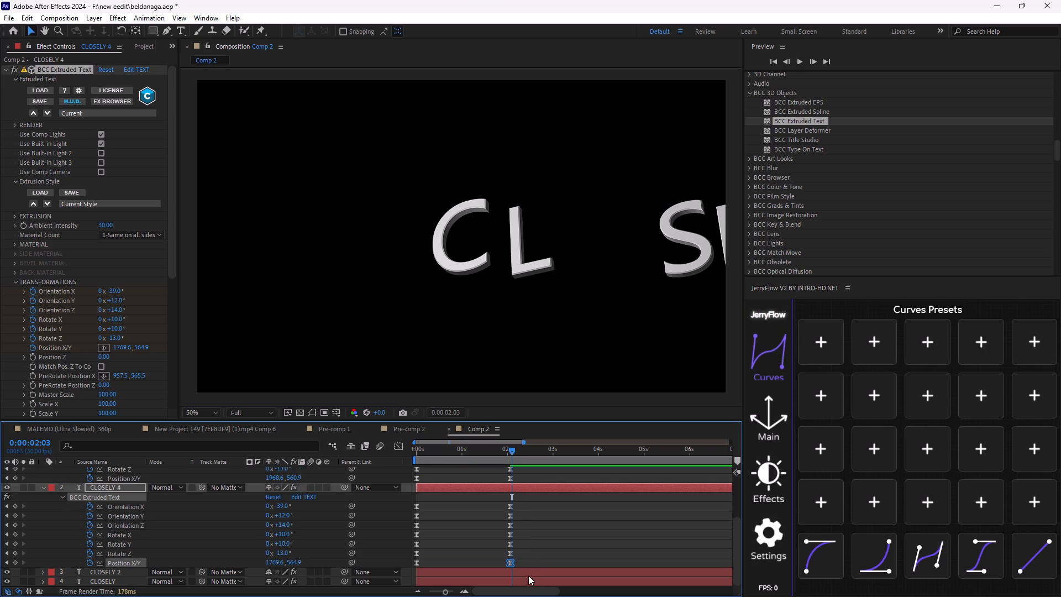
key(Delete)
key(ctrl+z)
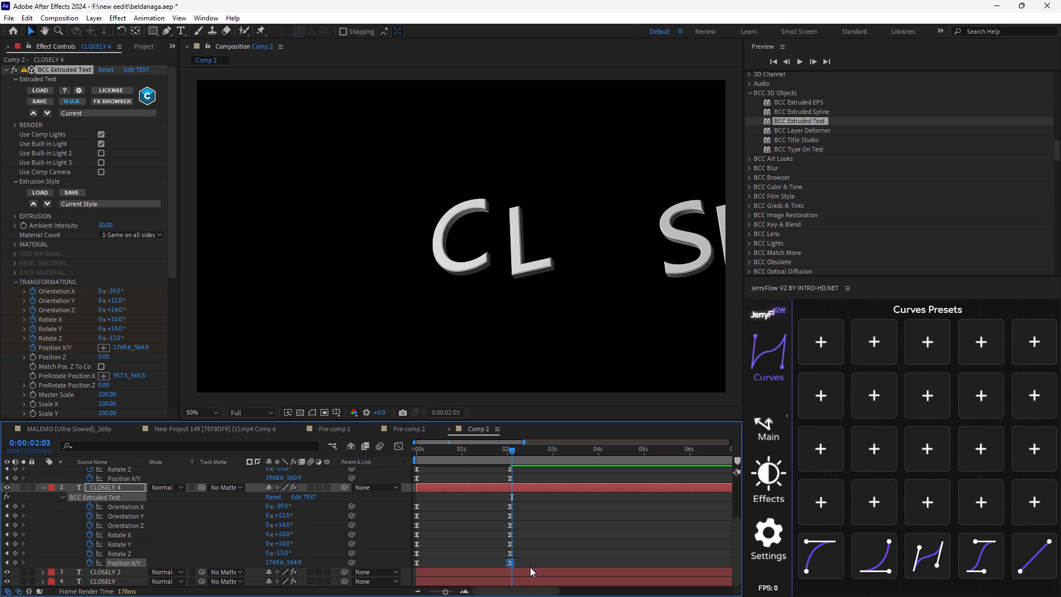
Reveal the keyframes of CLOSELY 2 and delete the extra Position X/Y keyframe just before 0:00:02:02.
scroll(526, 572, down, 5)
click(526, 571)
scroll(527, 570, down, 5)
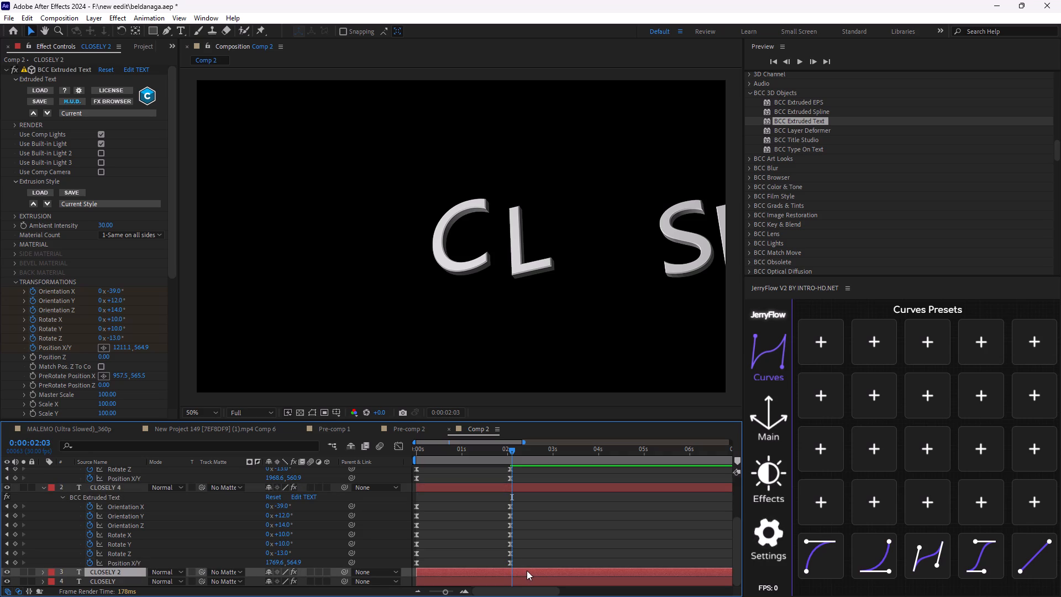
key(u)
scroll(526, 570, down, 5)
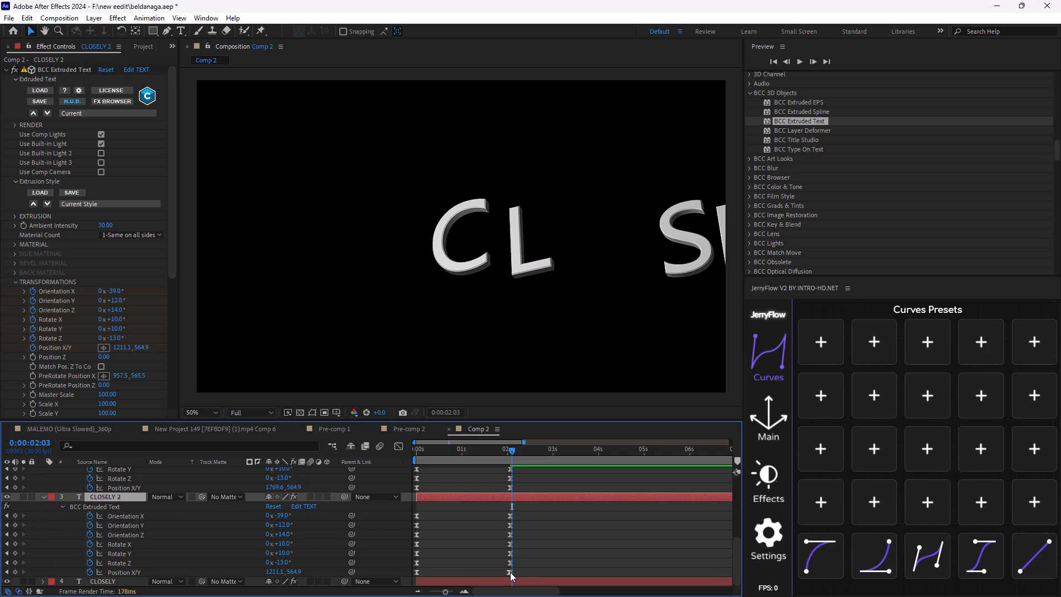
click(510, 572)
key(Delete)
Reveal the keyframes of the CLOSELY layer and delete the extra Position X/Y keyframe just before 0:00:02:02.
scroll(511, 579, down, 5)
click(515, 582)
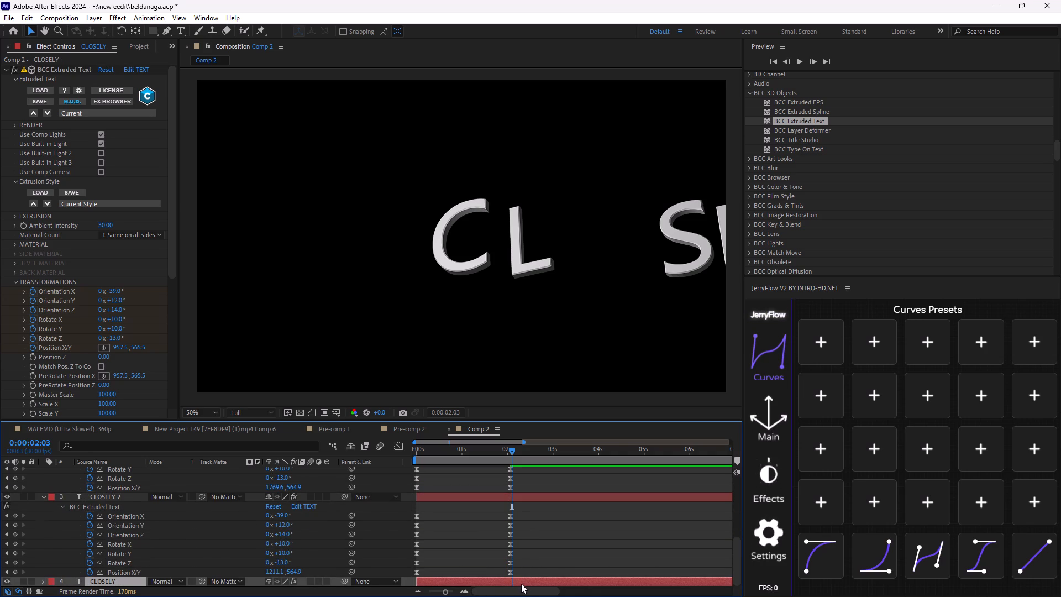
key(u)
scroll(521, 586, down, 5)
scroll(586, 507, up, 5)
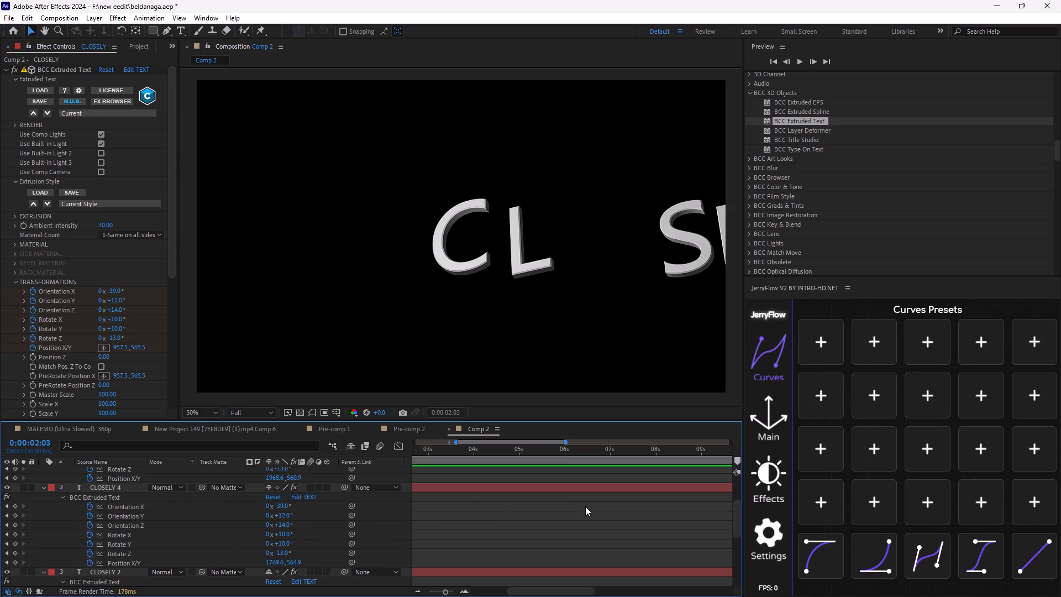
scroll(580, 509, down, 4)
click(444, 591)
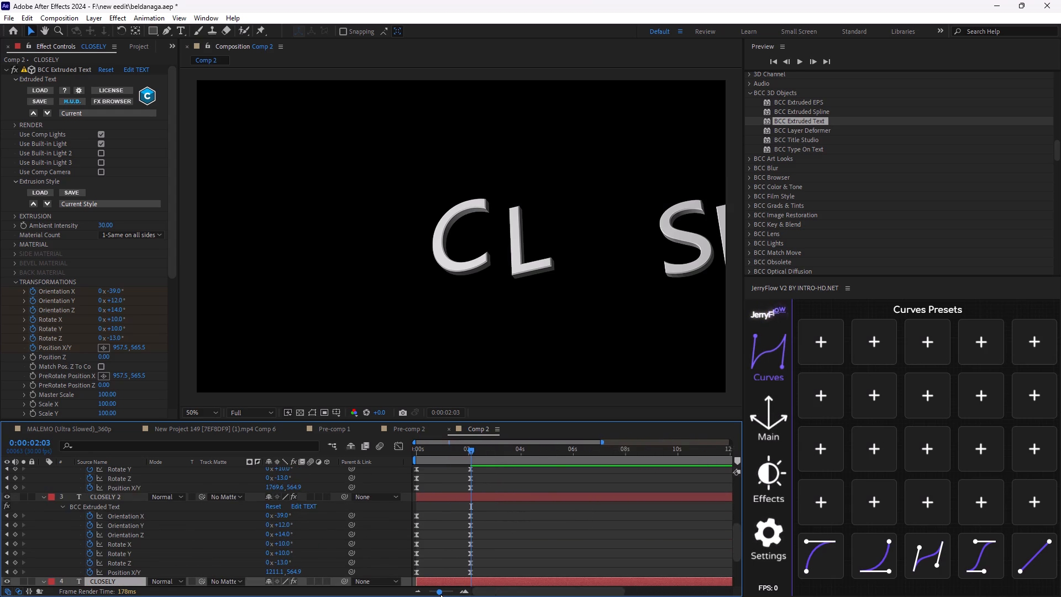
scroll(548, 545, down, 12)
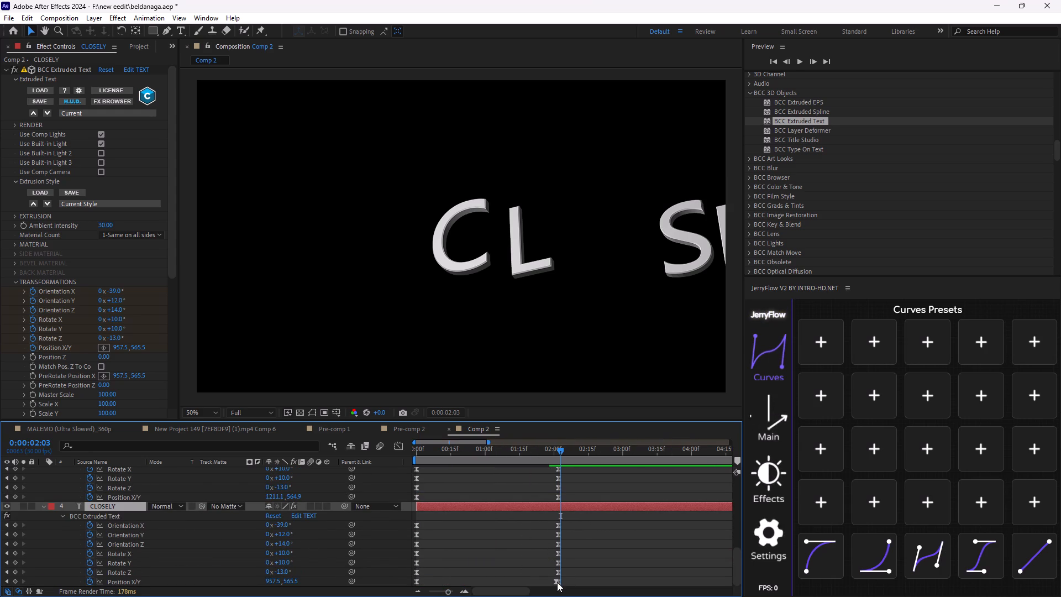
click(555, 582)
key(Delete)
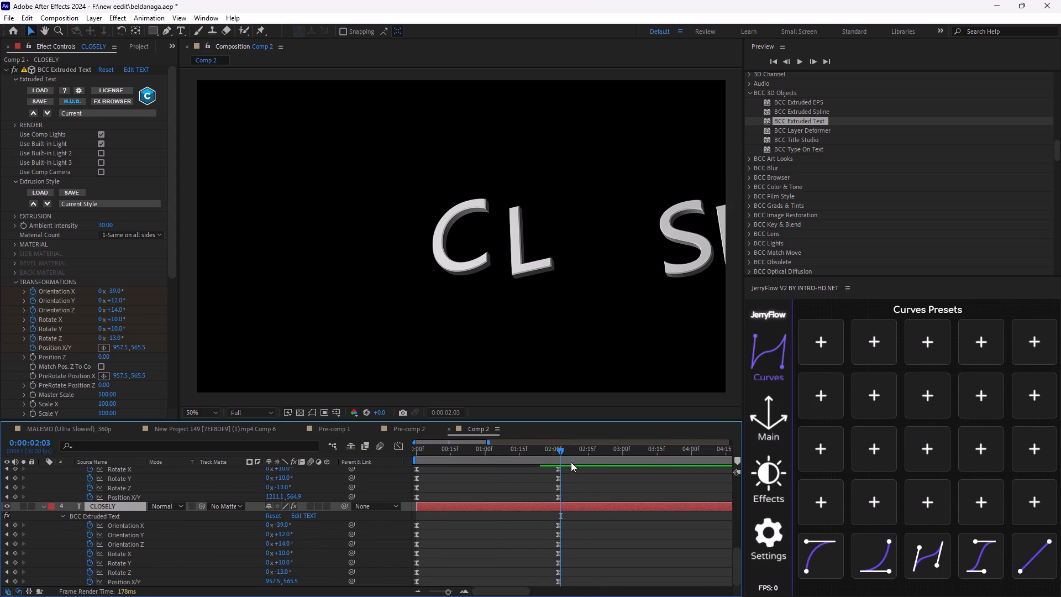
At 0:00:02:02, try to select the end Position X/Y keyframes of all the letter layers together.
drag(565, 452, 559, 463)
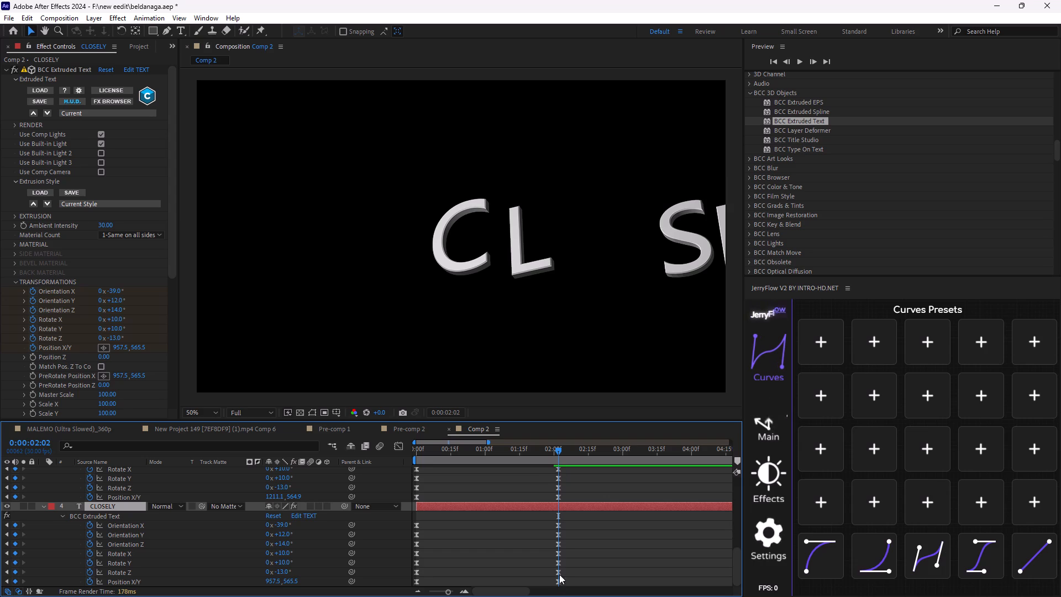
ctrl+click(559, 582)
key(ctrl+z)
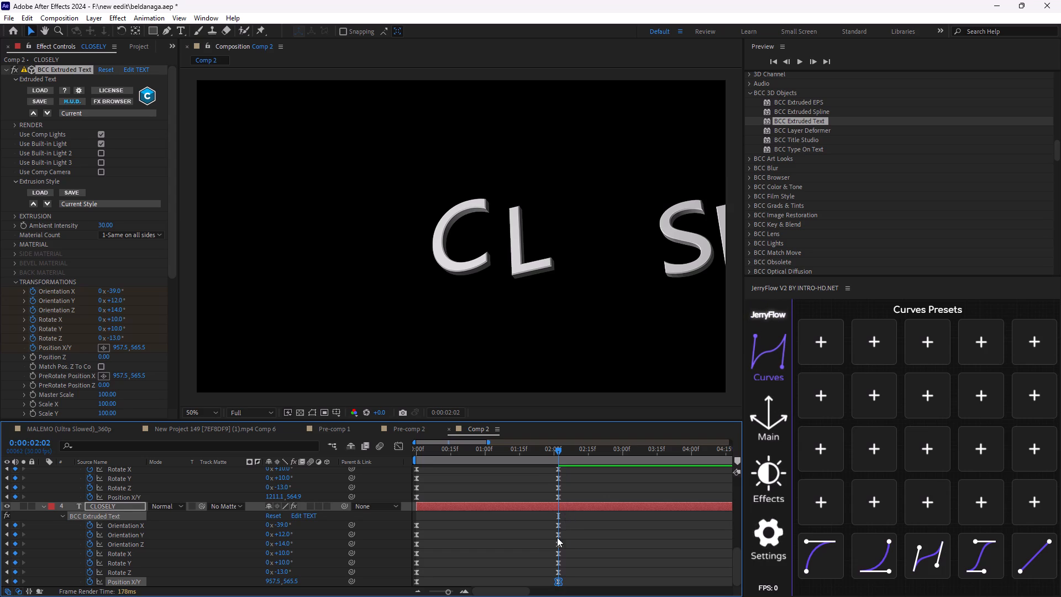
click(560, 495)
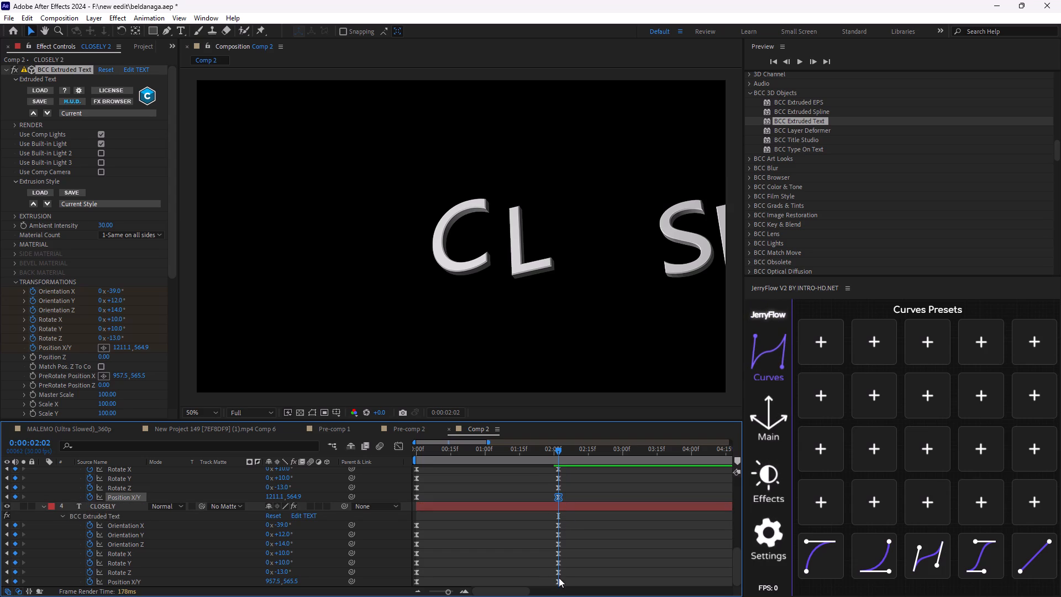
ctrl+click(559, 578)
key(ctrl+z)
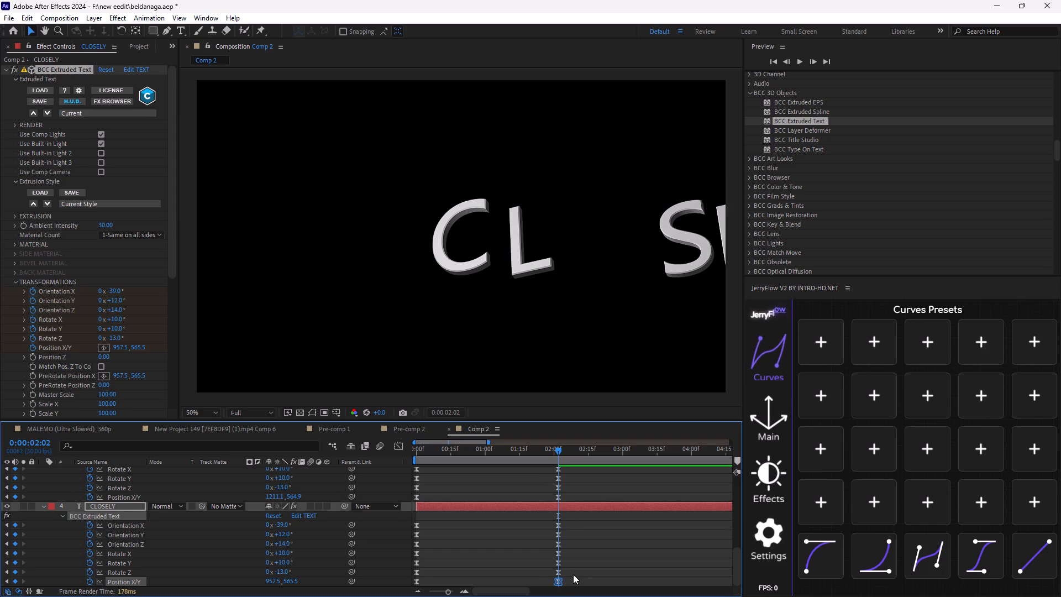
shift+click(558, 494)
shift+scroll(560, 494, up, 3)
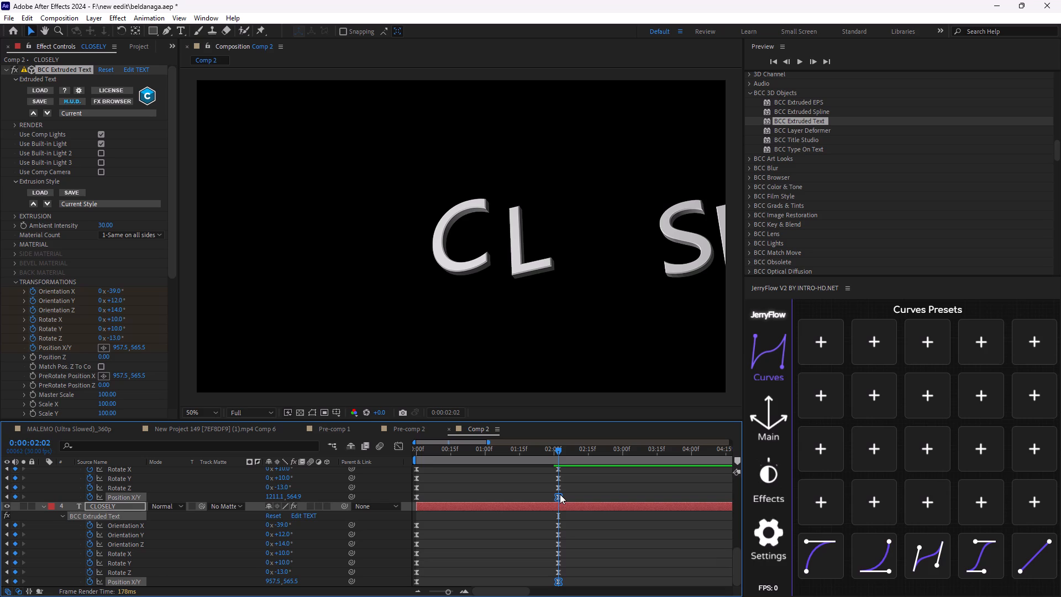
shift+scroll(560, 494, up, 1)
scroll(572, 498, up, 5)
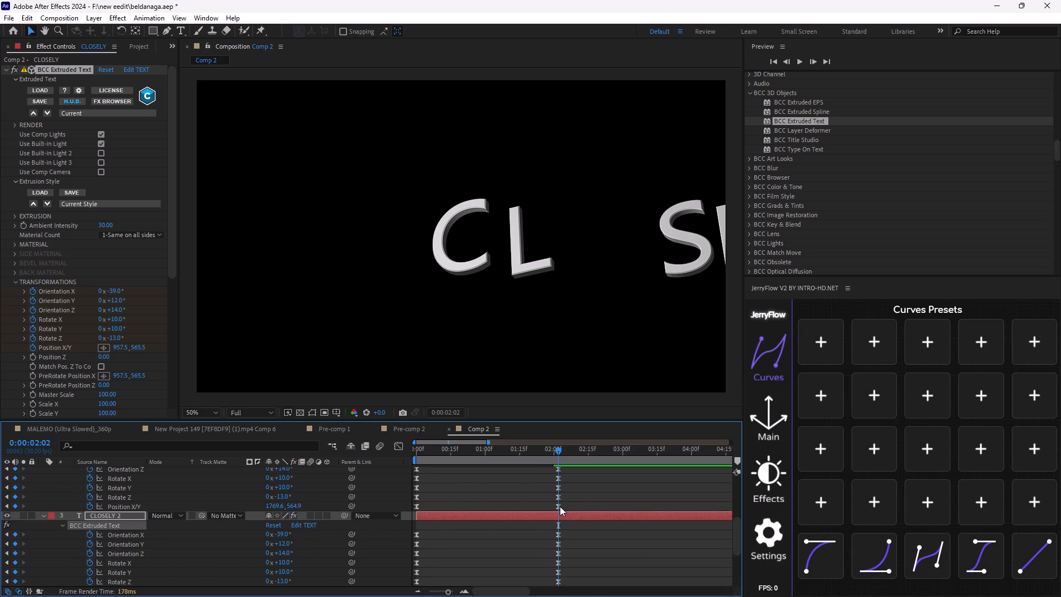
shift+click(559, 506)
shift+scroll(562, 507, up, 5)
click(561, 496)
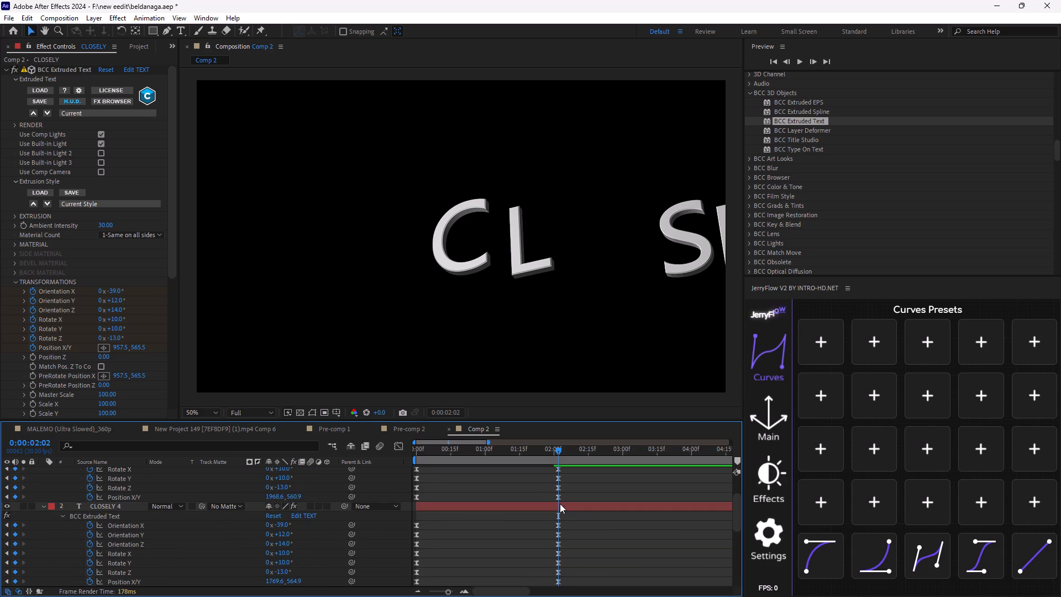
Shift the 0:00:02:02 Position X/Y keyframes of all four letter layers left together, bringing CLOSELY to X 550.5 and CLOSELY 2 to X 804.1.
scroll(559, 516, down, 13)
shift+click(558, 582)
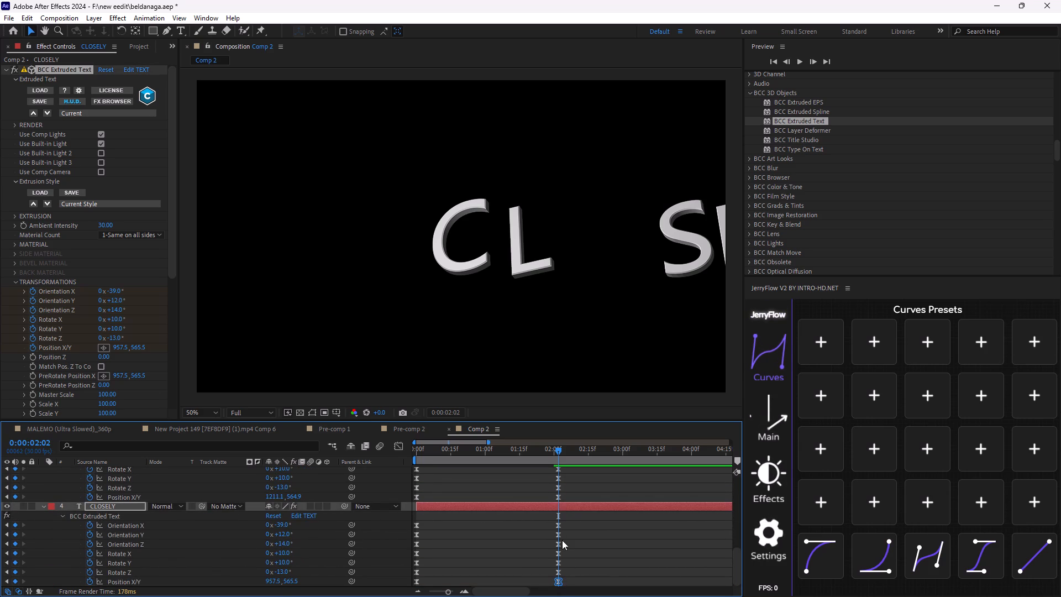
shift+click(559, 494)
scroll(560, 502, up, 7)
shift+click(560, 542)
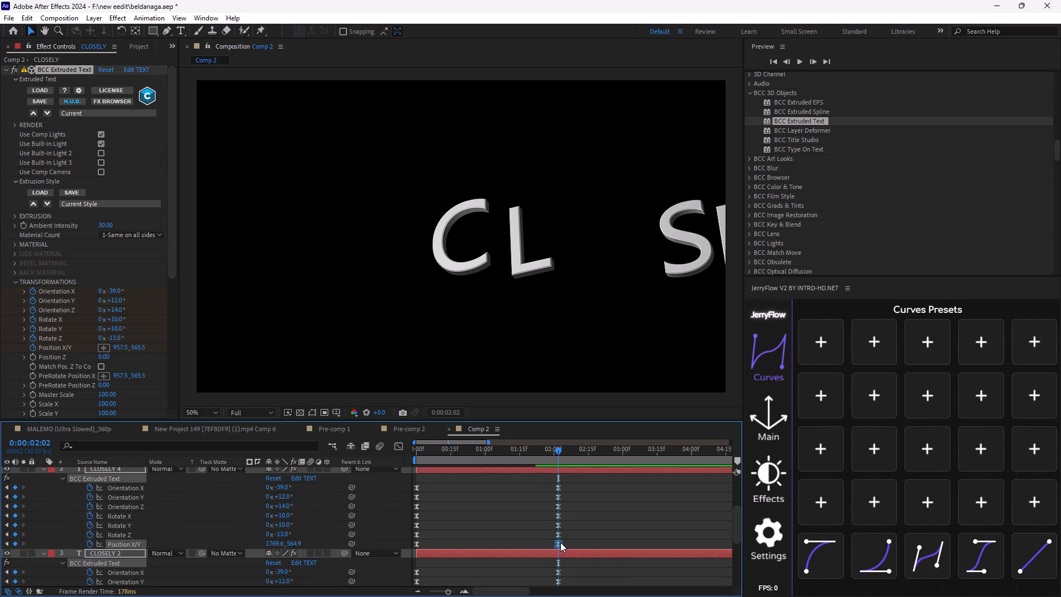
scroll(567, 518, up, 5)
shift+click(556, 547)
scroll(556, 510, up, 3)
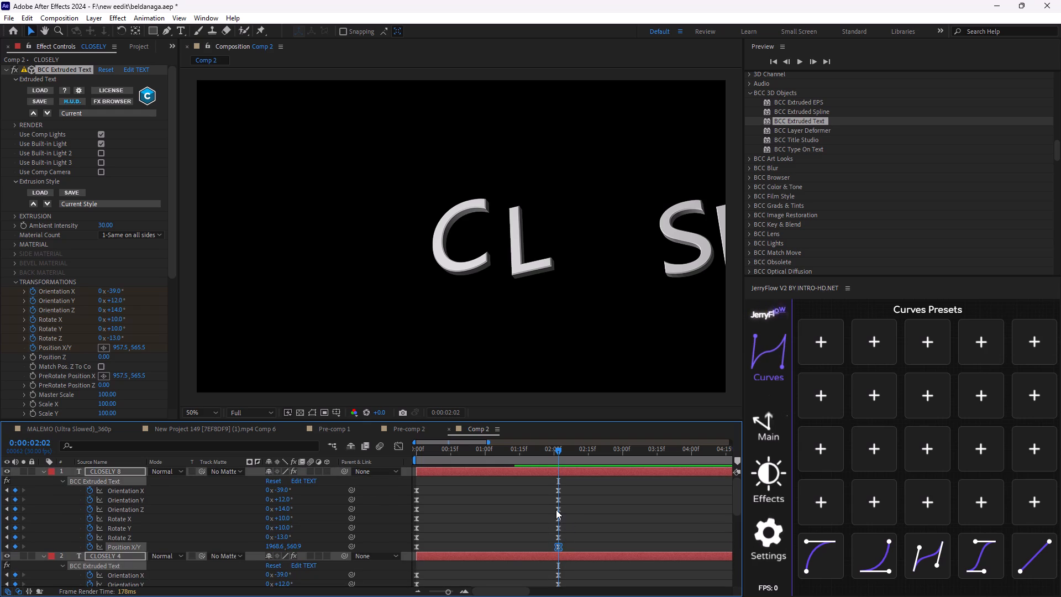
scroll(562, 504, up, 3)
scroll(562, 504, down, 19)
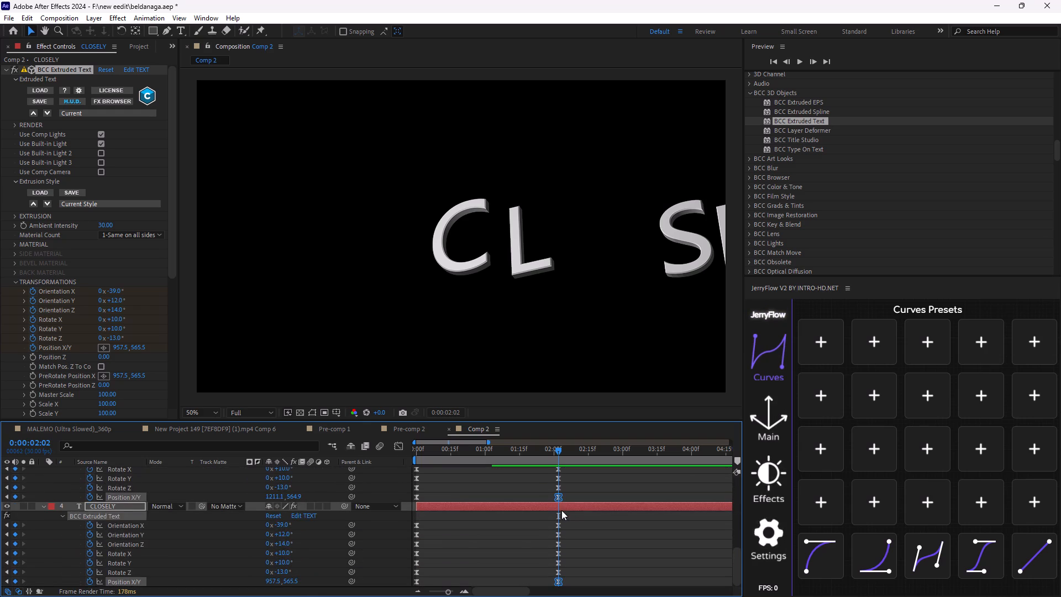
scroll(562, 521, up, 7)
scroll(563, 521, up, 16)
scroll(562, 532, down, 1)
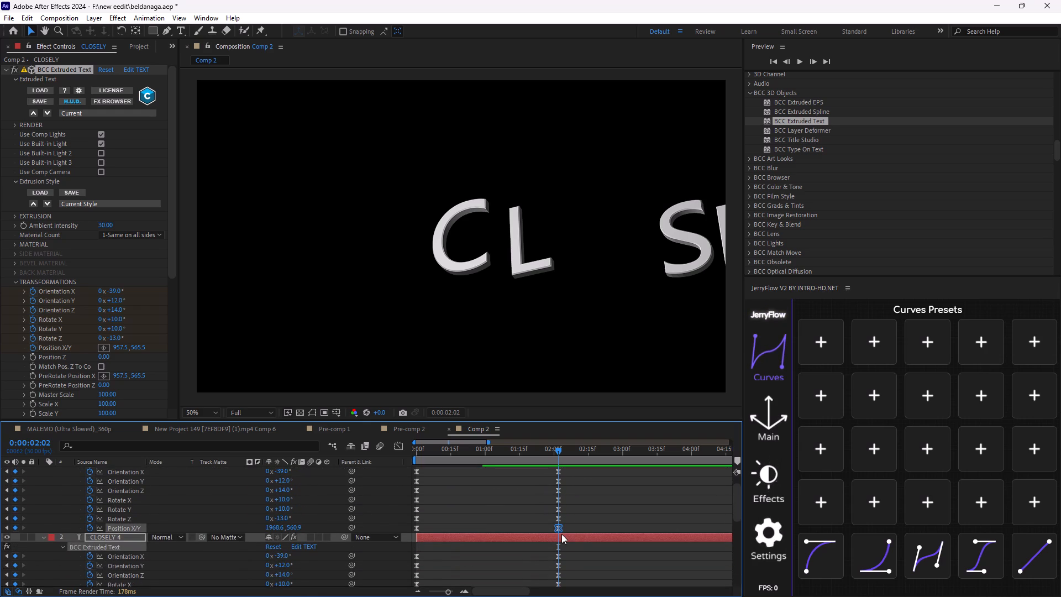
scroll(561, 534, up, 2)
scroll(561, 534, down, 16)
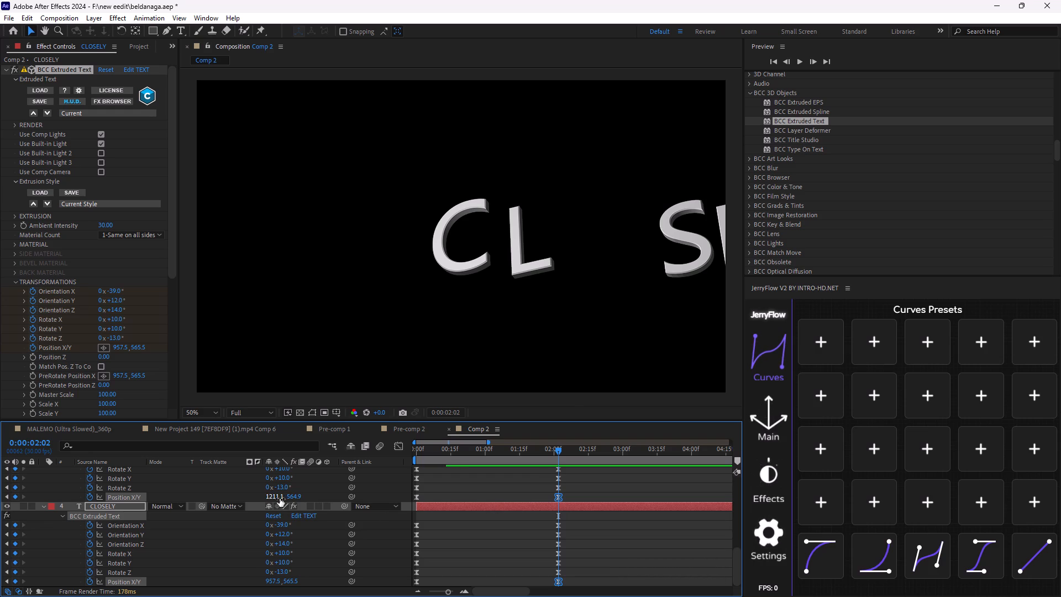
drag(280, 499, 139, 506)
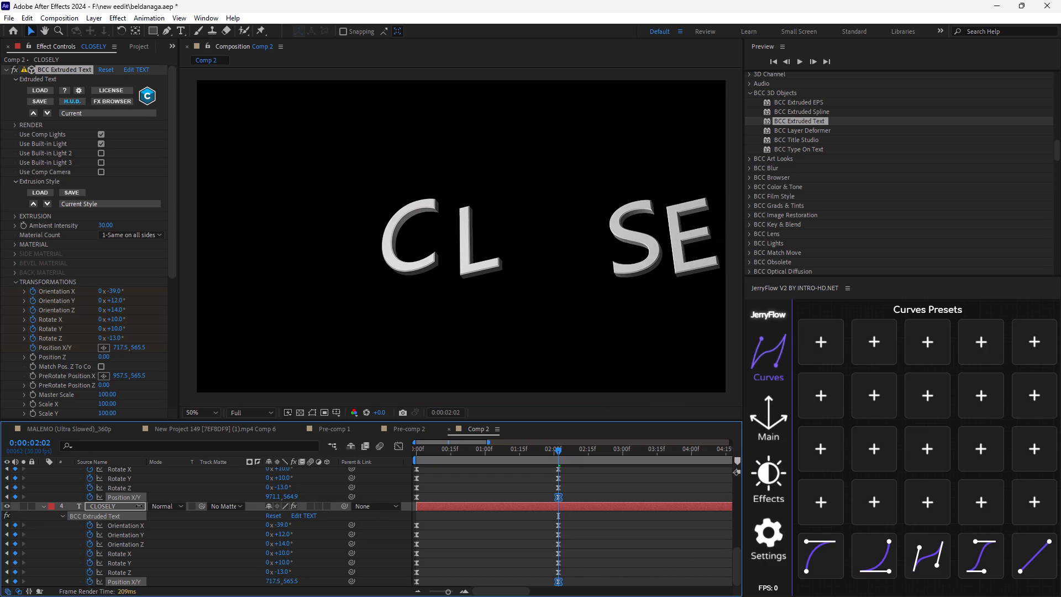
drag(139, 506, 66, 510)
Scrub between about 0:00:00:11 and 0:00:02:08 to check the letters' motion, and review the layers' end Position X/Y keyframes.
drag(558, 454, 439, 471)
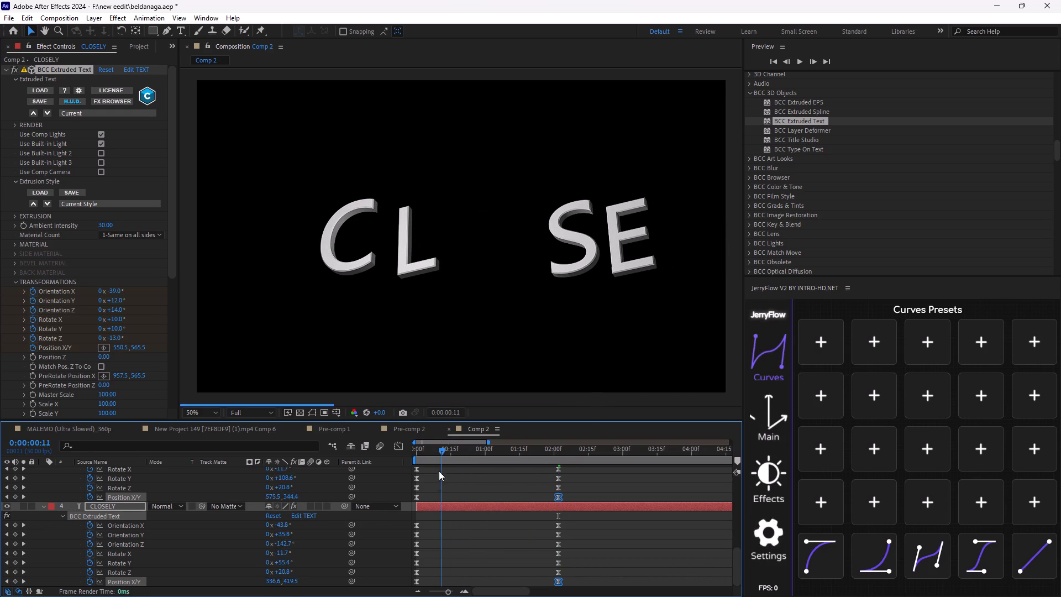
drag(439, 471, 516, 504)
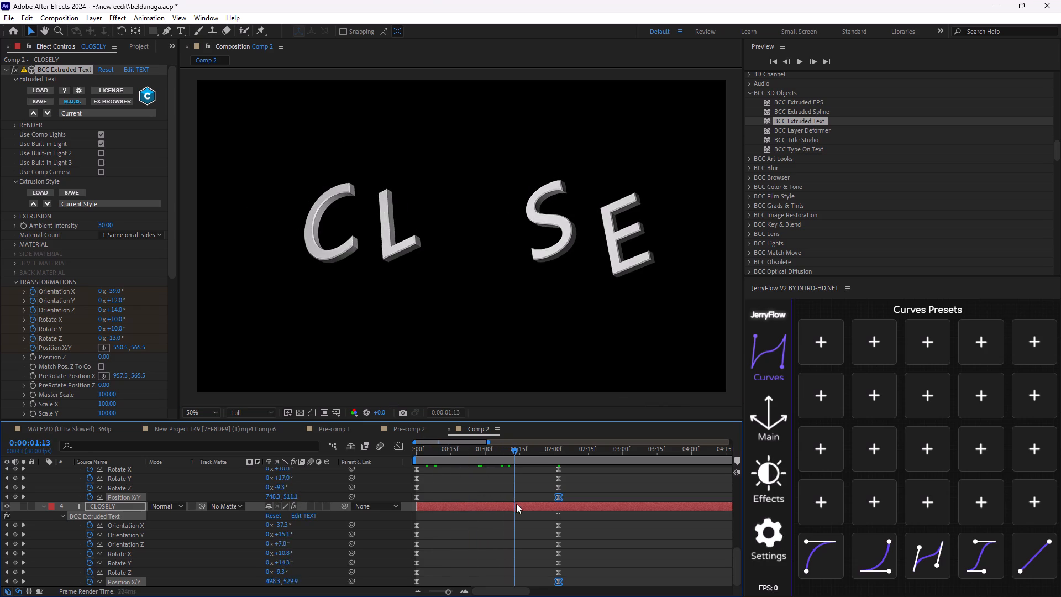
drag(516, 504, 573, 534)
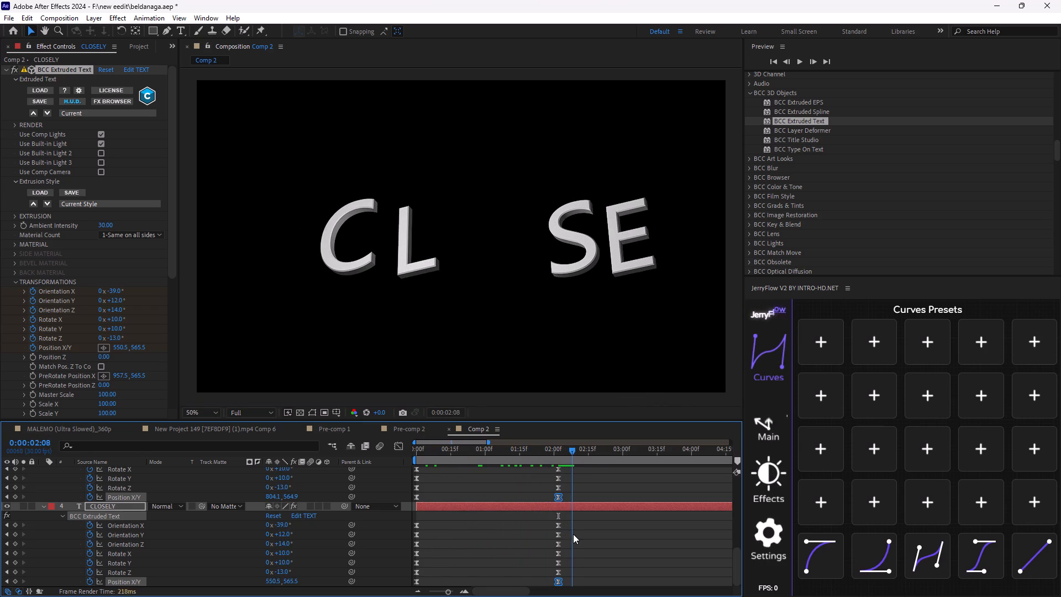
drag(573, 534, 521, 542)
scroll(525, 547, up, 7)
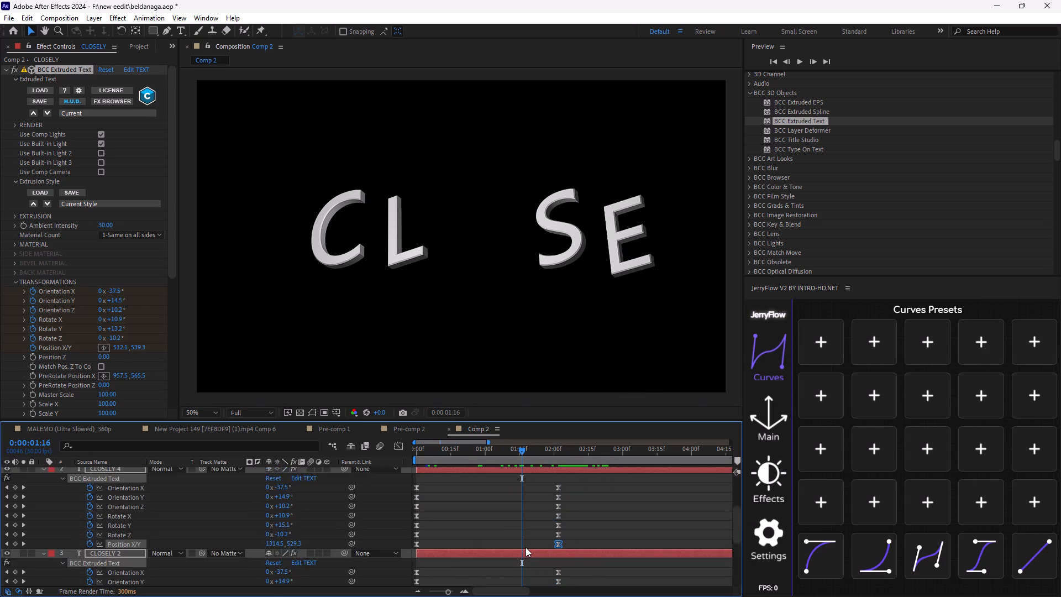
scroll(526, 547, up, 9)
scroll(527, 547, down, 3)
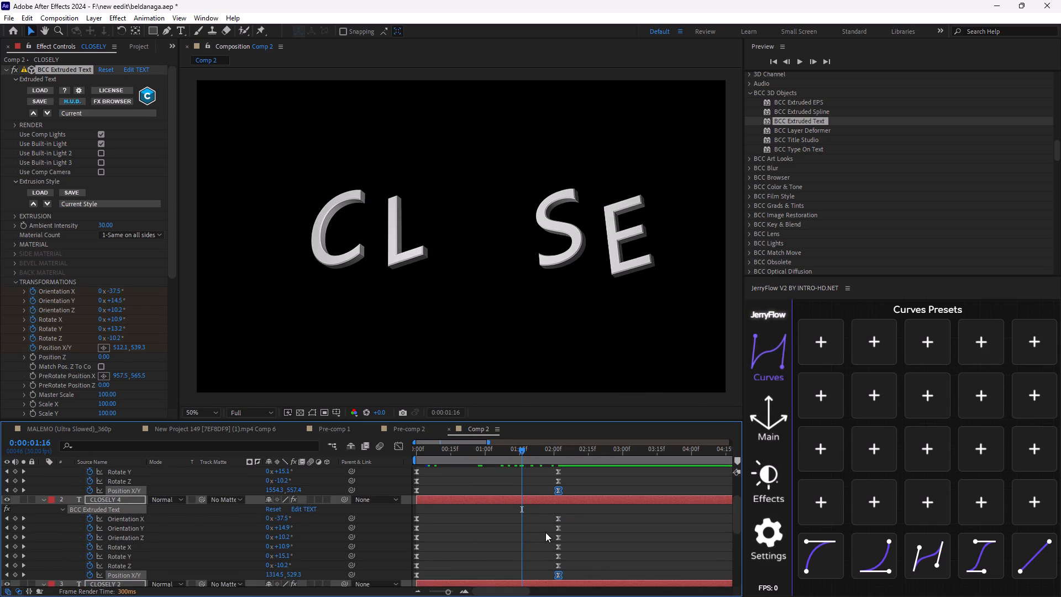
scroll(545, 532, down, 2)
scroll(517, 548, up, 2)
scroll(364, 522, up, 6)
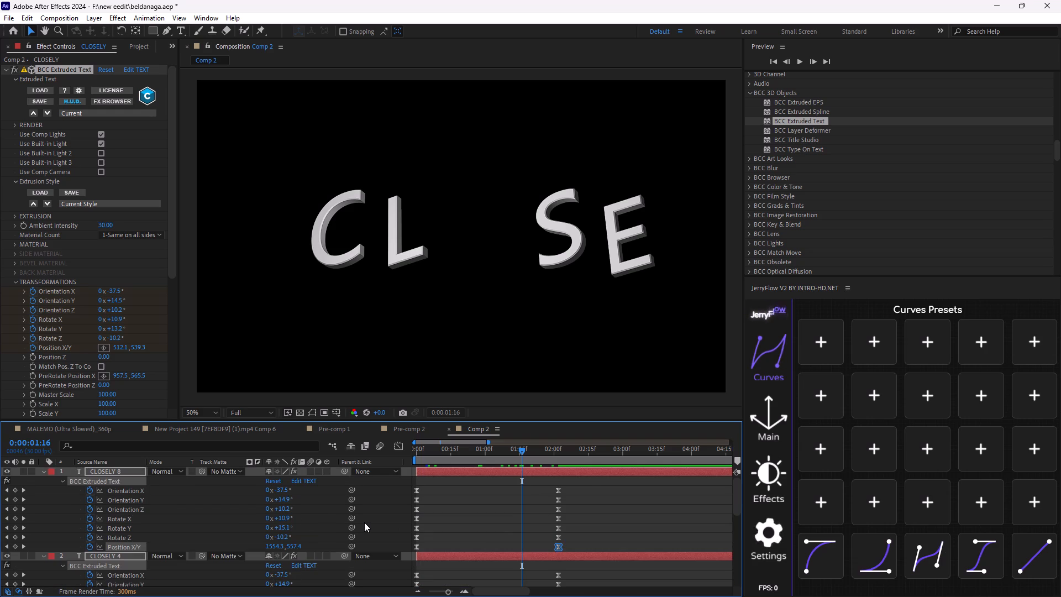
Collapse the keyframed properties of all four letter layers and scrub the animation again between about 0:00:00:26 and 0:00:01:19.
key(u)
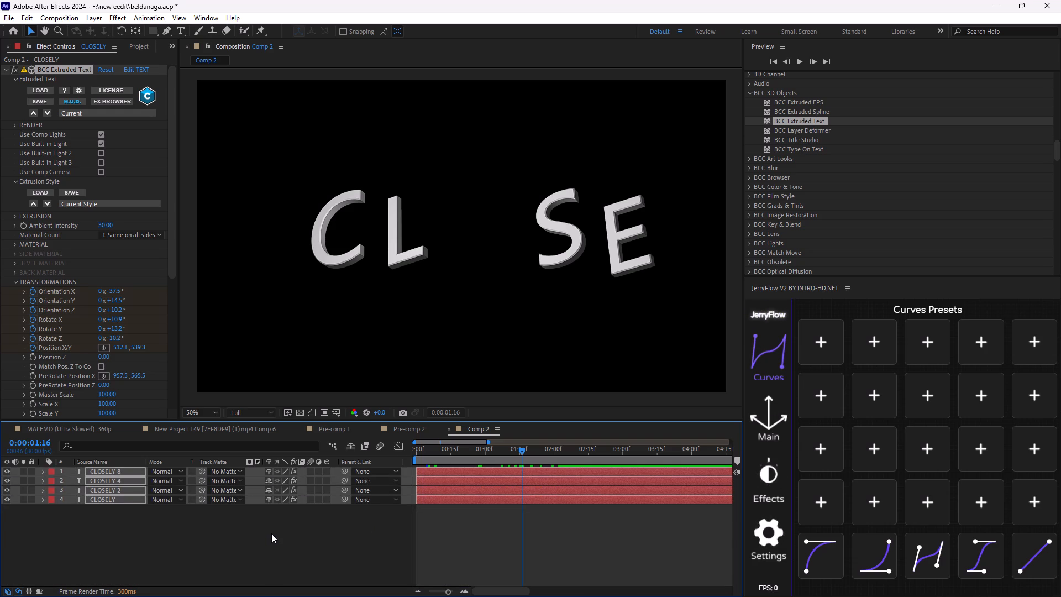
click(271, 533)
drag(526, 447, 461, 474)
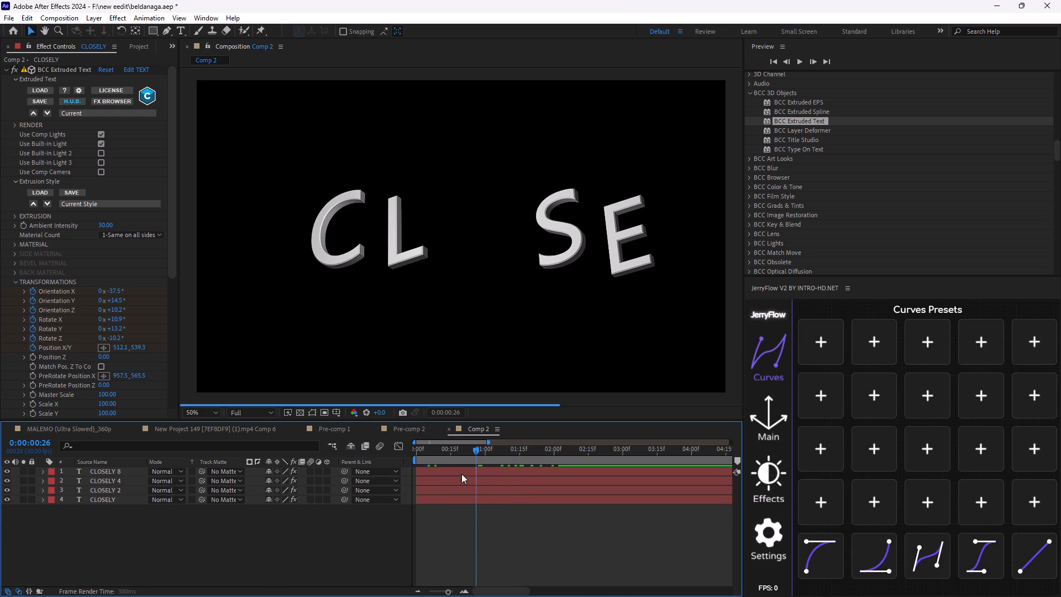
drag(461, 474, 480, 491)
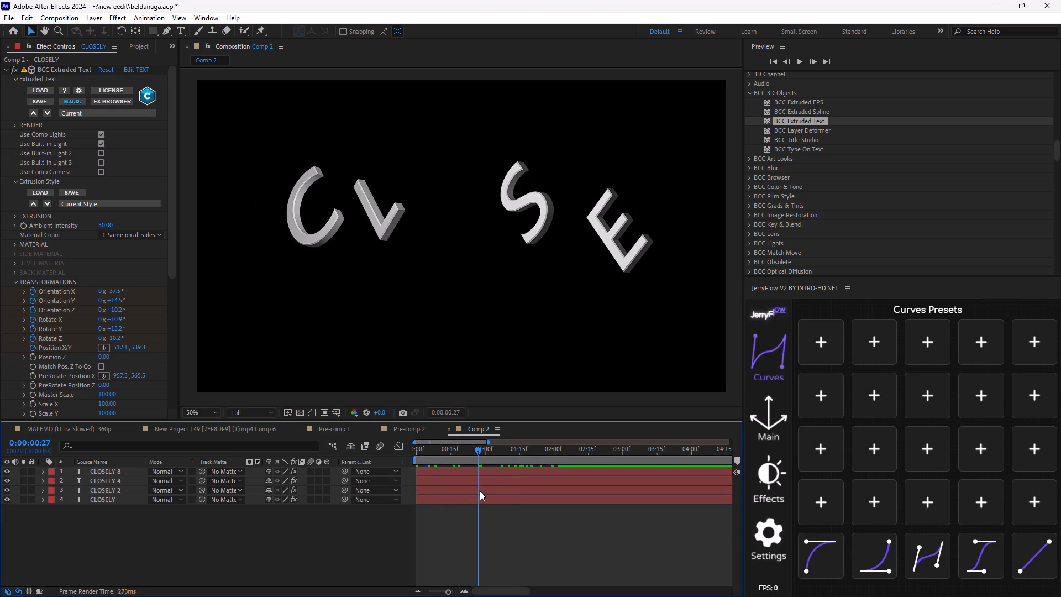
drag(480, 491, 529, 496)
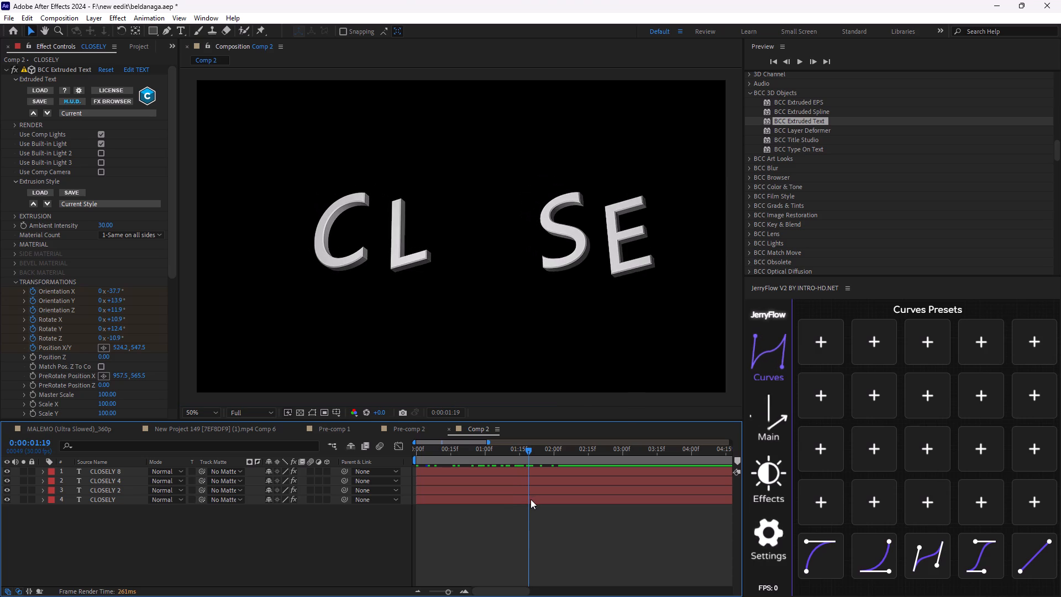
Undo the joint letter shift, the keyframe deletions on CLOSELY and CLOSELY 2, and the removal of the CLOSELY 3 layer.
key(ctrl+z)
key(ctrl+z)
key(ctrl+z)
key(ctrl+z)
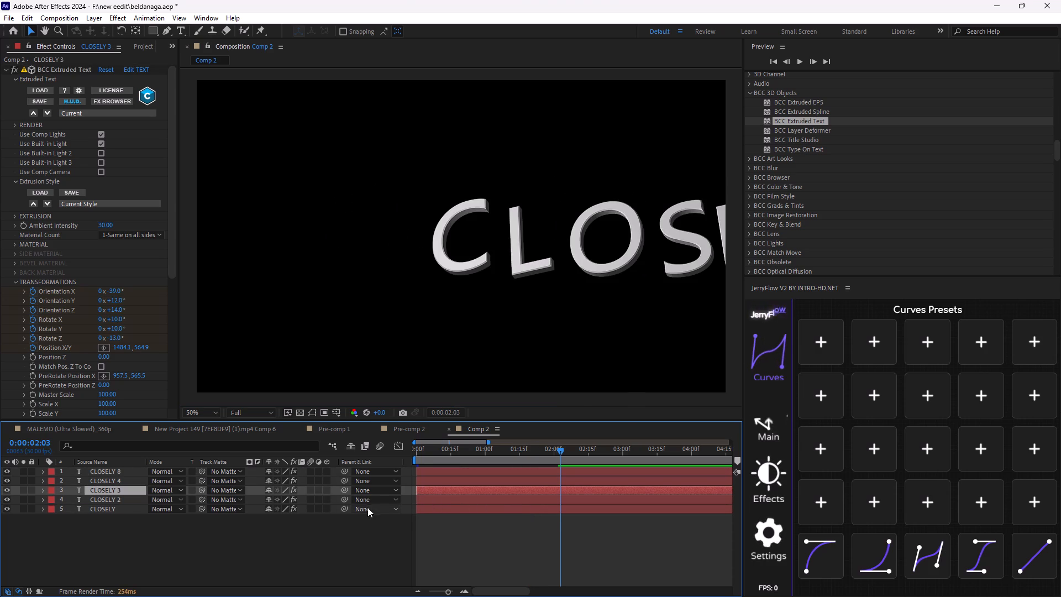
Reveal the keyframes of CLOSELY 3, delete its extra Position X/Y keyframe just before 0:00:02:02, and check the frame at 0:00:02:01.
key(u)
click(557, 564)
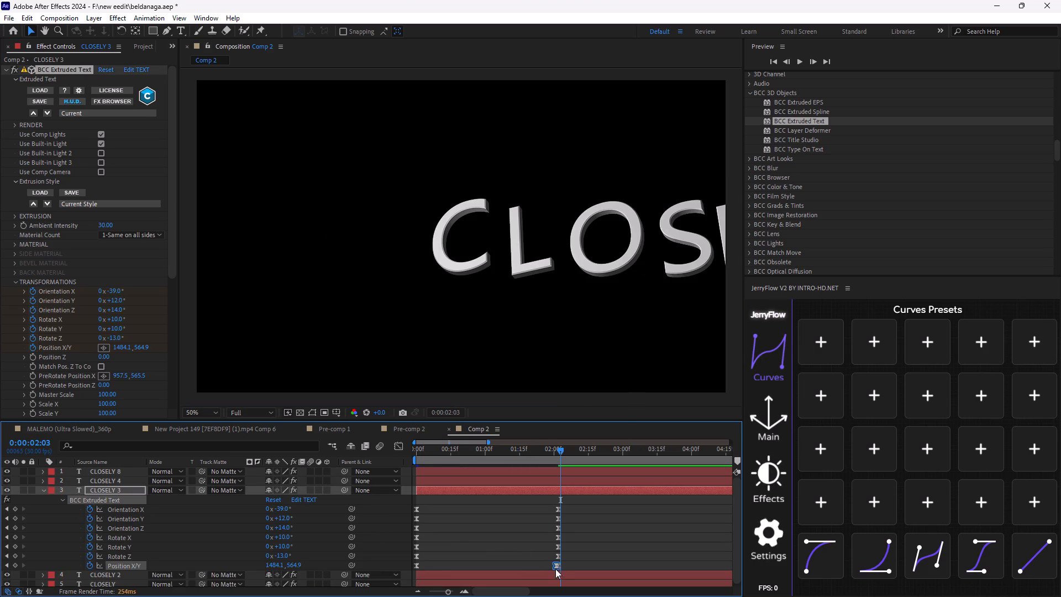
key(Delete)
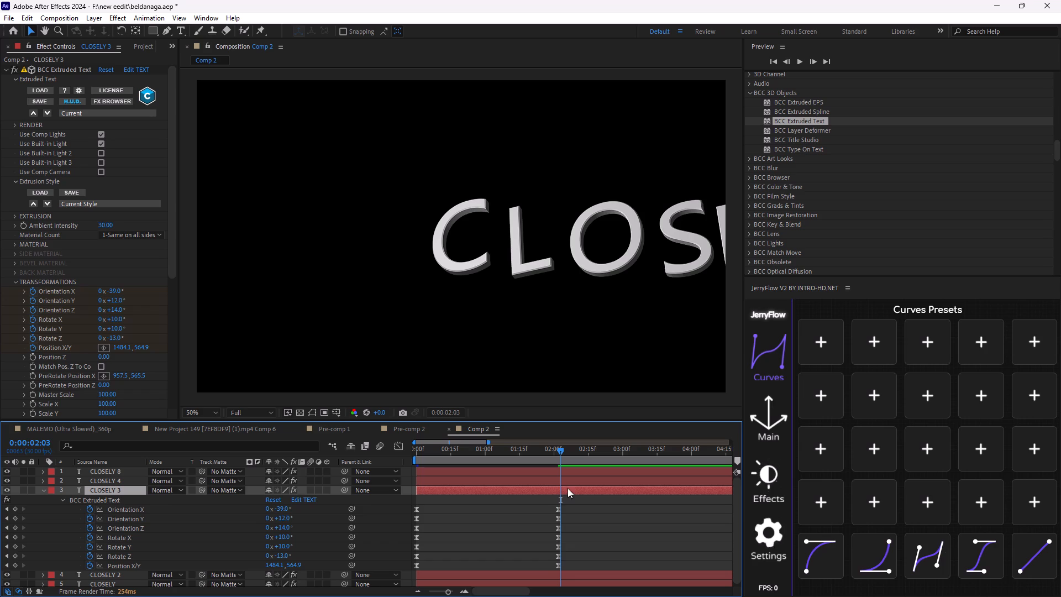
drag(561, 453, 556, 457)
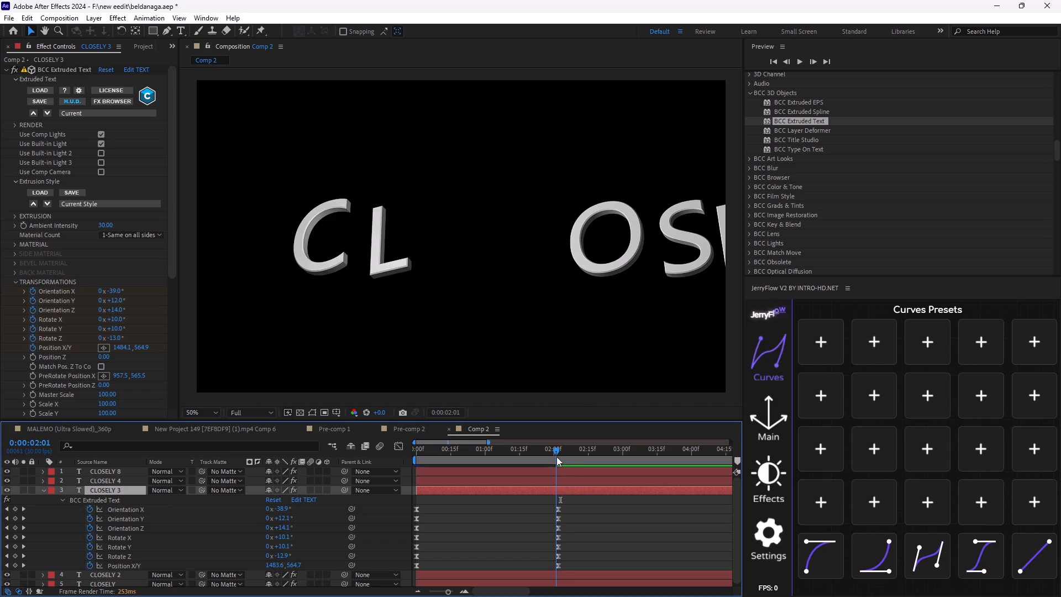
Reveal the keyframes of all five letter layers and delete the extra Position X/Y keyframes just before 0:00:02:02 on CLOSELY and CLOSELY 2.
drag(556, 457, 560, 462)
click(44, 492)
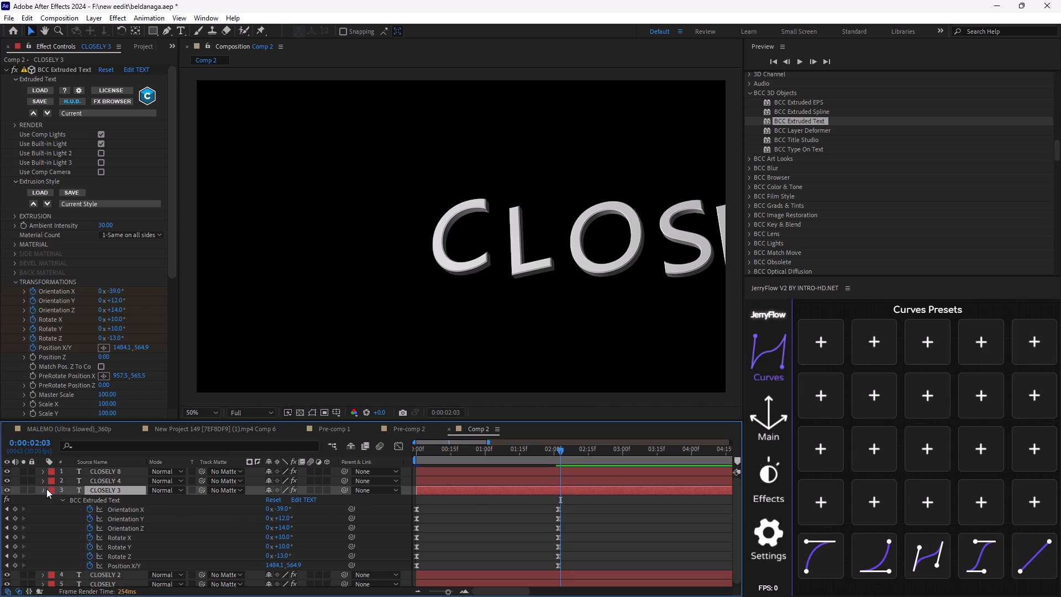
ctrl+drag(120, 529, 94, 467)
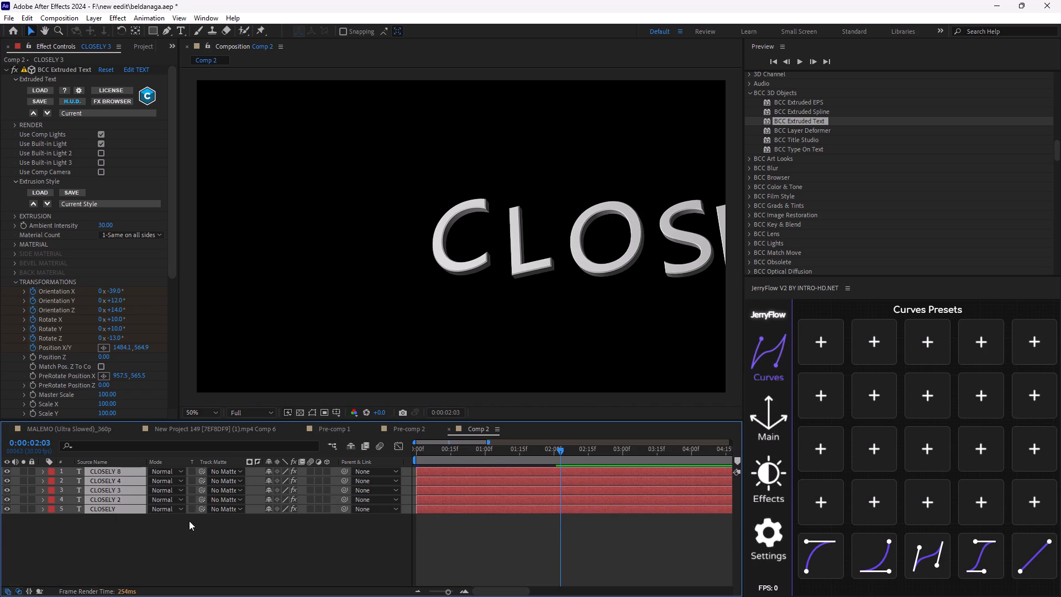
key(u)
scroll(518, 546, down, 14)
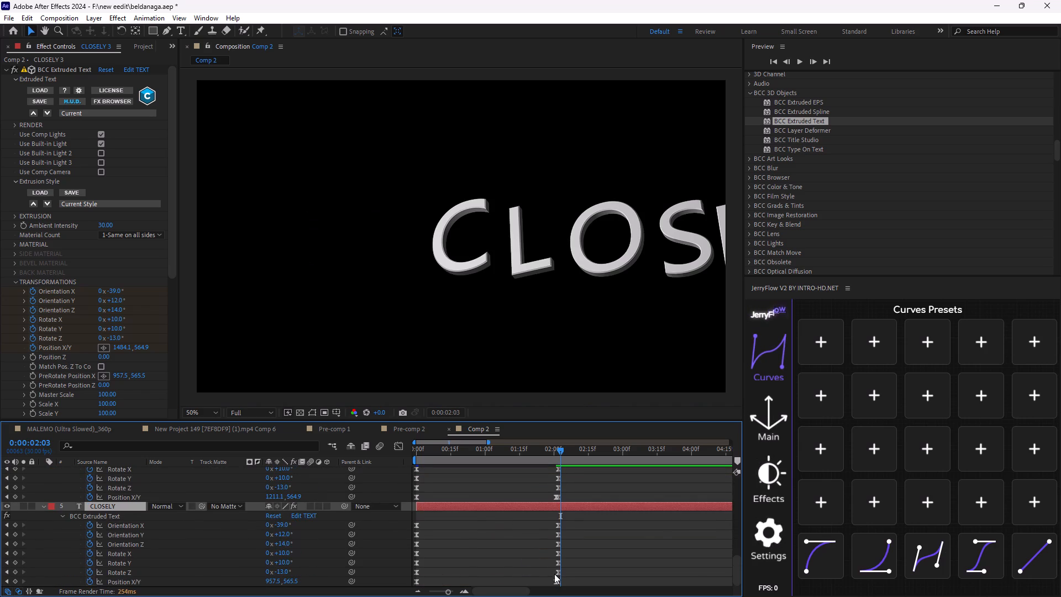
scroll(553, 577, down, 5)
click(556, 579)
key(Delete)
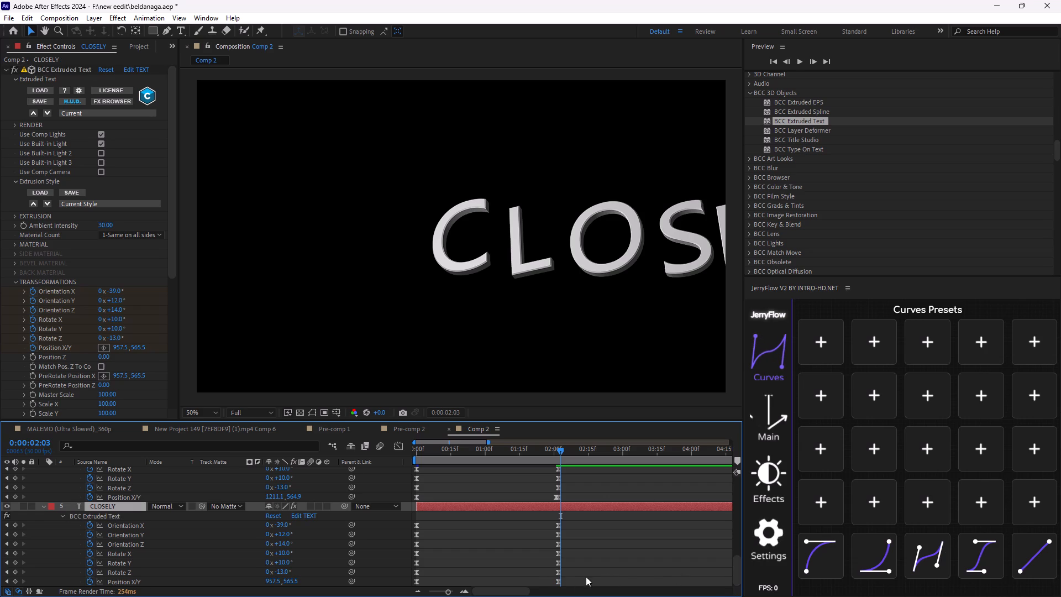
shift+click(560, 580)
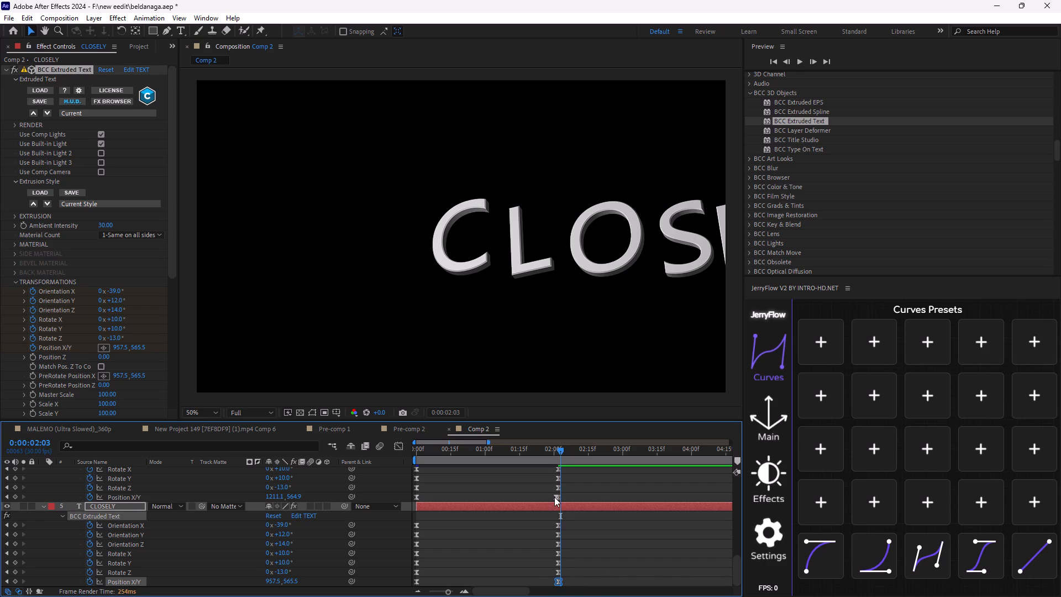
click(554, 497)
key(Delete)
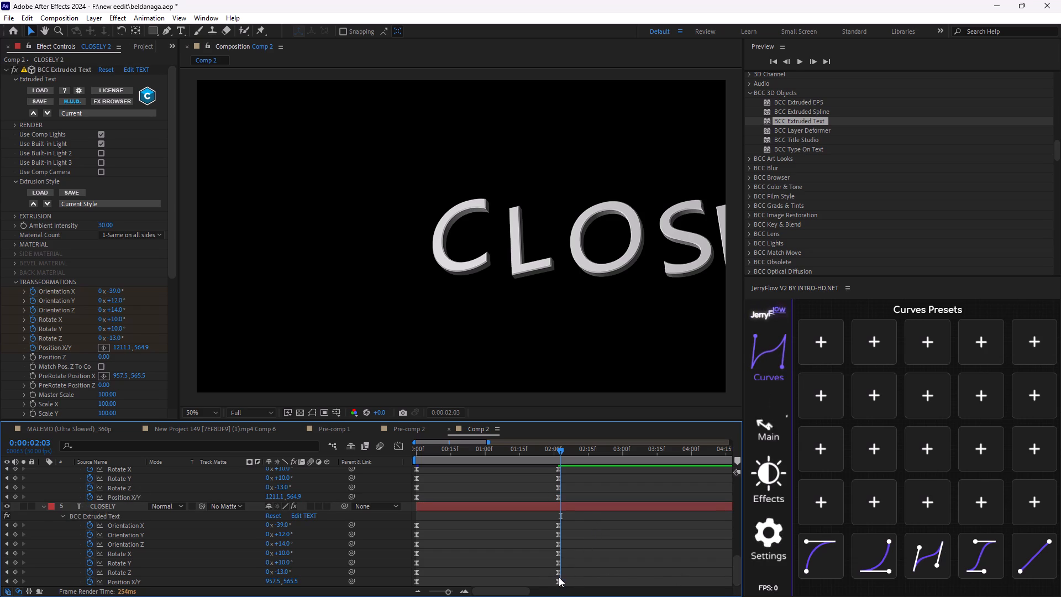
Select the end Position X/Y keyframes at 0:00:02:02 on all five letter layers together, undoing an accidental keyframe change.
shift+click(556, 578)
shift+click(559, 493)
shift+scroll(561, 500, up, 6)
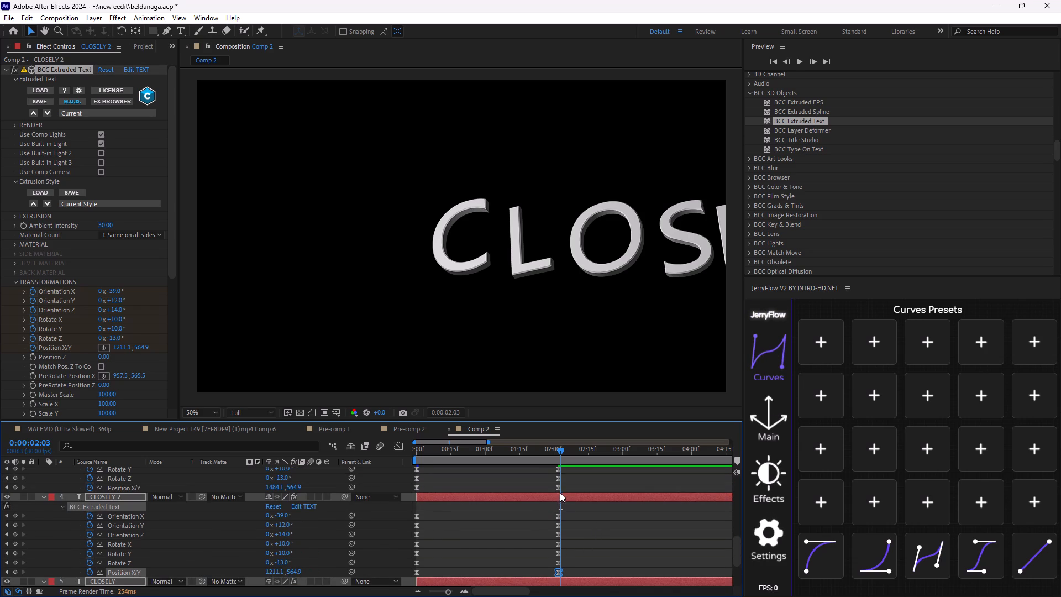
shift+click(559, 490)
shift+scroll(561, 495, up, 4)
scroll(564, 495, up, 4)
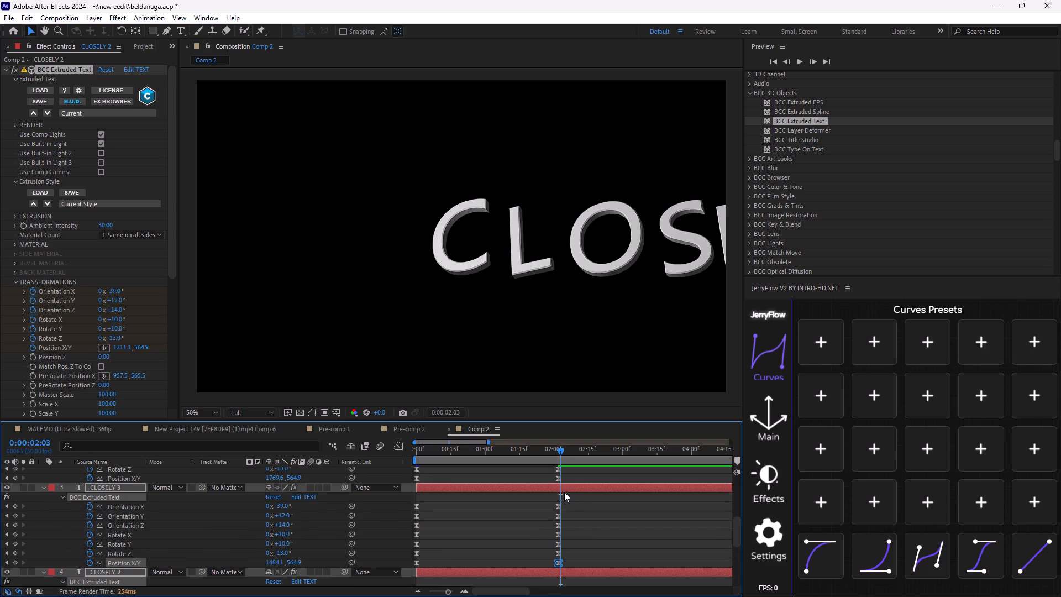
shift+click(557, 479)
scroll(557, 485, up, 6)
shift+click(560, 506)
scroll(560, 506, up, 5)
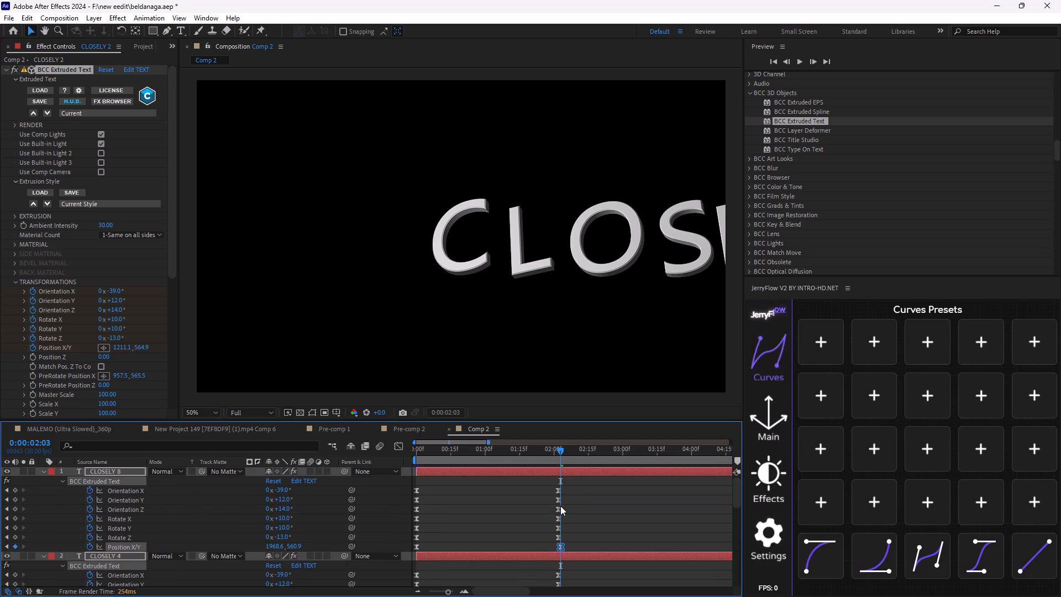
key(ctrl+z)
scroll(562, 510, up, 4)
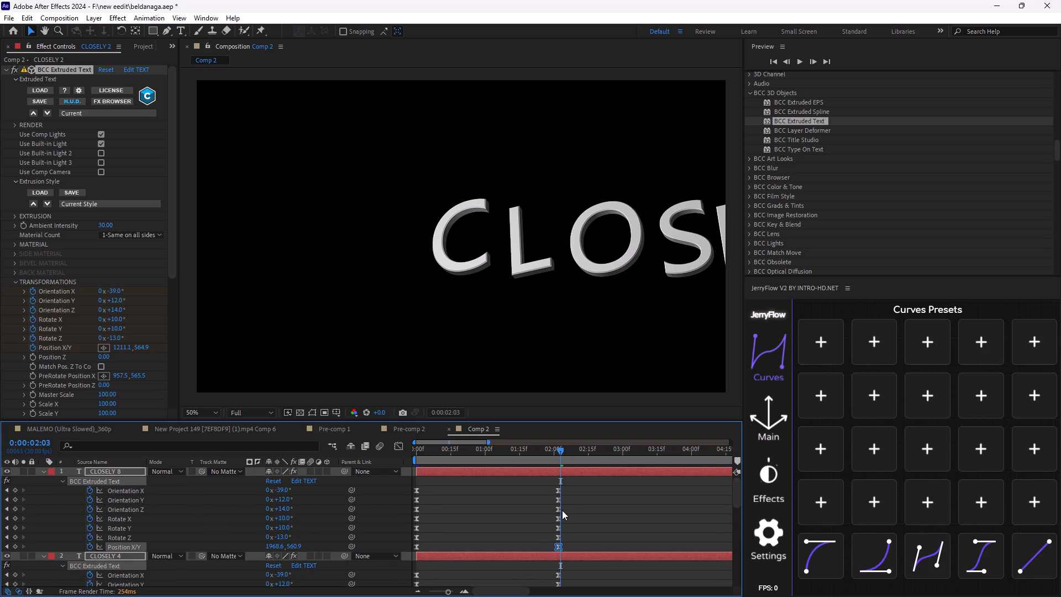
scroll(565, 502, up, 4)
scroll(565, 502, down, 17)
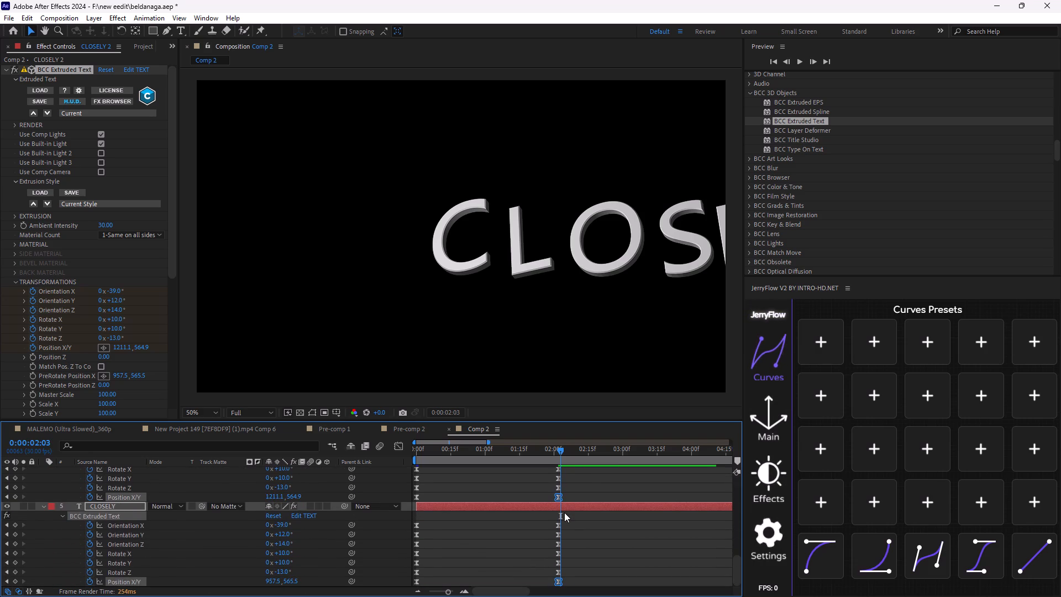
scroll(564, 513, down, 5)
scroll(563, 522, up, 17)
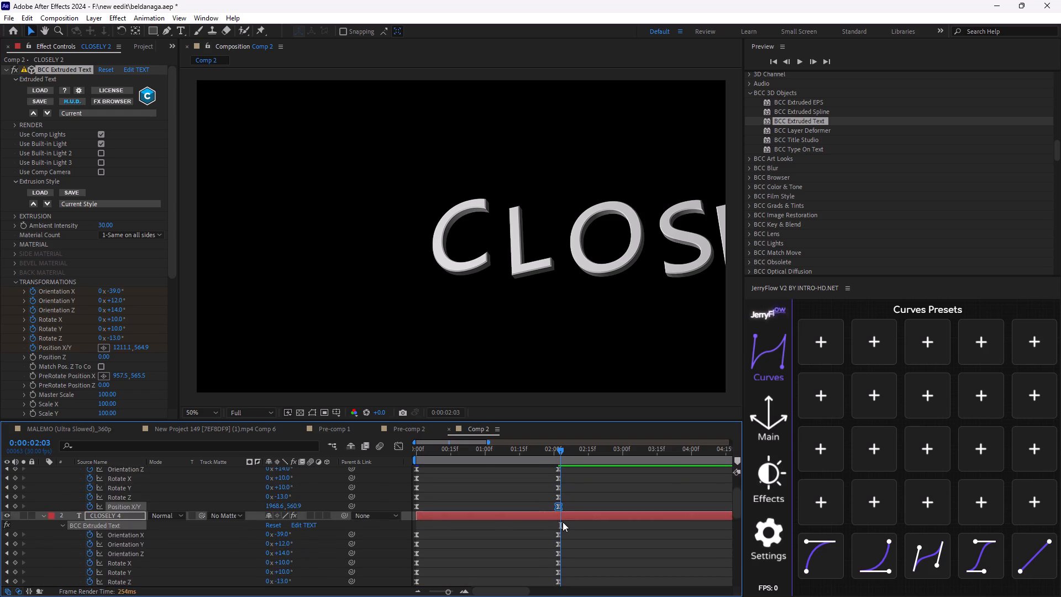
scroll(563, 522, up, 4)
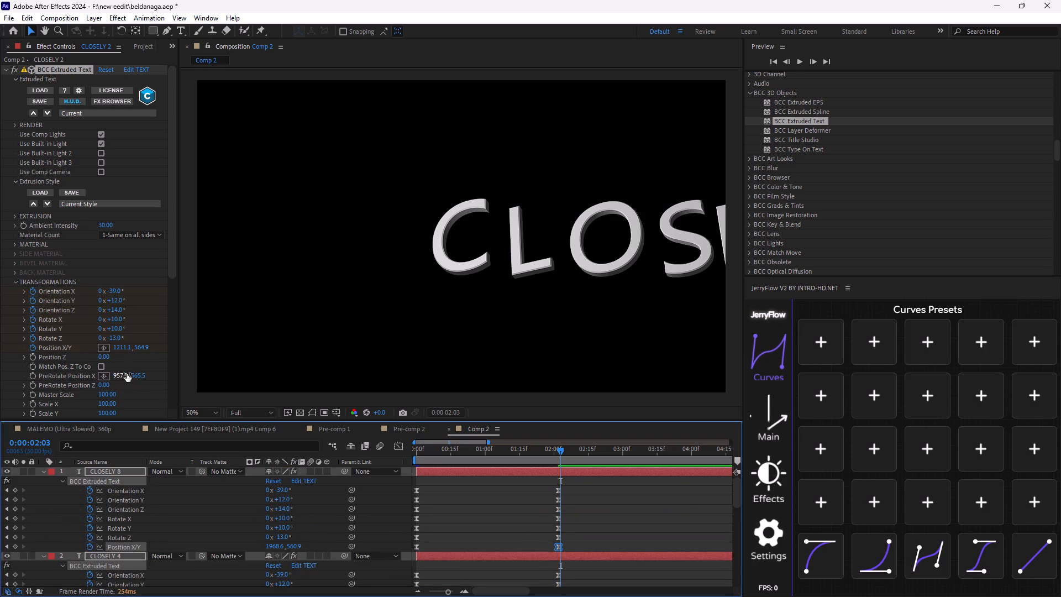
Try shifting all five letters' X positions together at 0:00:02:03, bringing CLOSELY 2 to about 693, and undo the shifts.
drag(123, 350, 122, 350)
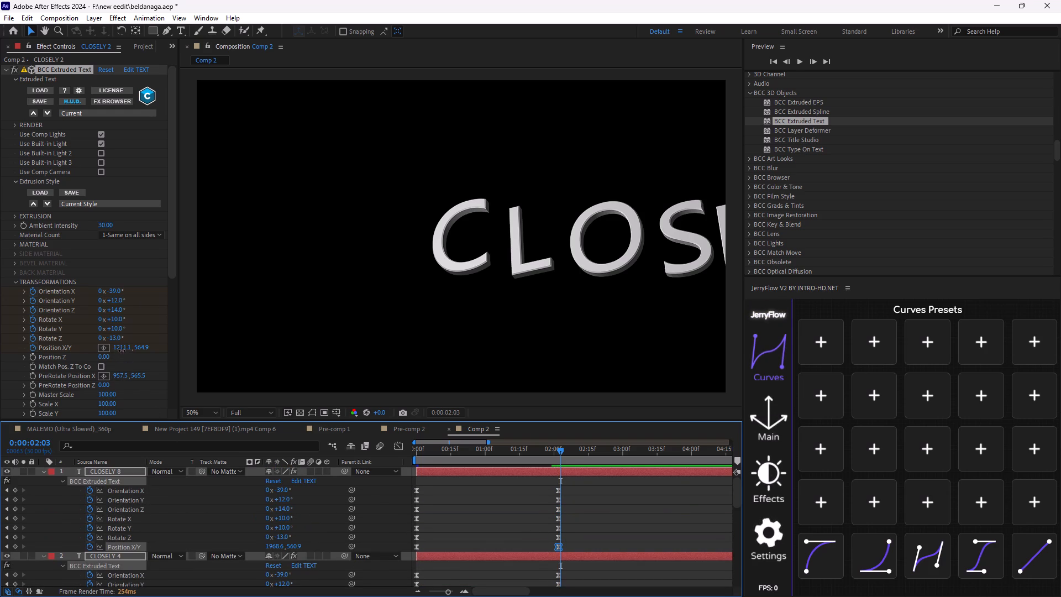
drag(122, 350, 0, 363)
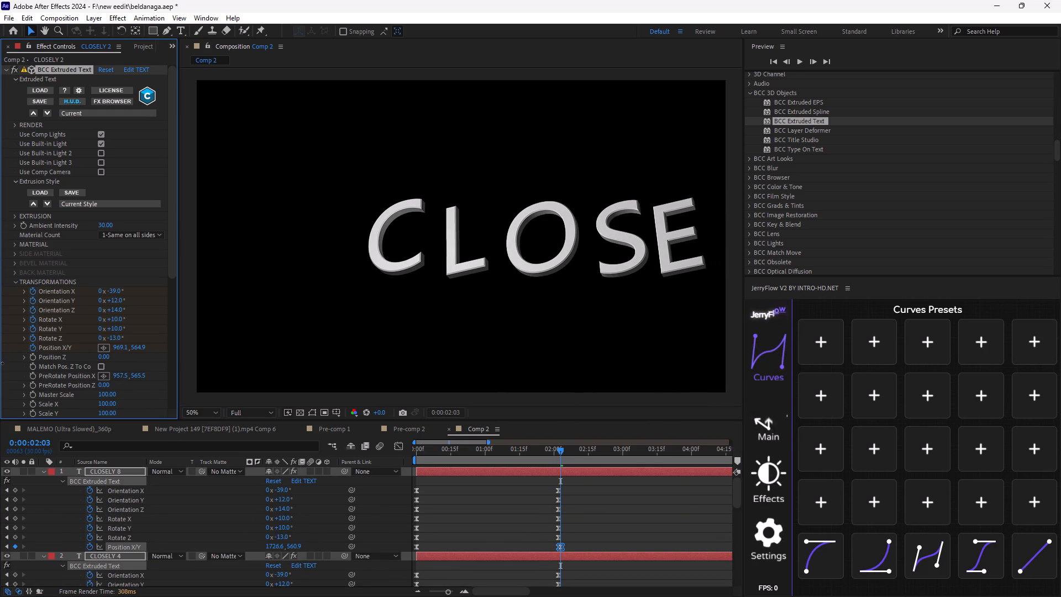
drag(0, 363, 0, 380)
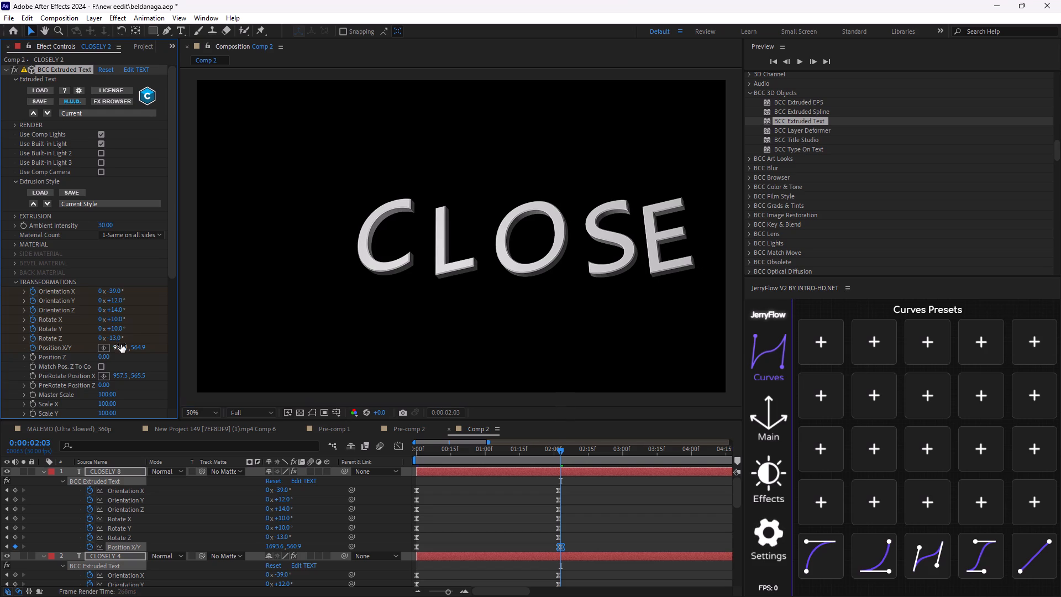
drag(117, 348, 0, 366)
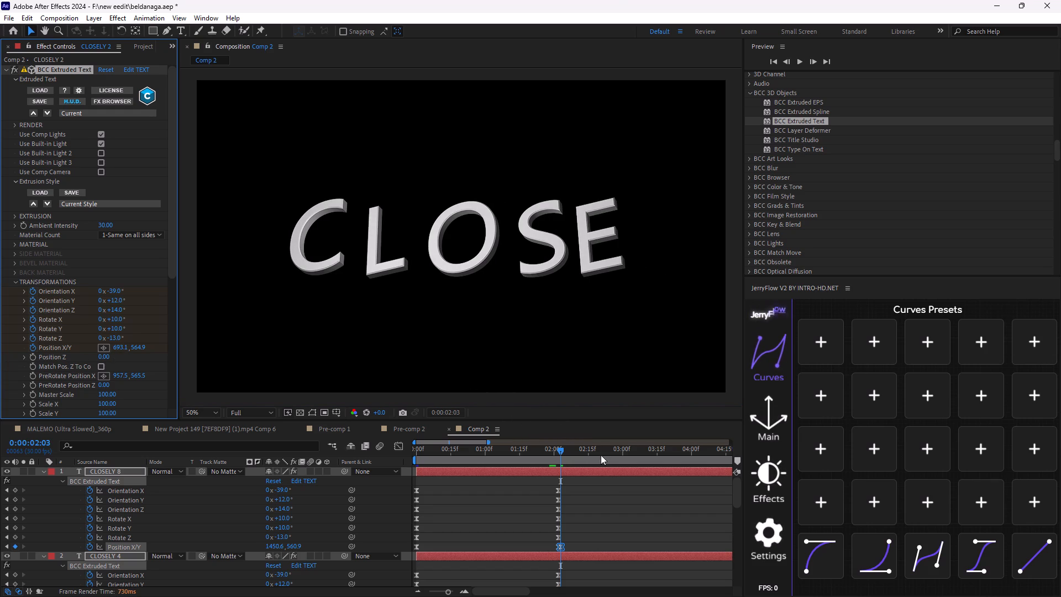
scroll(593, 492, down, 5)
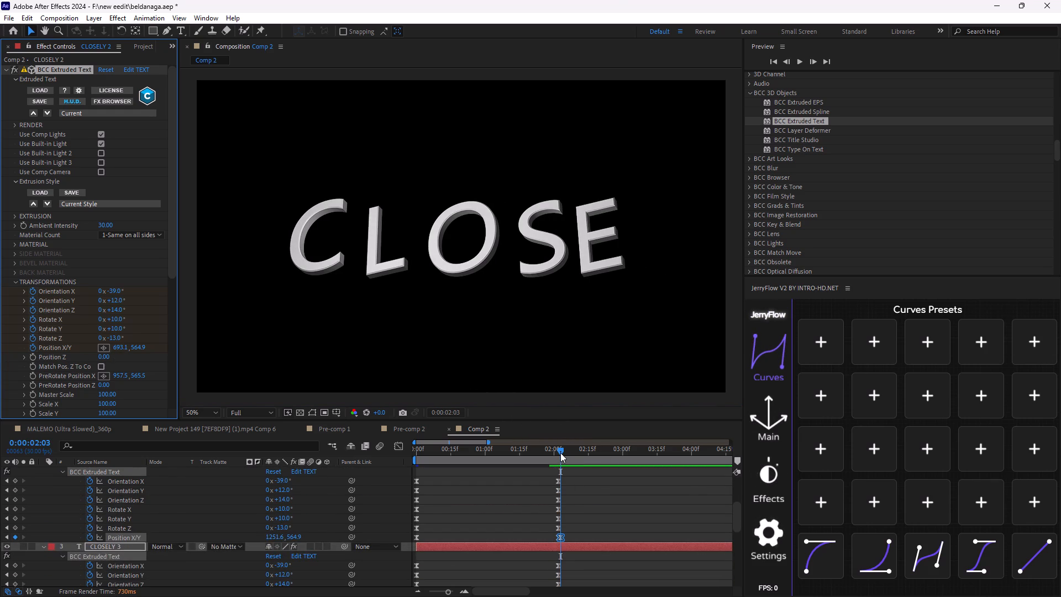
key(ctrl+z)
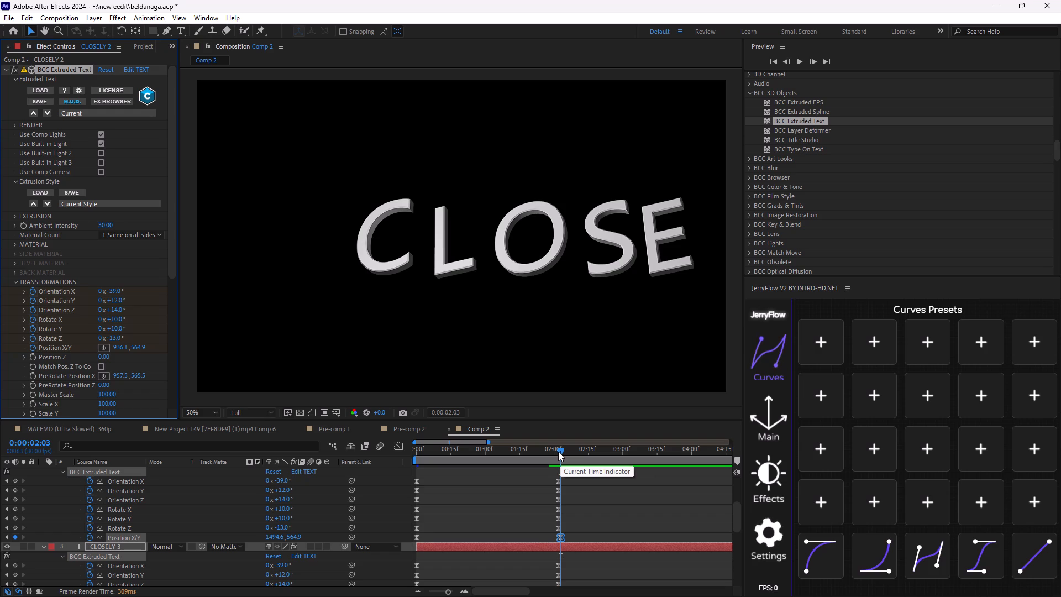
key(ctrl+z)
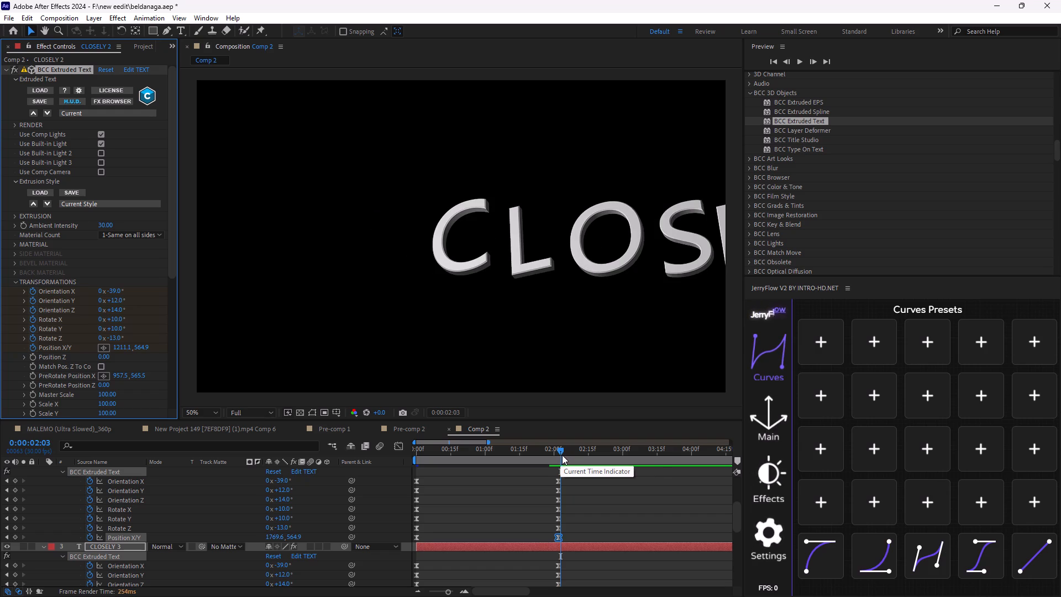
At 0:00:02:02, shift all five X positions together until CLOSELY 2 is at about 754, and scrub back to 0:00:00:15.
click(561, 451)
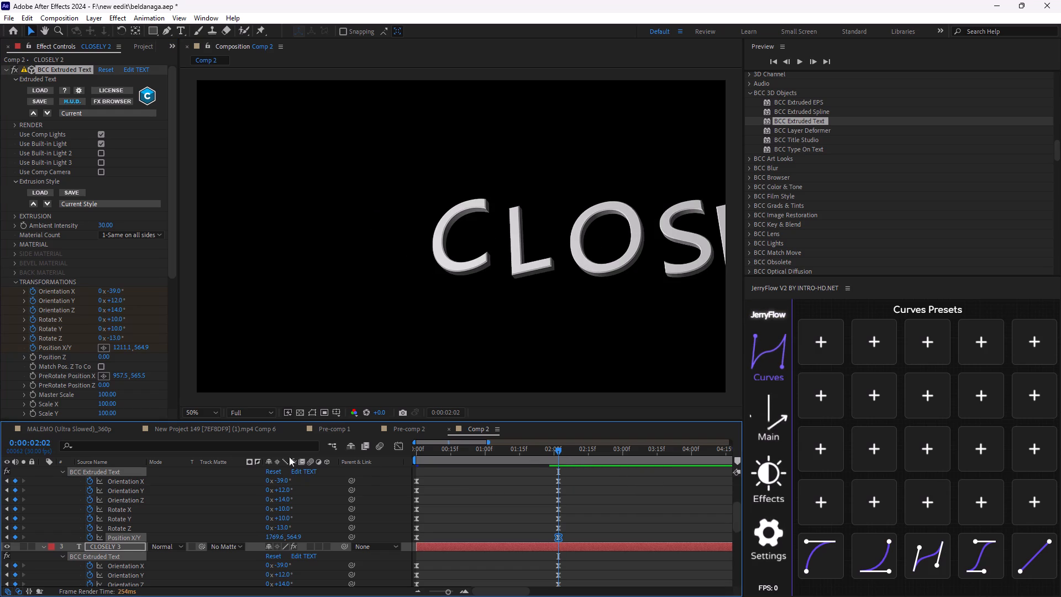
drag(275, 536, 230, 546)
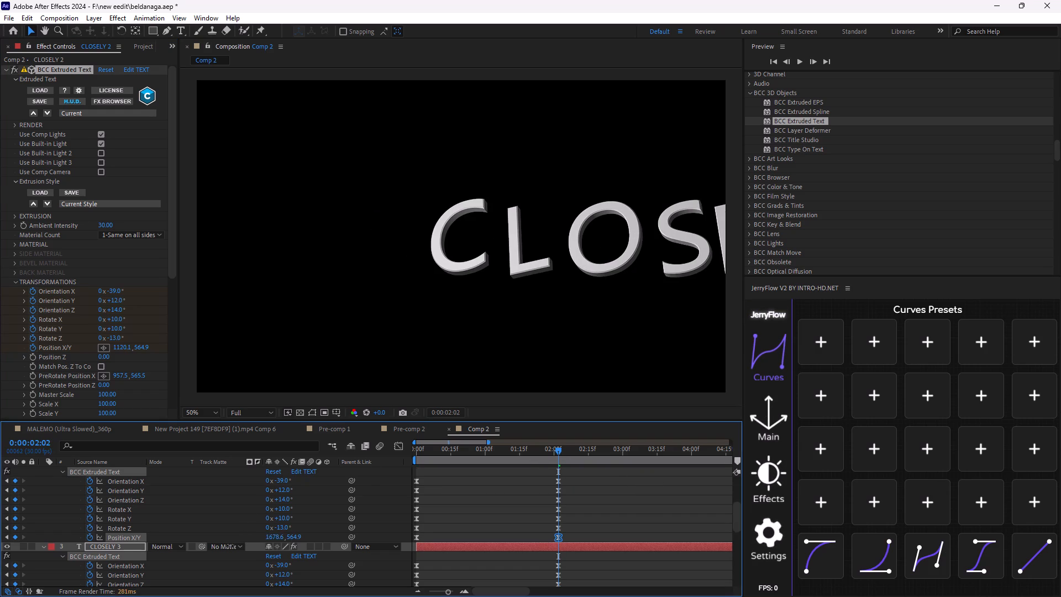
drag(230, 546, 34, 548)
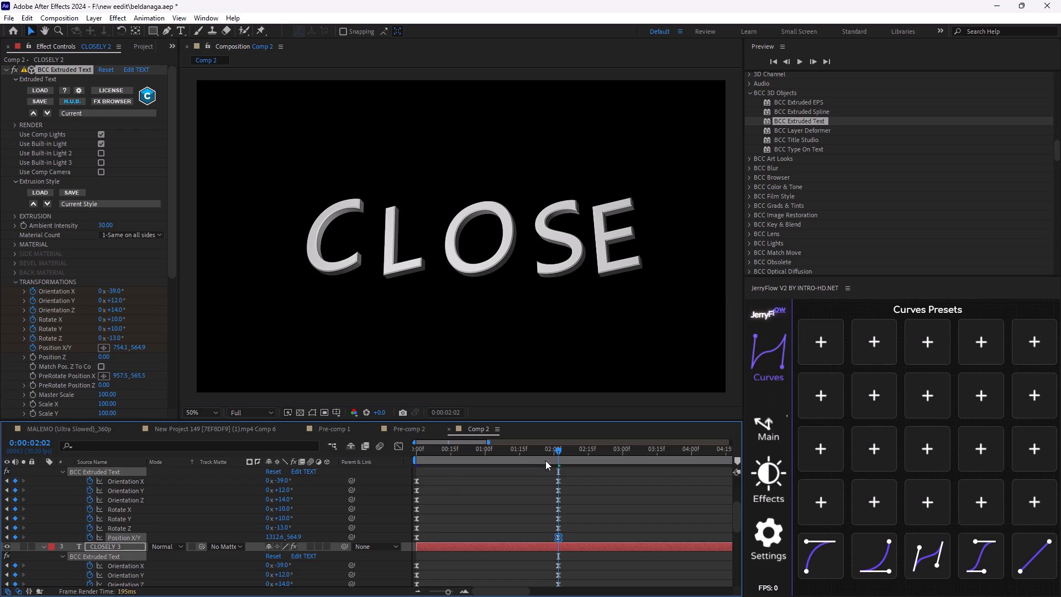
drag(555, 450, 556, 463)
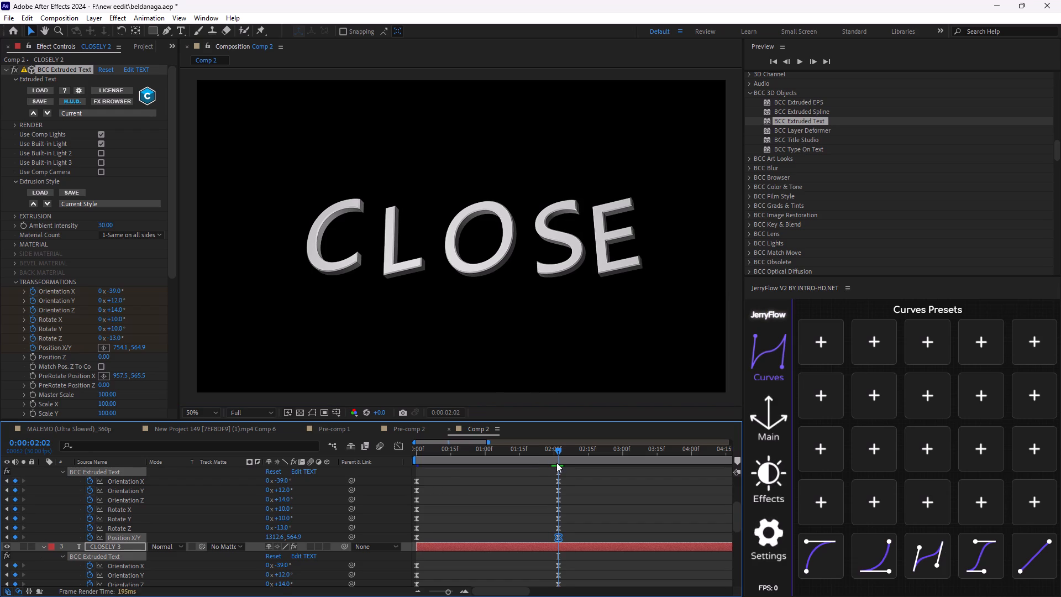
drag(556, 463, 448, 485)
click(618, 507)
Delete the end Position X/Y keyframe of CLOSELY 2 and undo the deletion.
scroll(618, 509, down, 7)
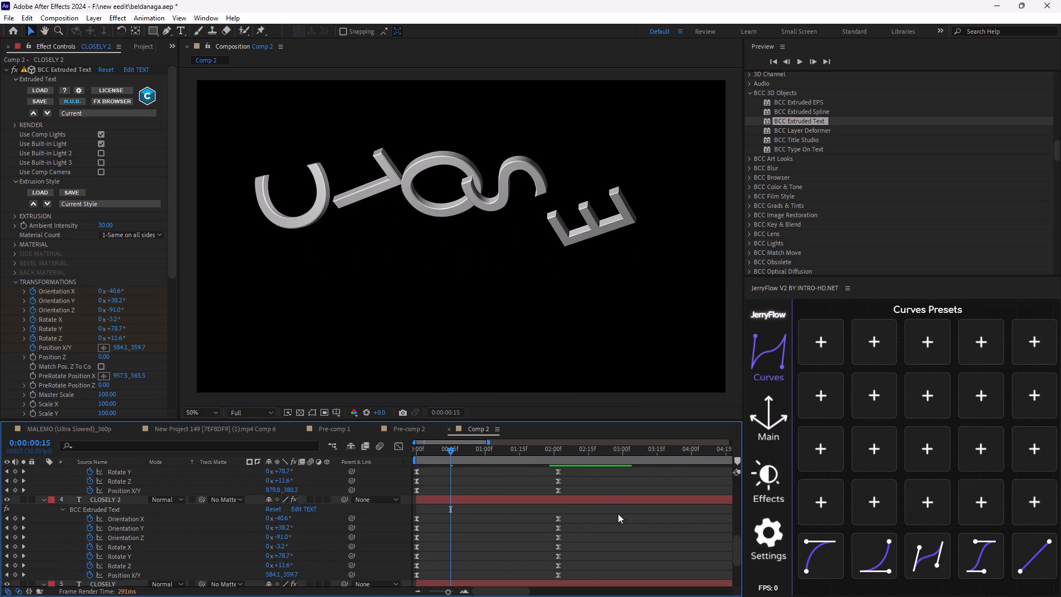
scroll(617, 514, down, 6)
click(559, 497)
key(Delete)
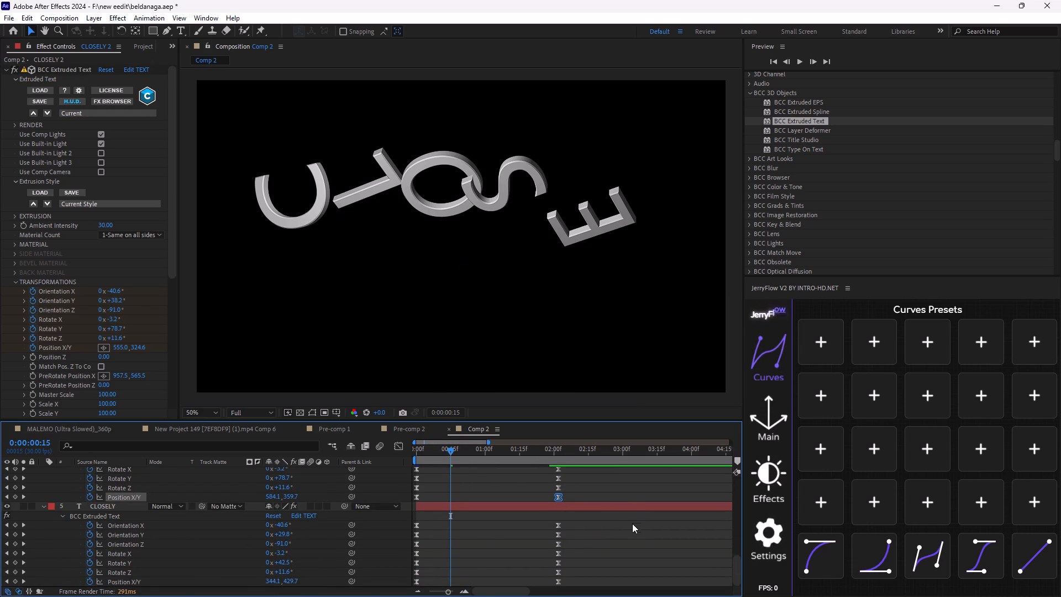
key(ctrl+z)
Preview the letter animation from 0:00:00:15 and again from the start of the composition.
key(space)
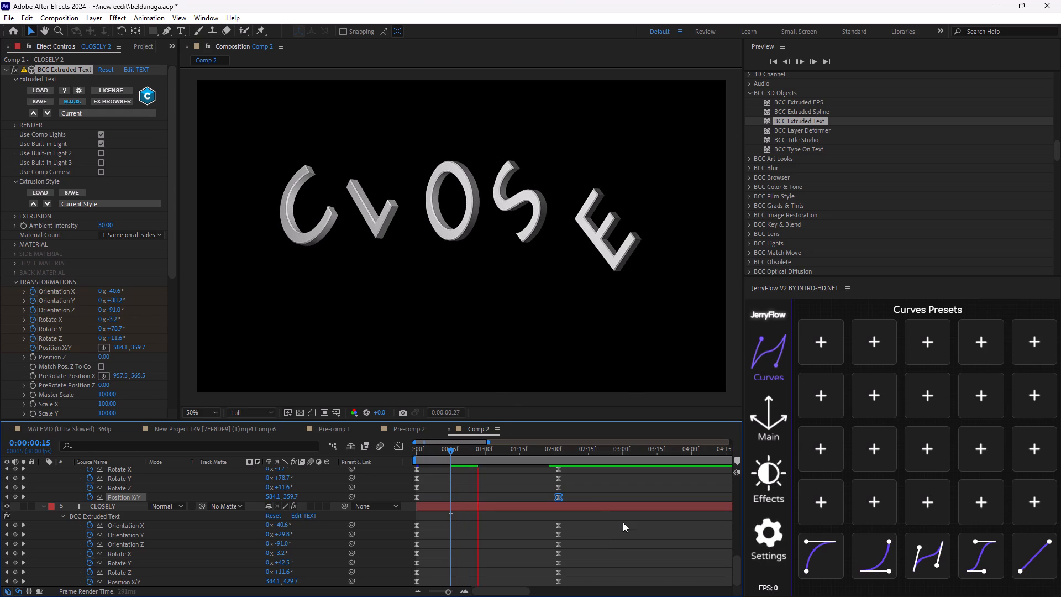
key(space)
drag(476, 451, 362, 474)
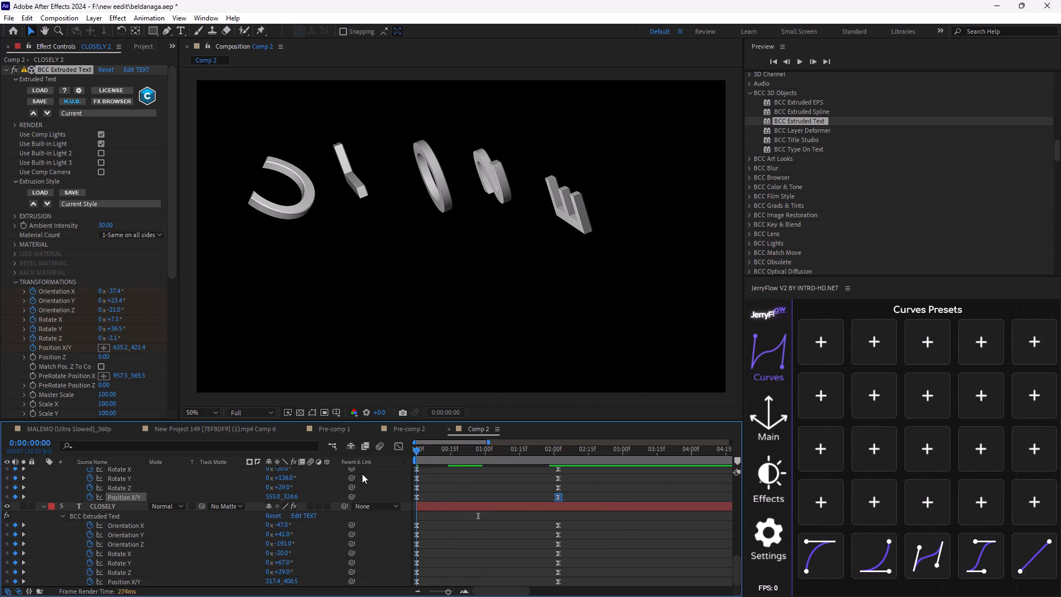
drag(362, 474, 364, 474)
key(space)
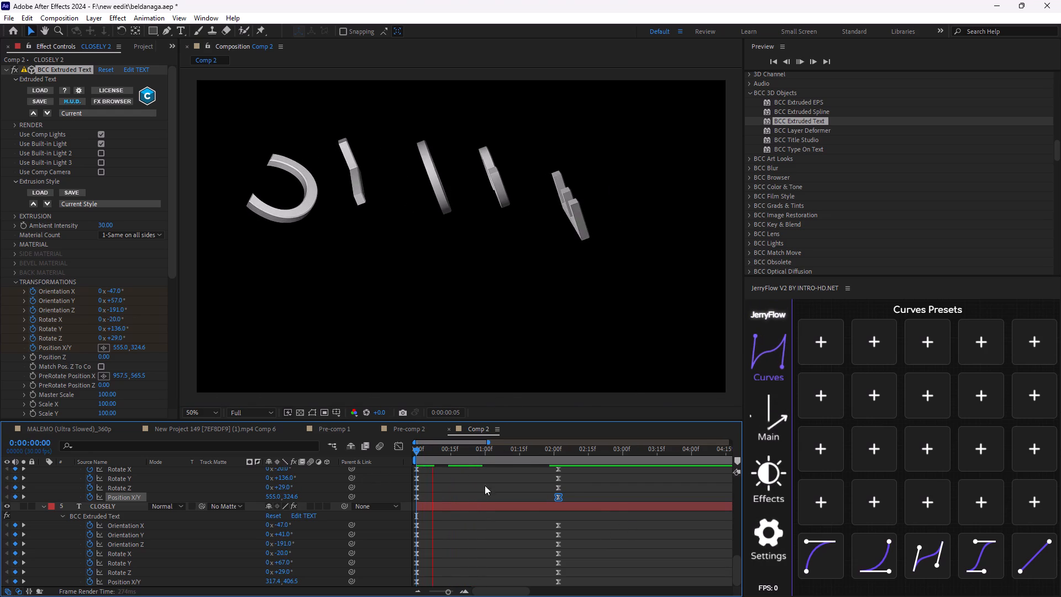
key(space)
Duplicate the CLOSELY 8 layer and reveal the copy's keyframed properties.
scroll(529, 516, up, 17)
scroll(526, 515, up, 8)
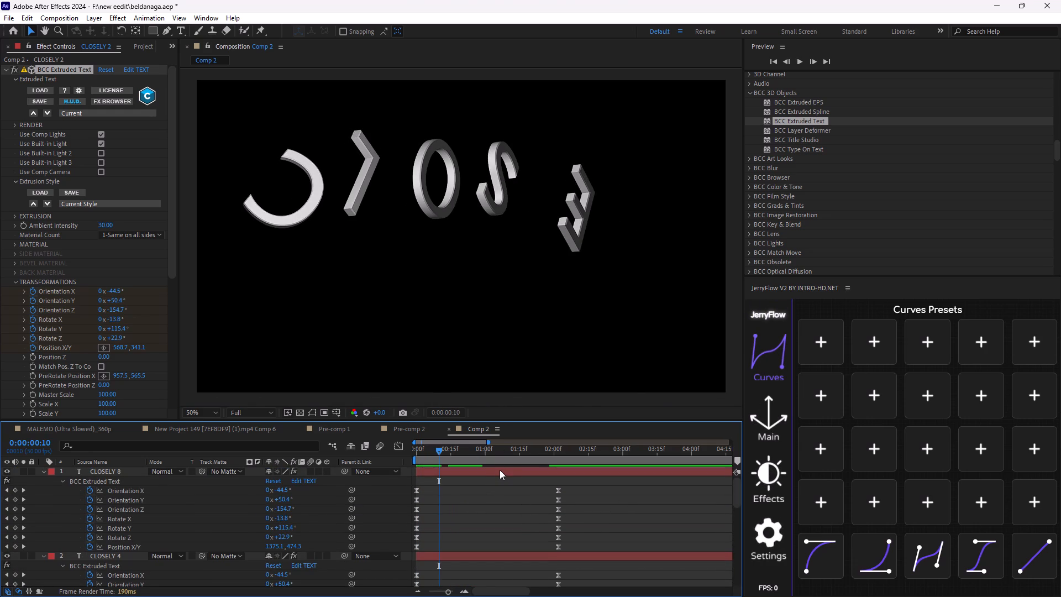
click(502, 474)
key(ctrl+d)
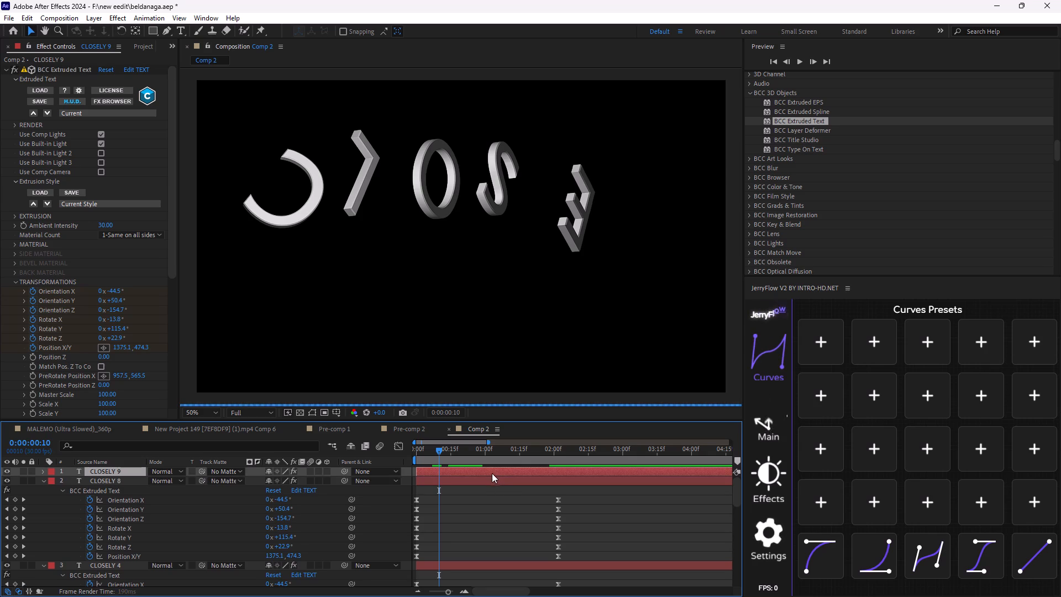
key(u)
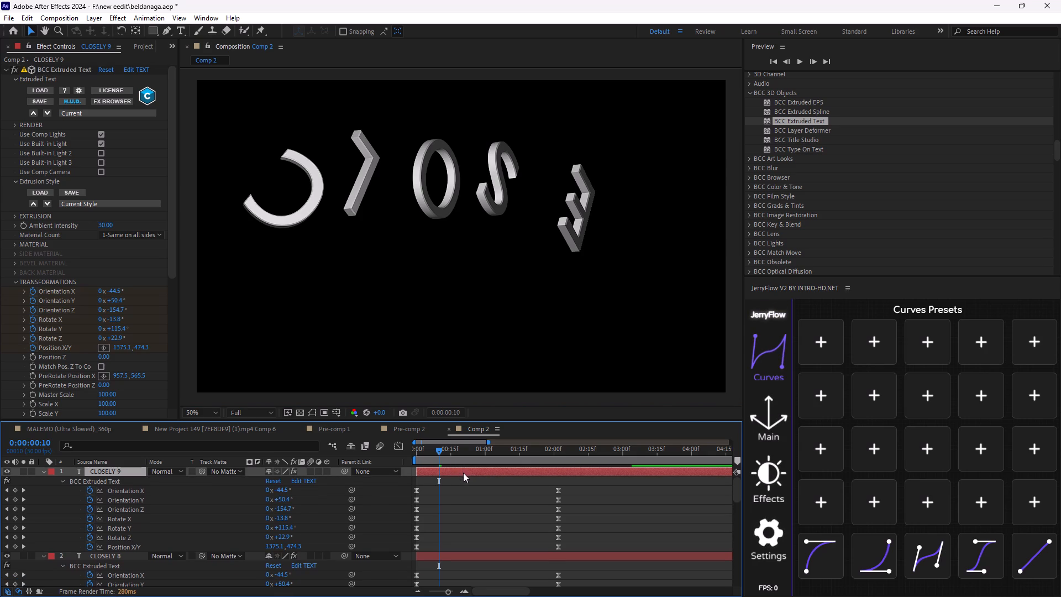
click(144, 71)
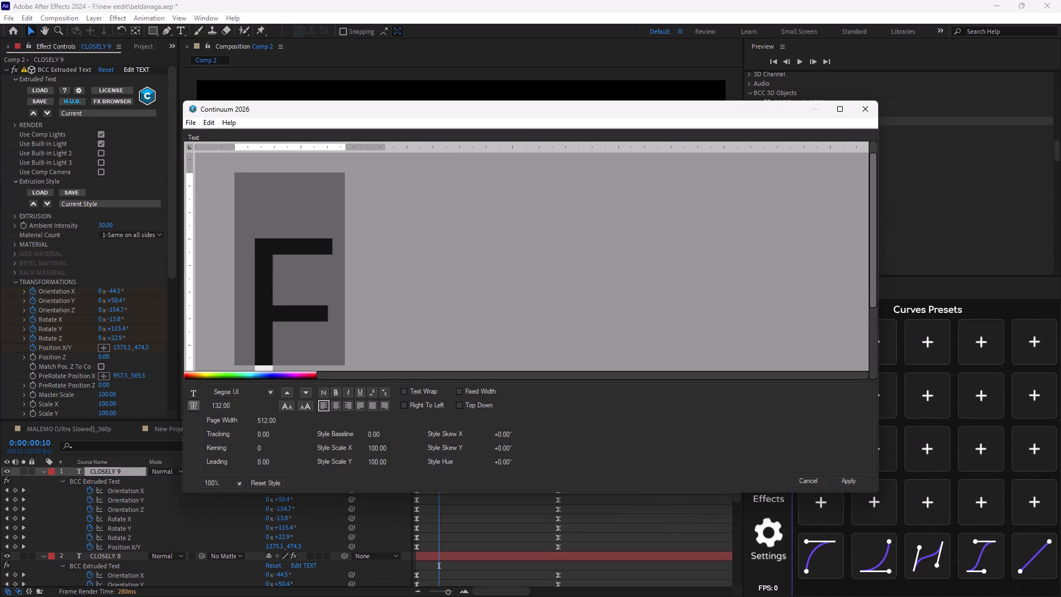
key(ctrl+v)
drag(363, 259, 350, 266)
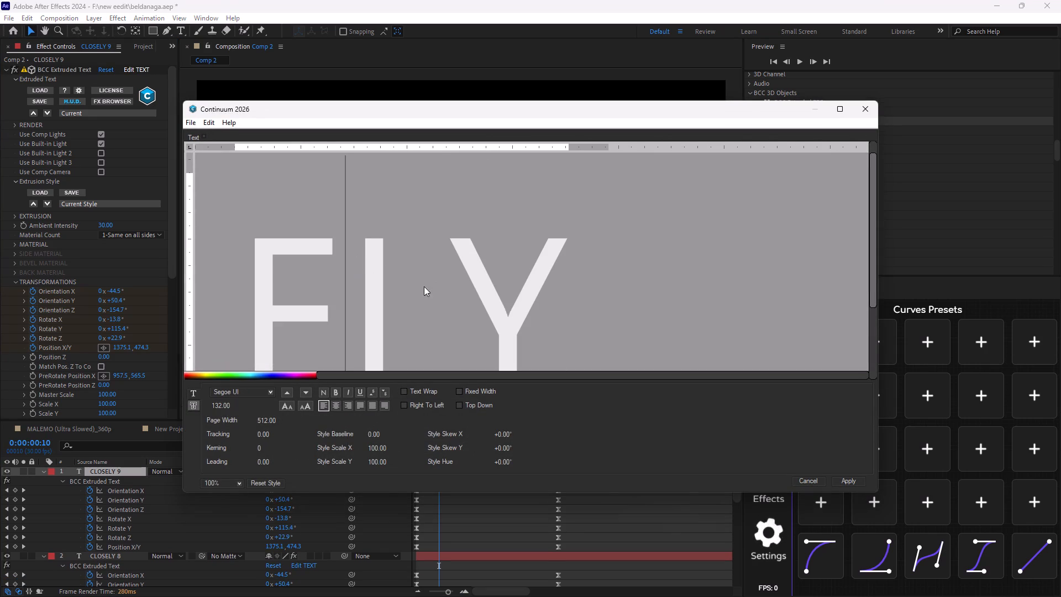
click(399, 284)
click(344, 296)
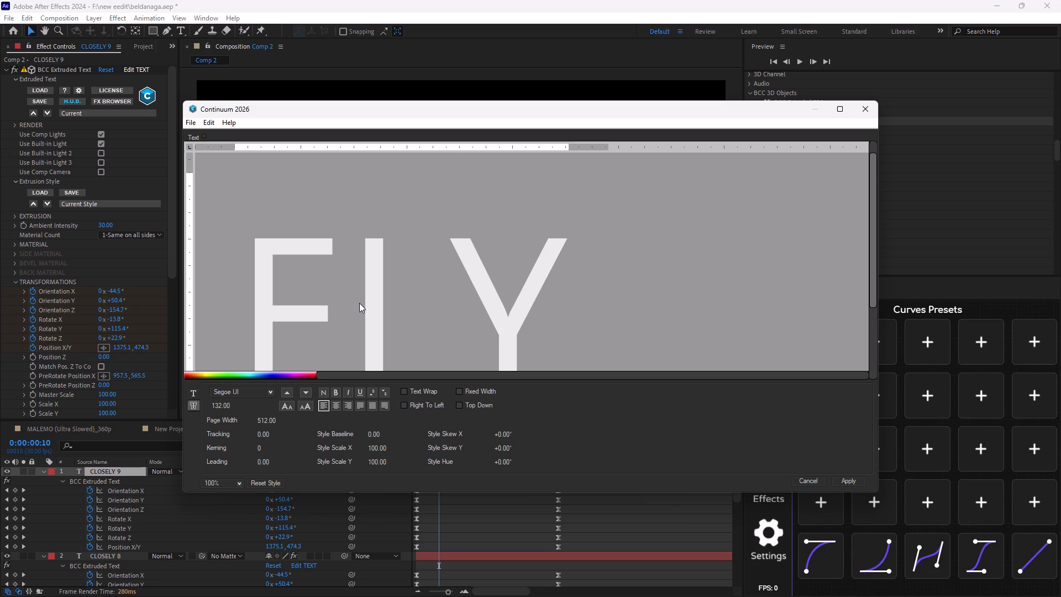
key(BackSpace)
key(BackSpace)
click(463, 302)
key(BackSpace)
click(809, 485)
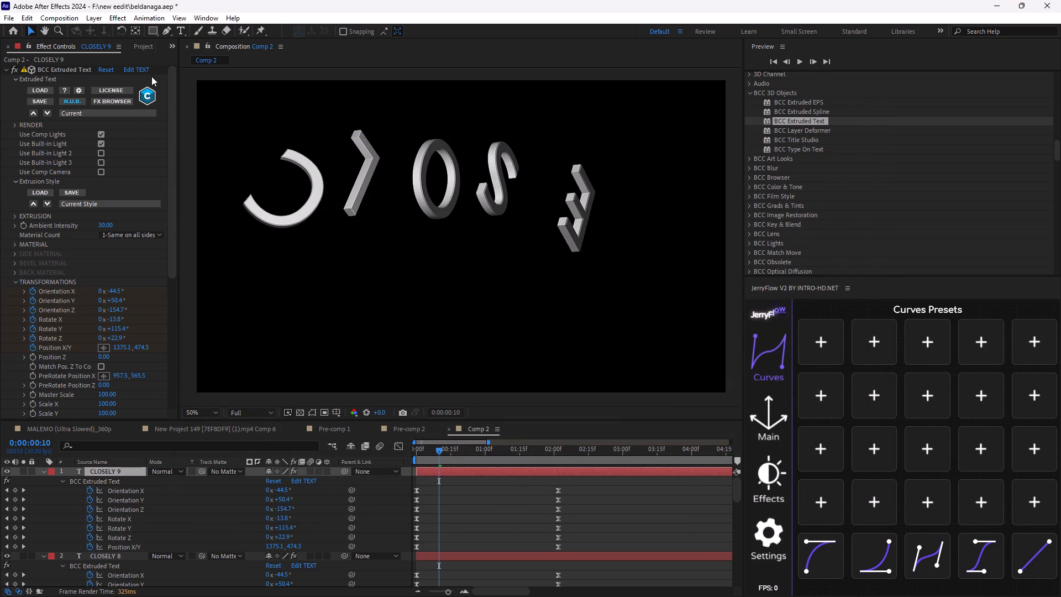
Replace the extruded text of the CLOSELY 9 layer with the single letter L and apply it.
click(146, 71)
key(ctrl+v)
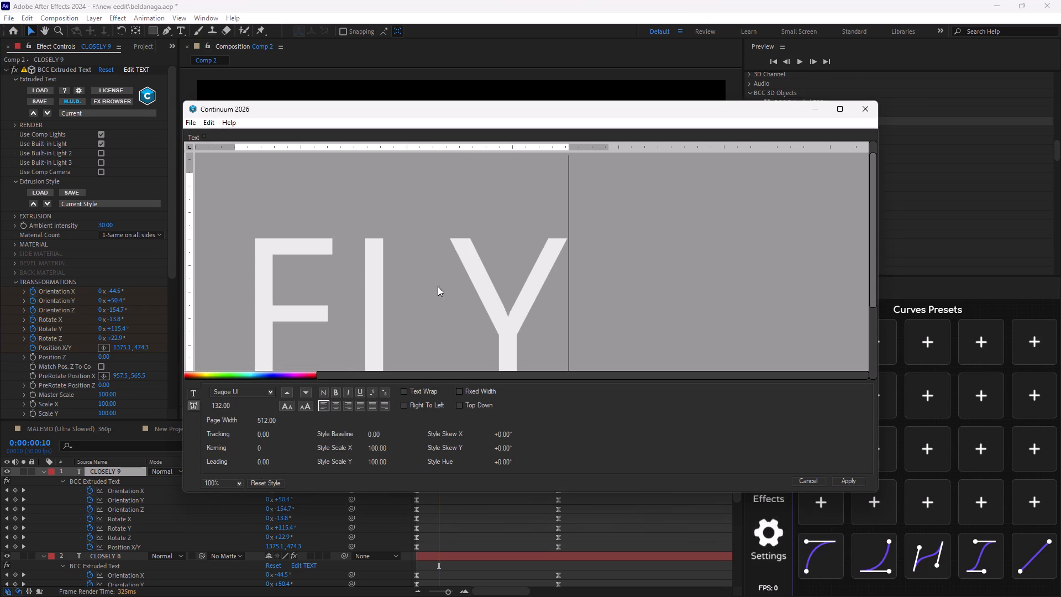
key(BackSpace)
click(332, 326)
key(BackSpace)
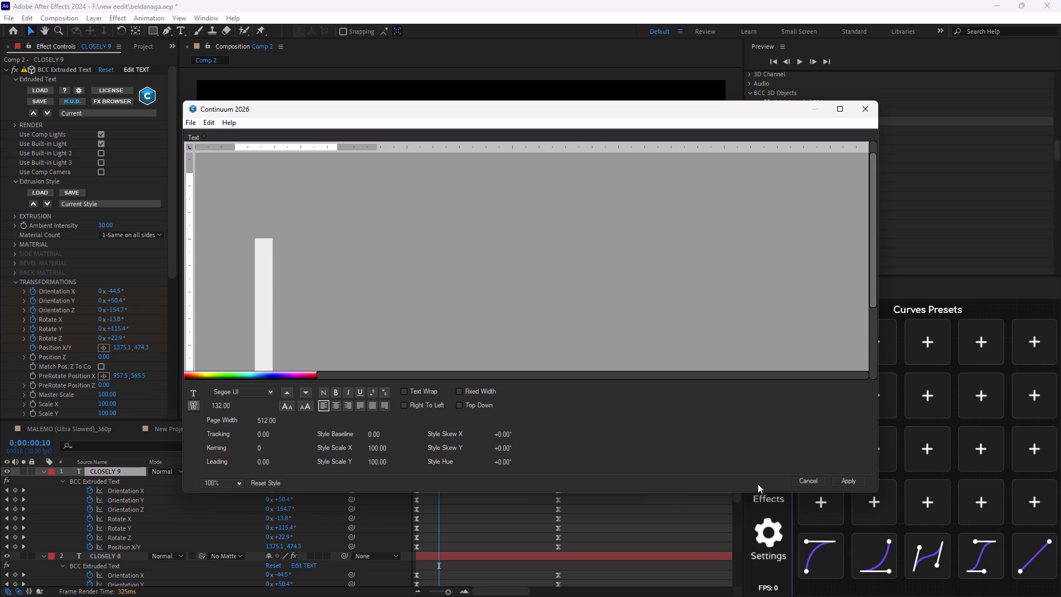
click(843, 478)
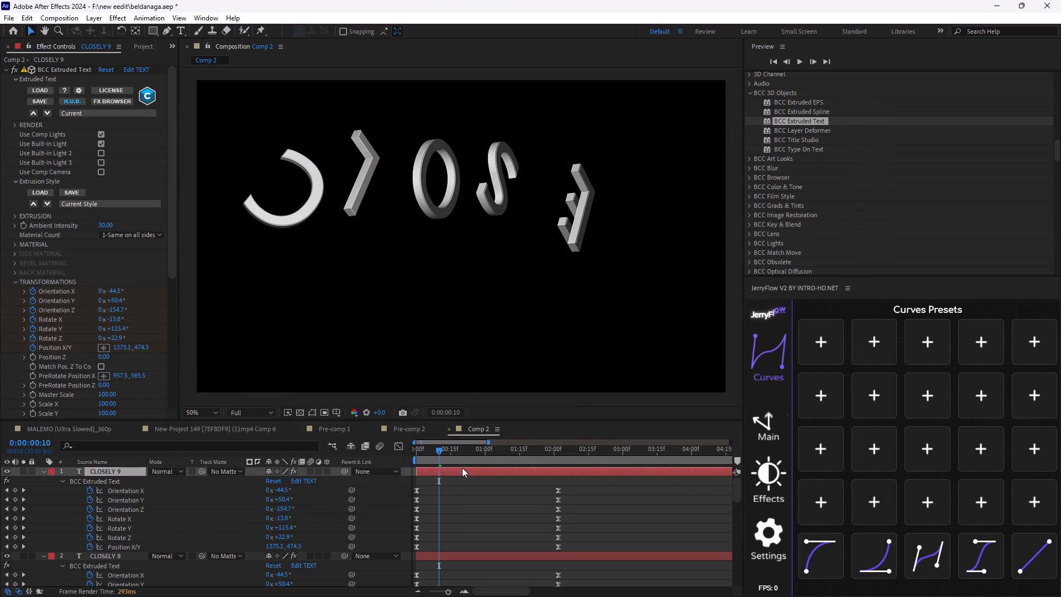
At 0:00:00:00, set CLOSELY 9's Position X to 1559 and its Orientation Z to -151°.
click(556, 544)
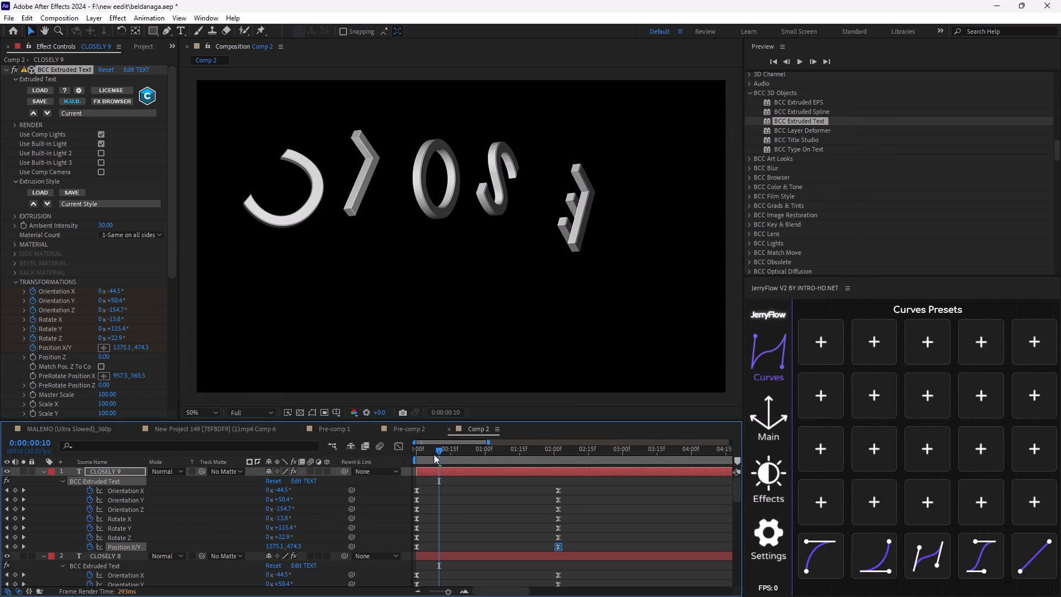
drag(434, 452, 390, 466)
click(415, 546)
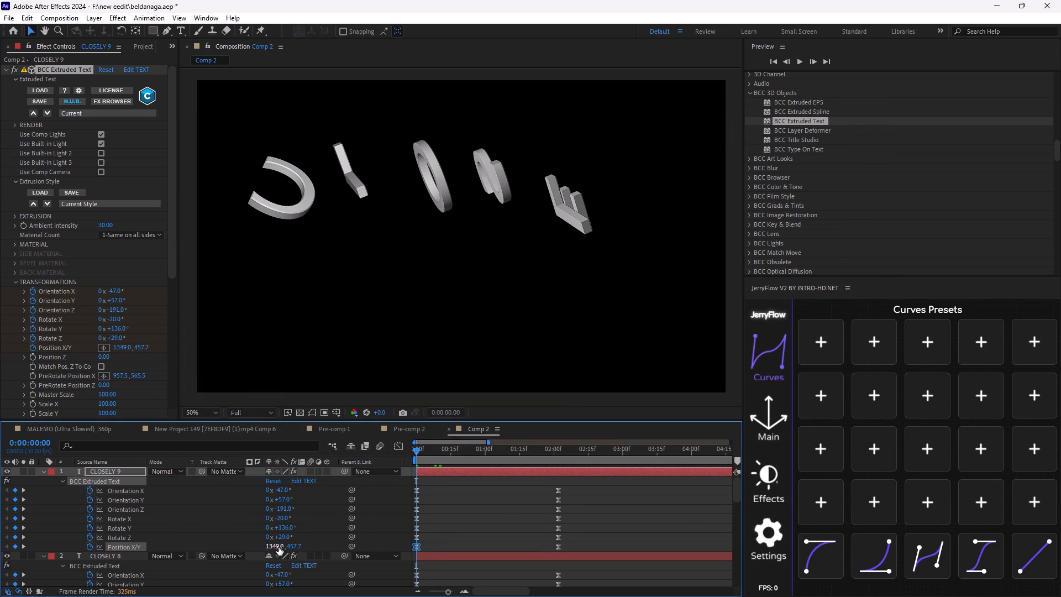
drag(278, 547, 400, 553)
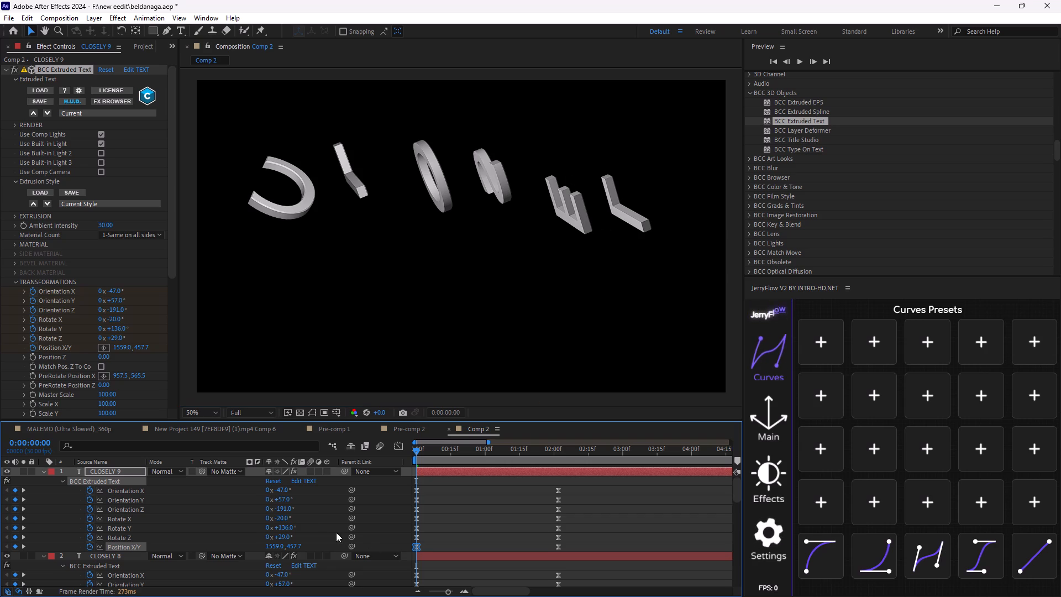
drag(281, 509, 304, 509)
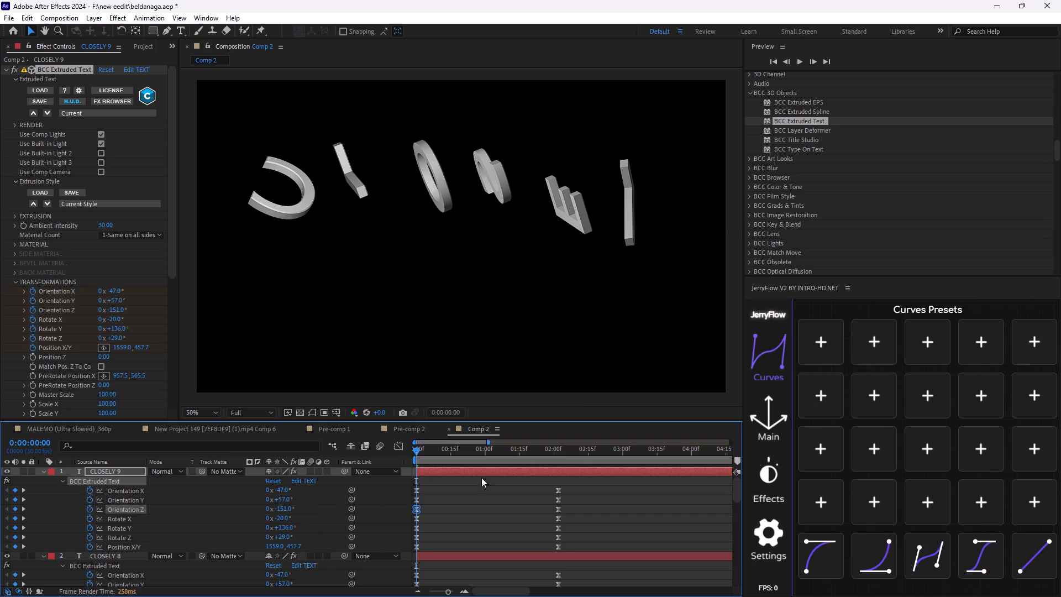
At 0:00:02:02, move the letter L after the E by setting CLOSELY 9's Position X to about 1722.6.
click(558, 546)
drag(417, 451, 491, 512)
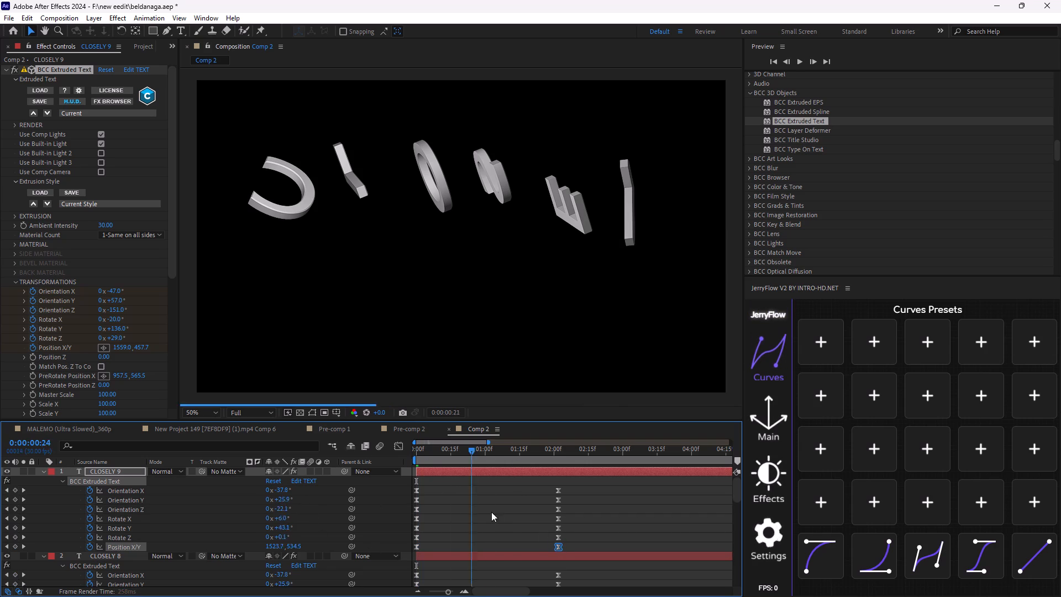
drag(491, 512, 558, 584)
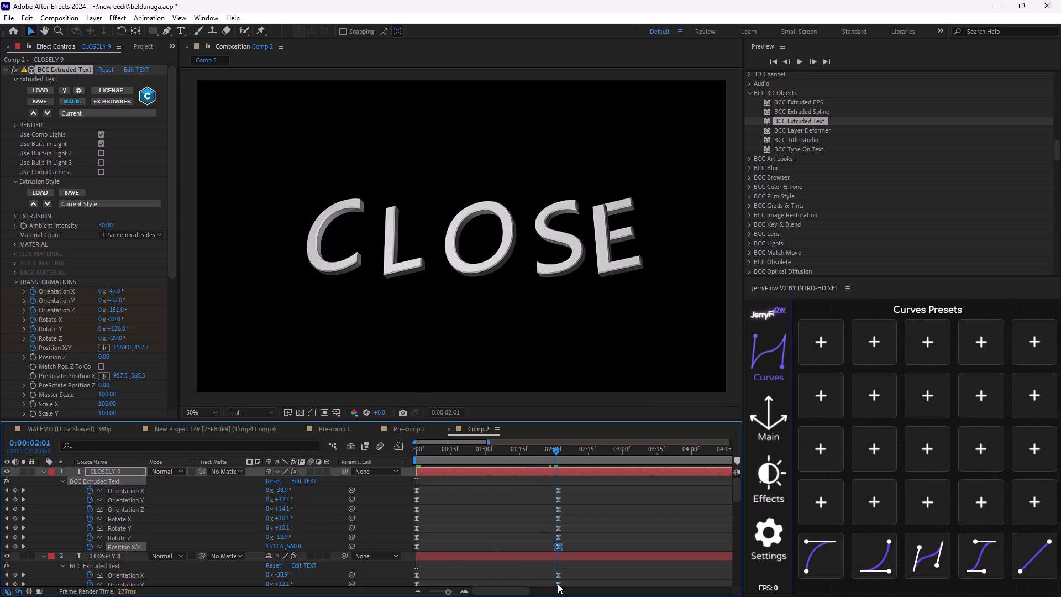
drag(558, 584, 559, 585)
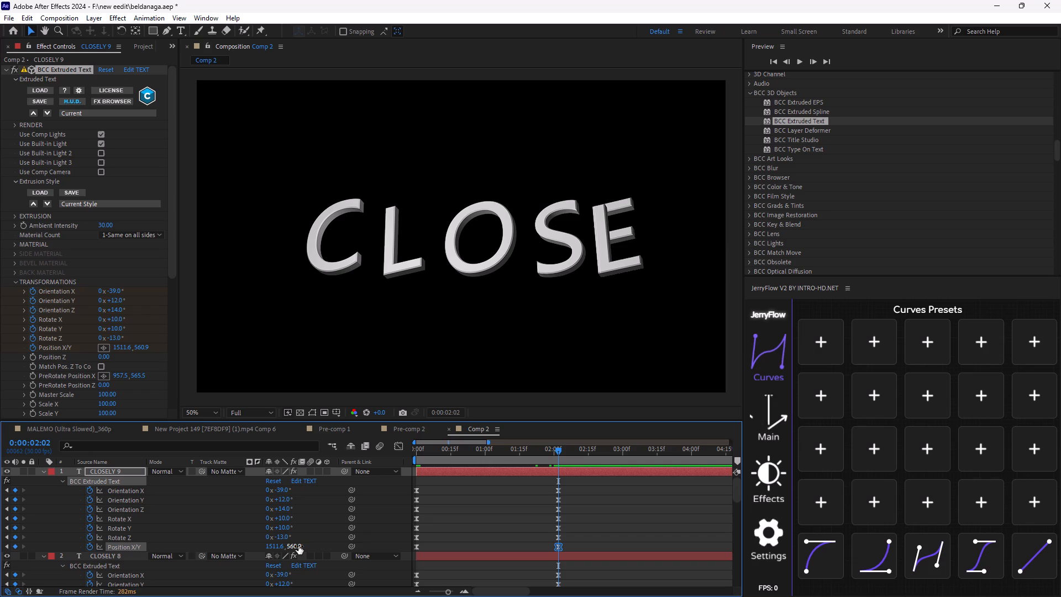
drag(269, 544, 323, 548)
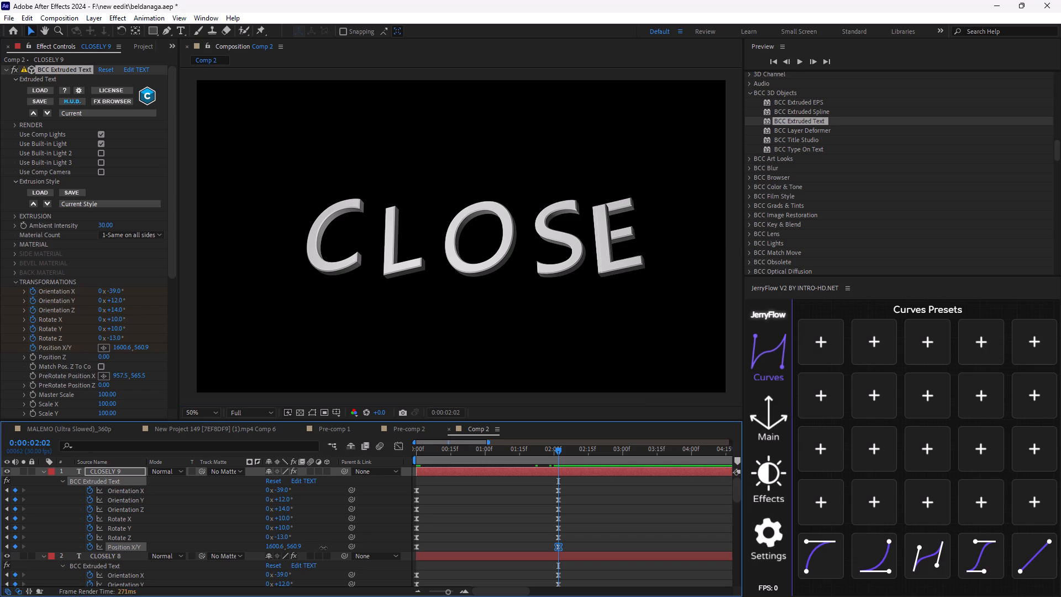
drag(323, 548, 401, 563)
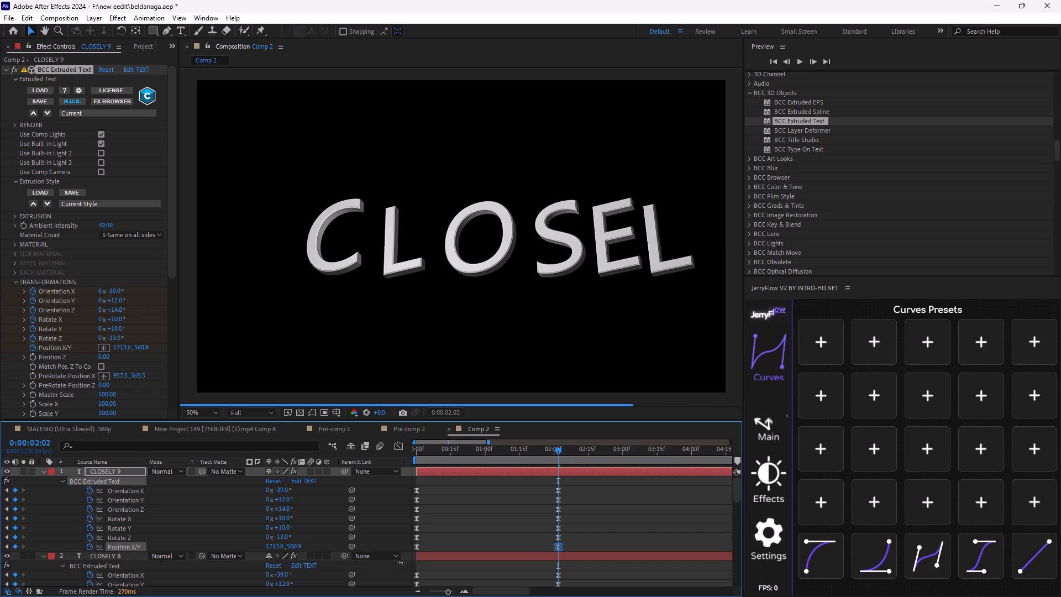
drag(401, 563, 405, 563)
click(559, 446)
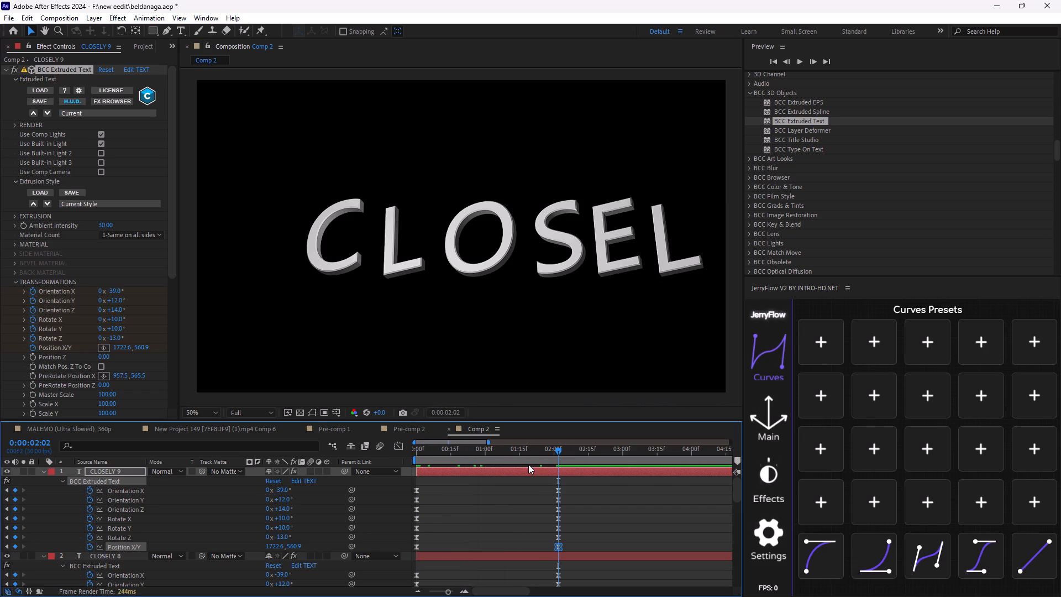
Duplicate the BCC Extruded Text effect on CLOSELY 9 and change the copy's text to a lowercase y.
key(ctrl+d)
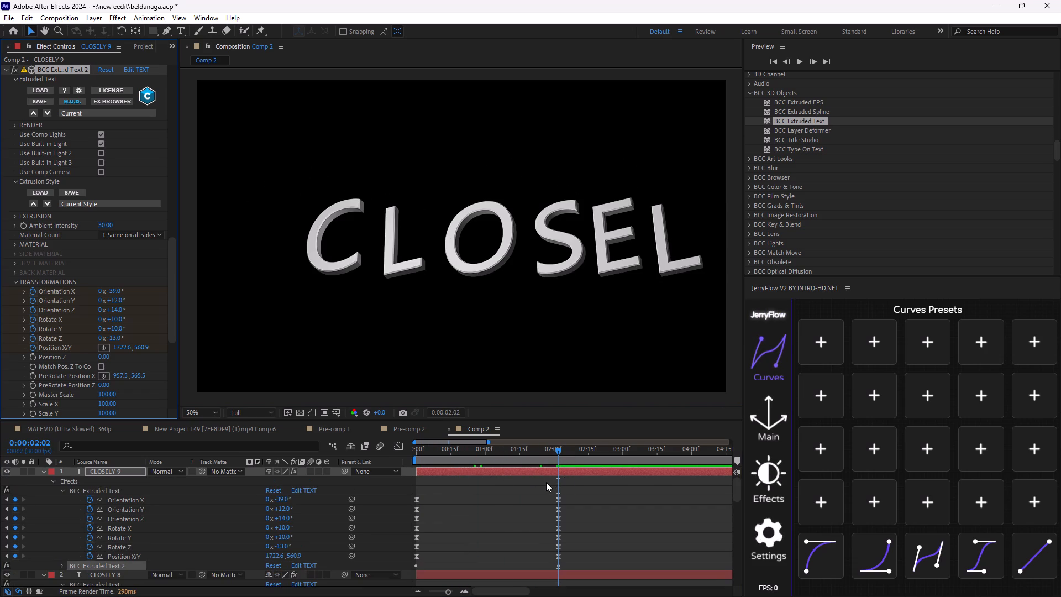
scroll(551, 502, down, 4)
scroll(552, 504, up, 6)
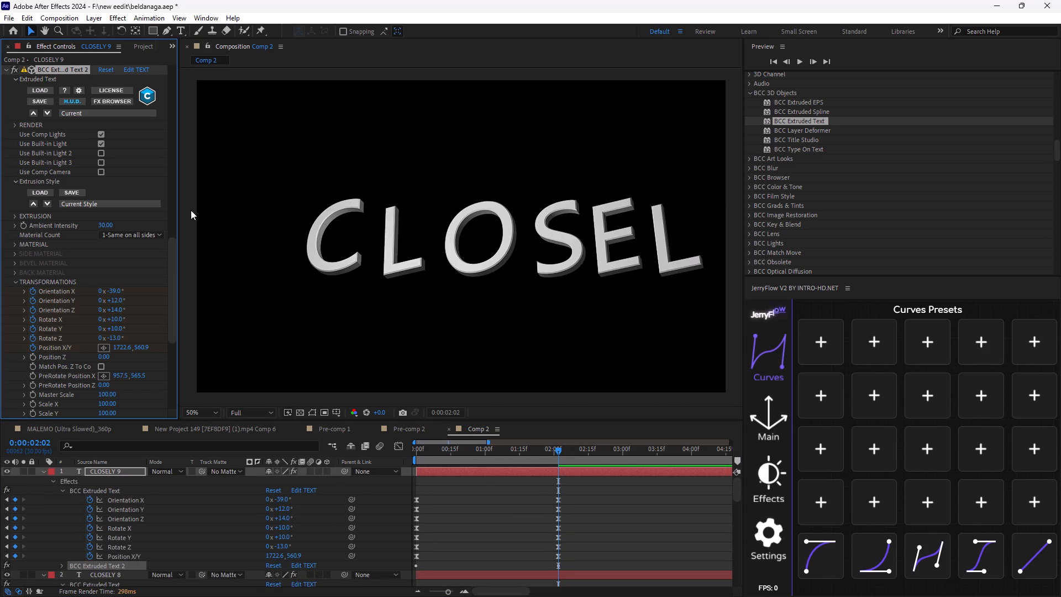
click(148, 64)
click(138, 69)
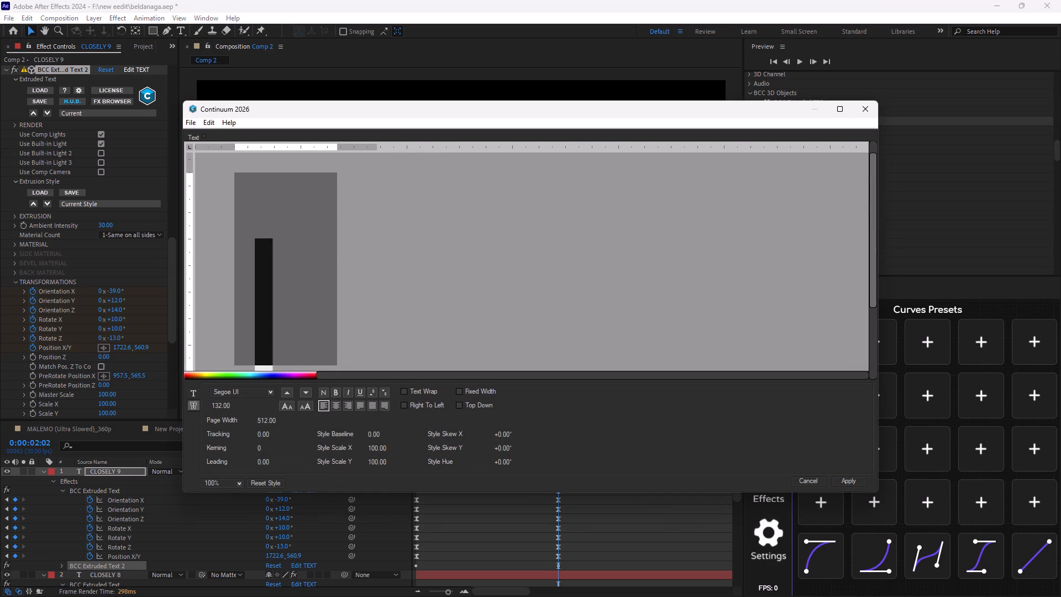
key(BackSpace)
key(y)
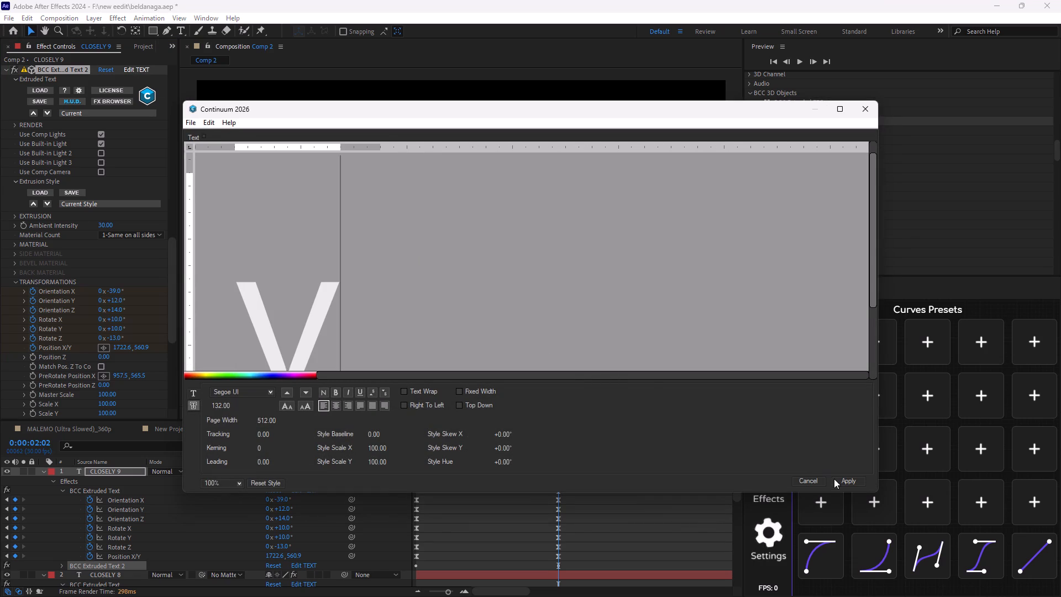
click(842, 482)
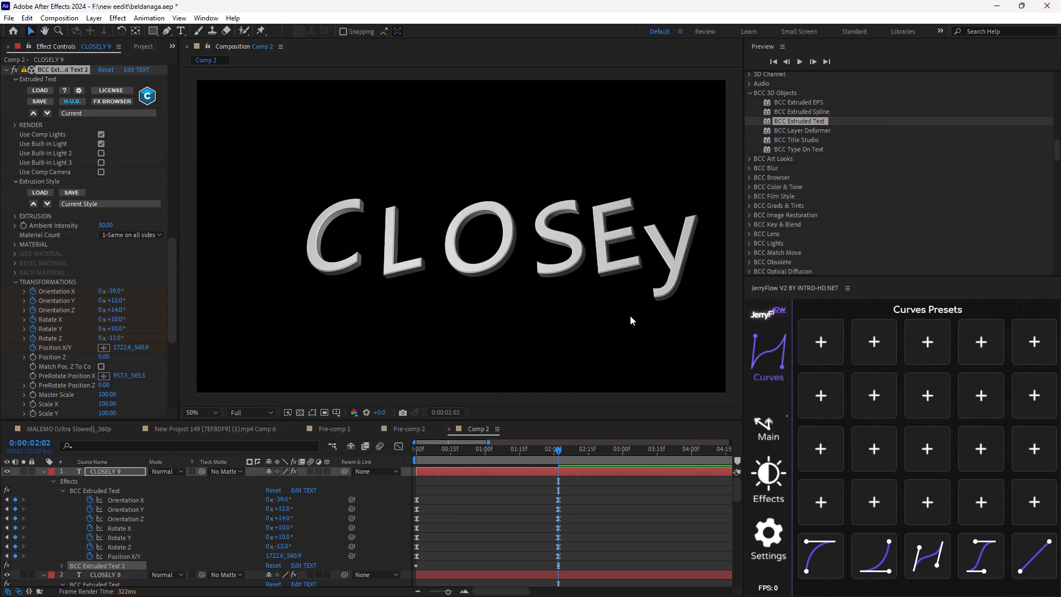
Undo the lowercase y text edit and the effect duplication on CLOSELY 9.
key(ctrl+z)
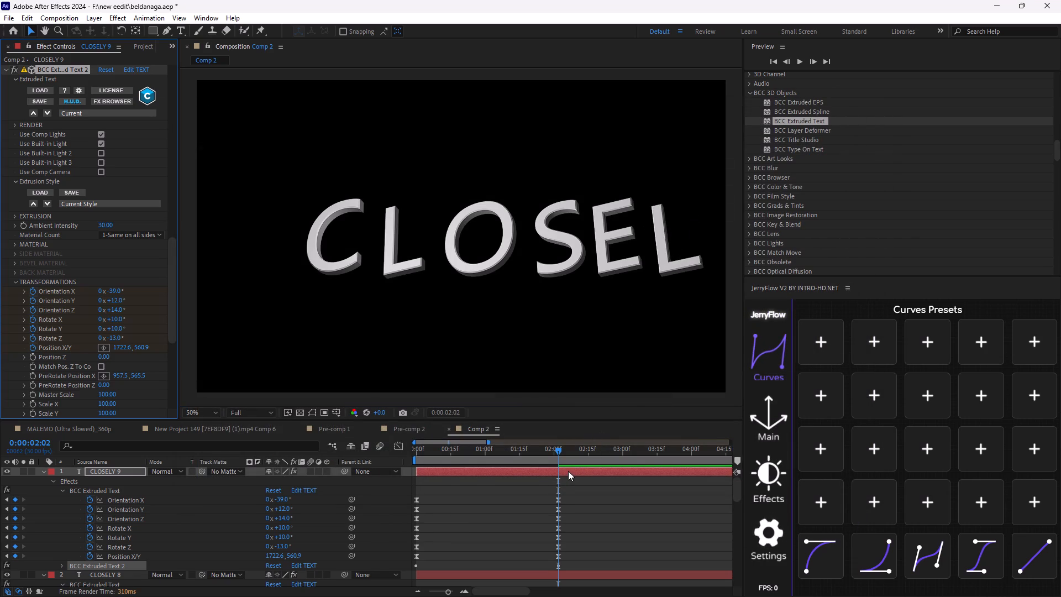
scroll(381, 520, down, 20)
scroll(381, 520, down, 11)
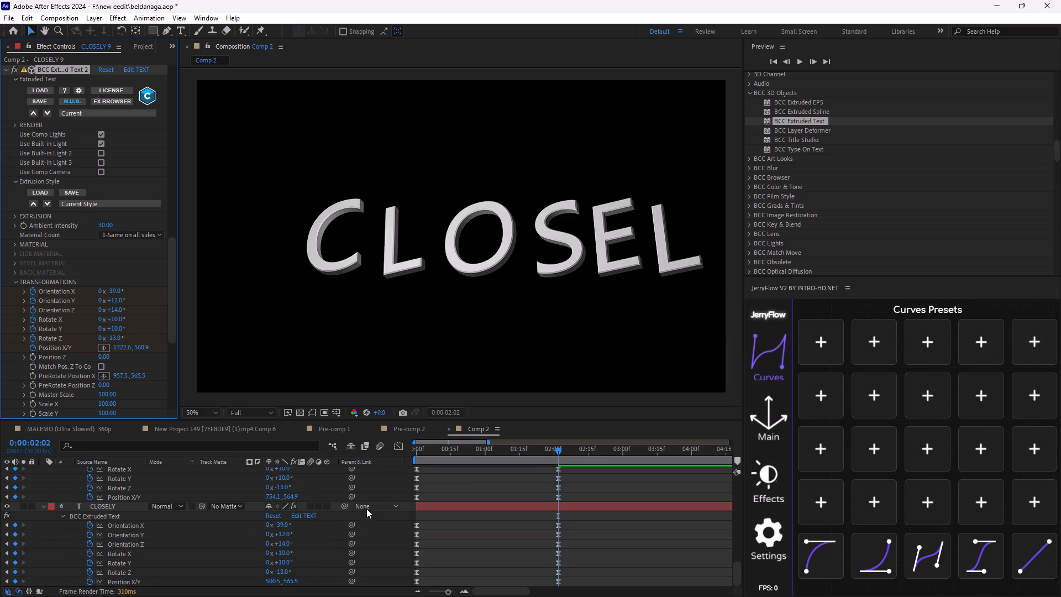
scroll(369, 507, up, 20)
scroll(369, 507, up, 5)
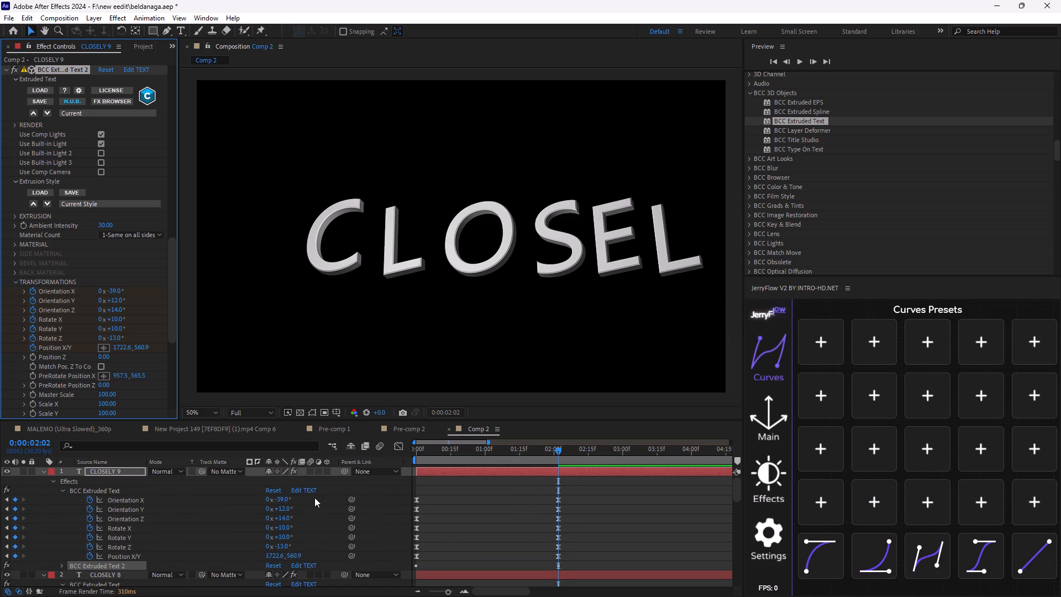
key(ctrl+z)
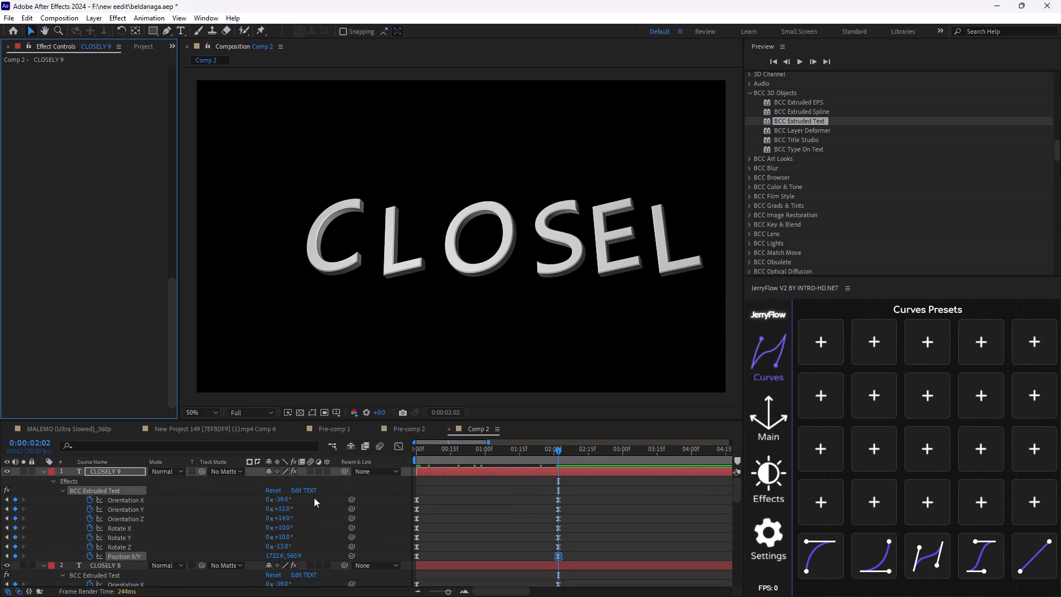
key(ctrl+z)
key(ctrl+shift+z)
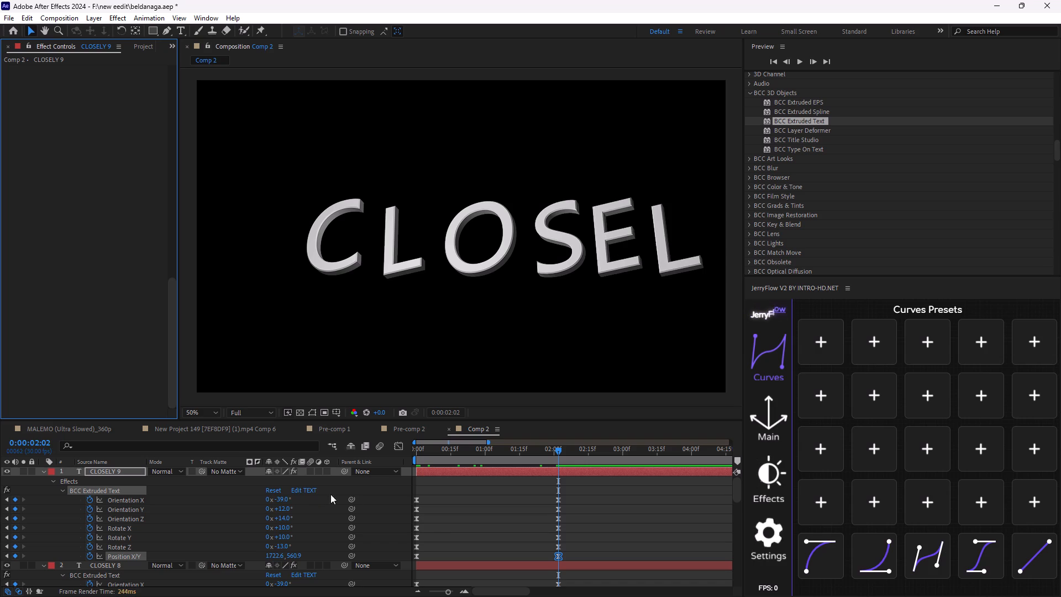
Duplicate the whole CLOSELY 9 layer and reveal the copy's keyframed properties.
scroll(494, 518, up, 7)
click(633, 504)
click(564, 475)
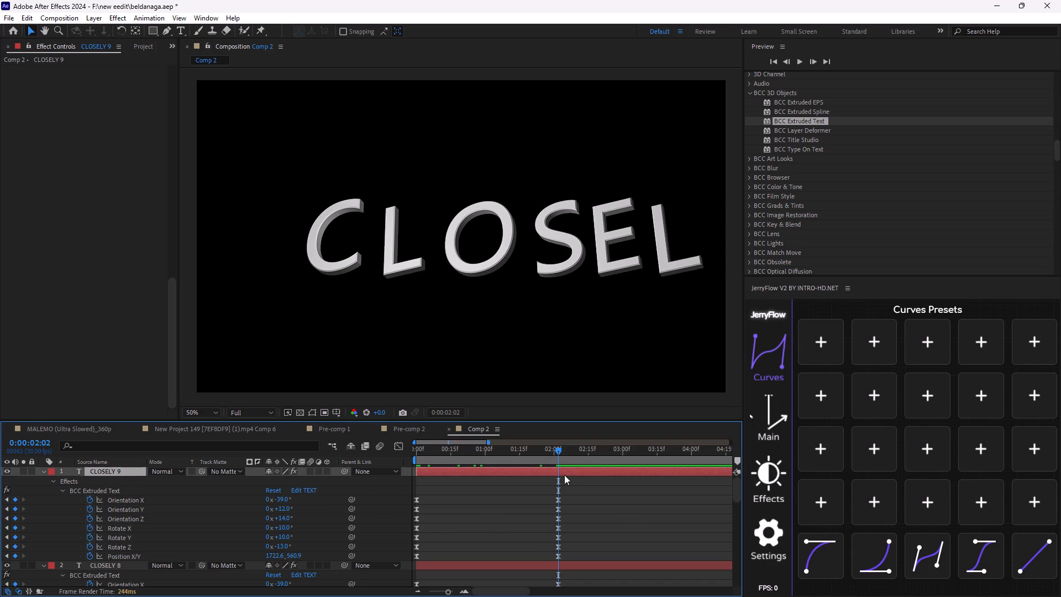
key(ctrl+d)
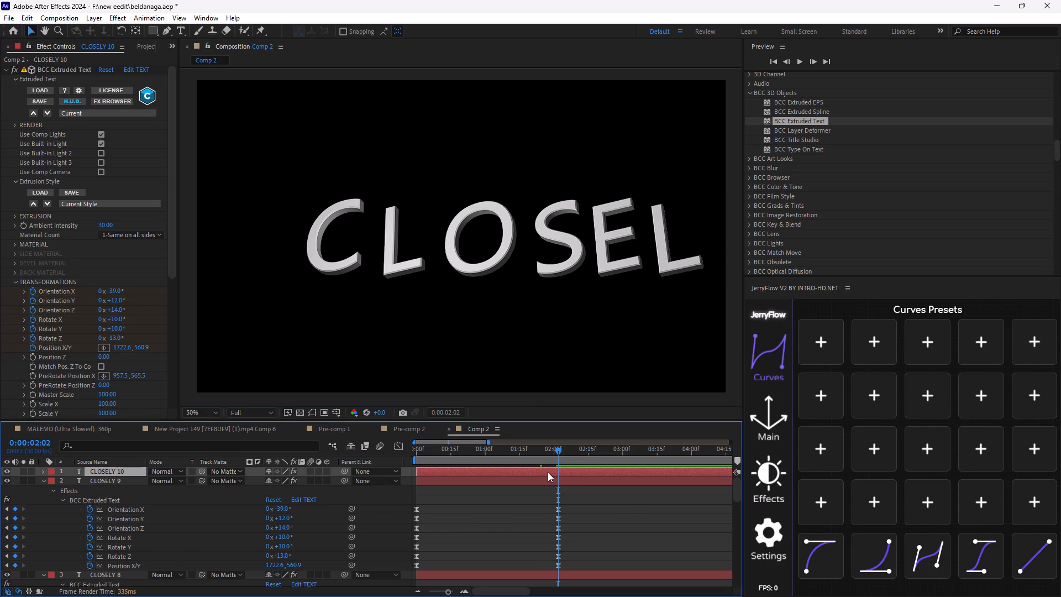
key(u)
Replace the extruded text of the new CLOSELY 10 layer with a capital Y and apply it.
click(133, 65)
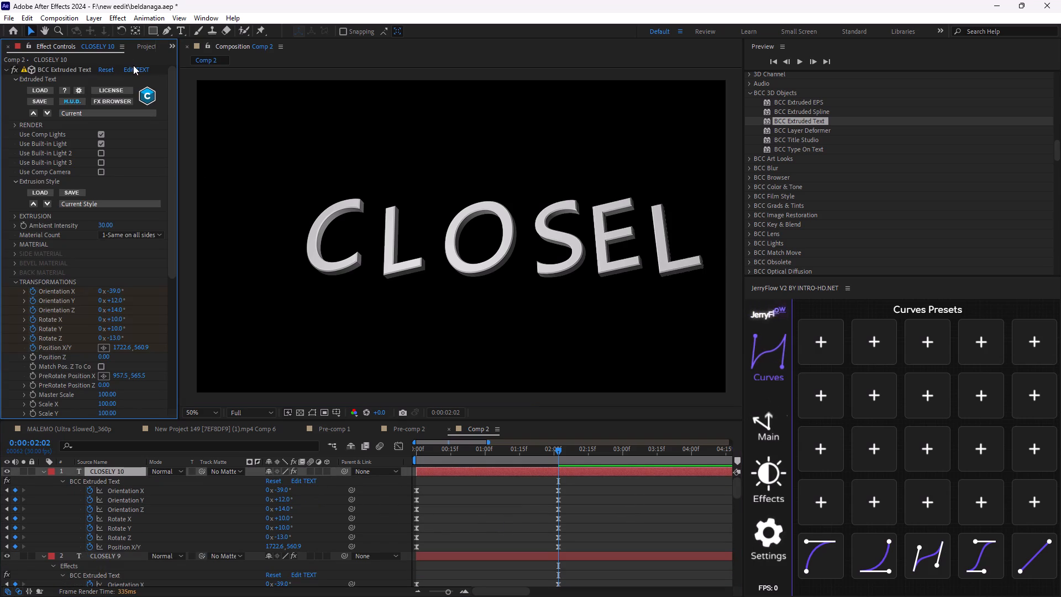
click(133, 65)
click(135, 70)
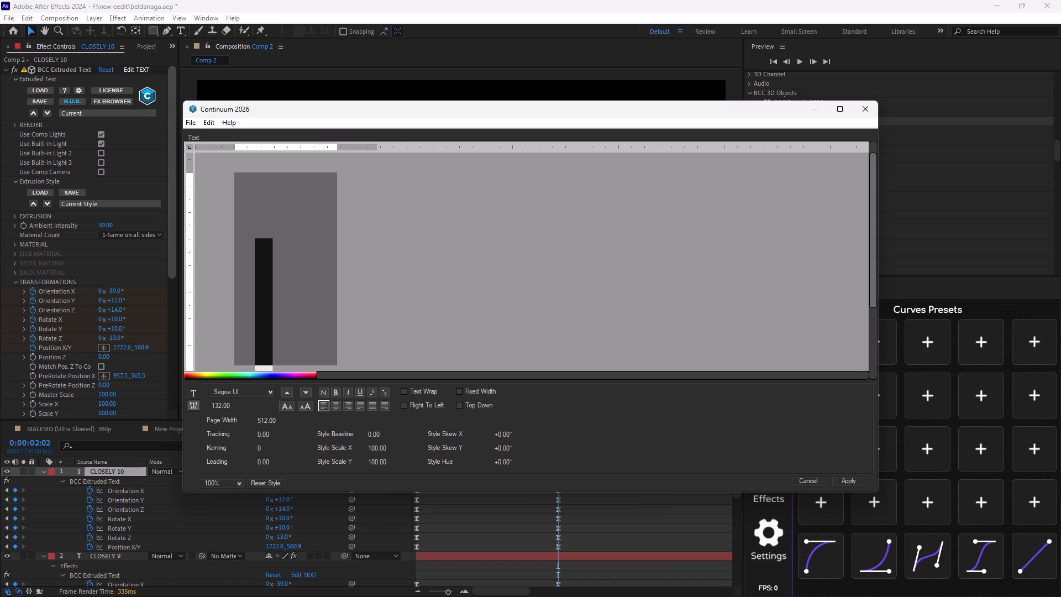
key(BackSpace)
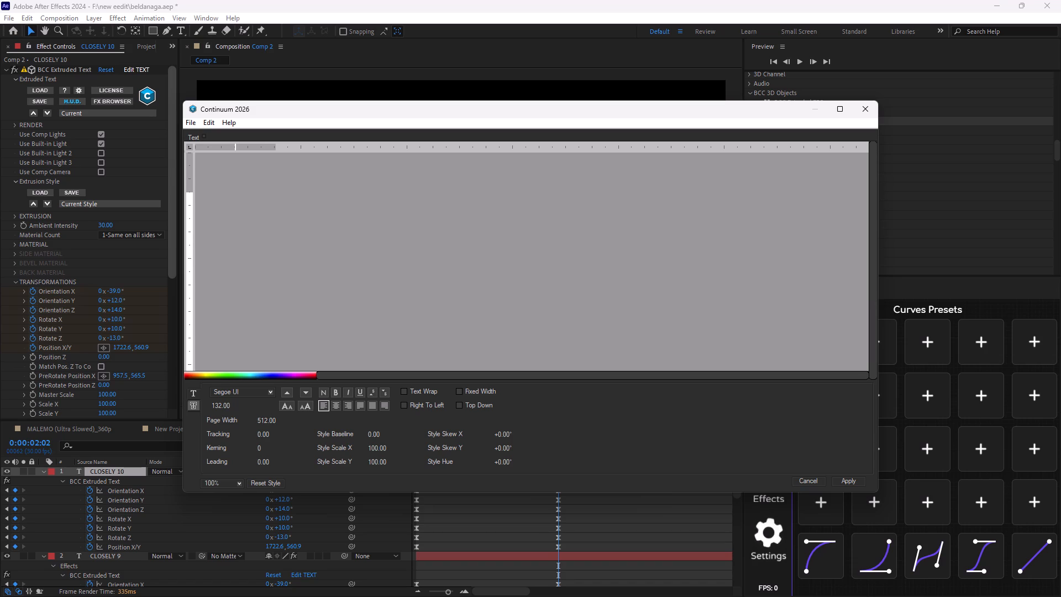
click(23, 67)
key(y)
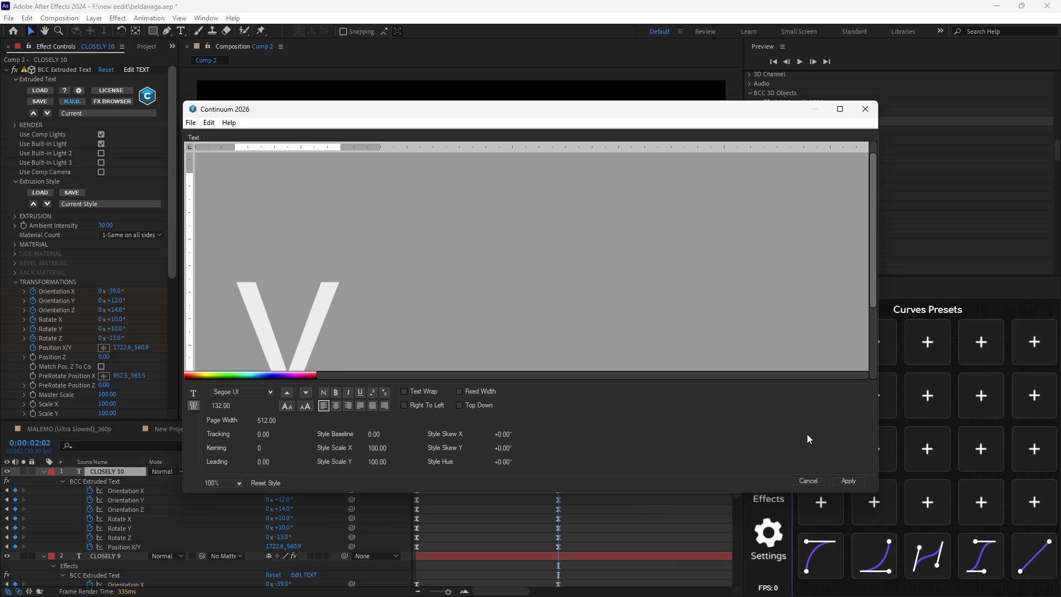
key(BackSpace)
key(F12)
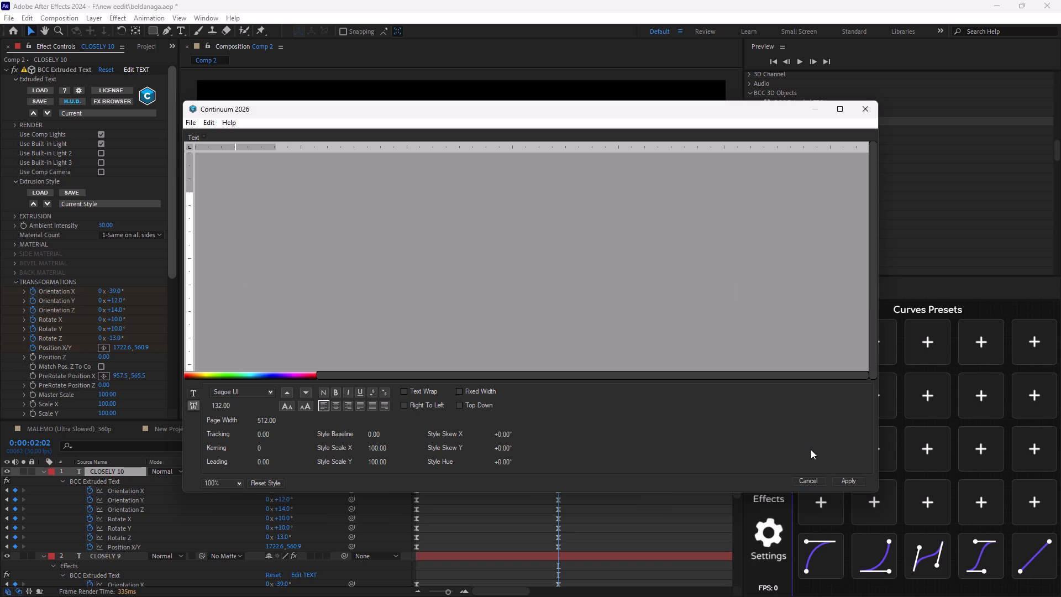
key(shift+y)
click(850, 489)
click(852, 484)
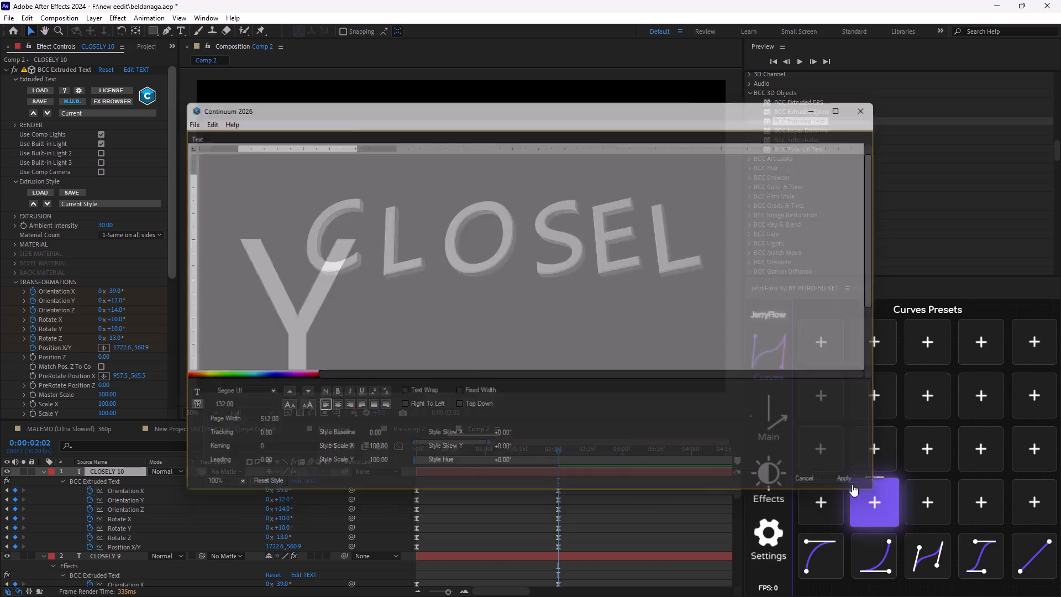
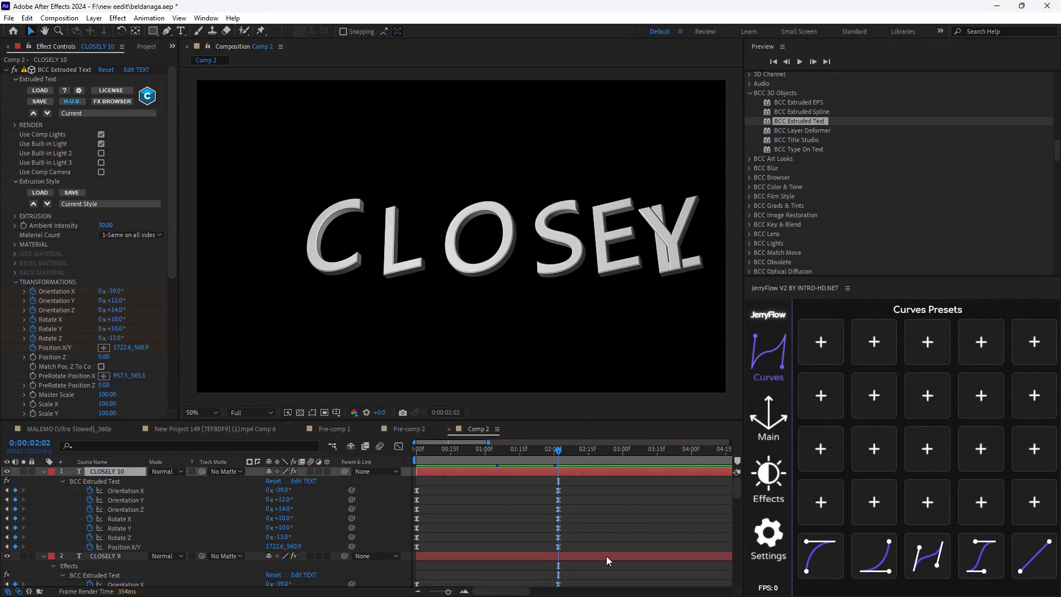
Move the Y of CLOSELY 10 beside the L by setting its Position X/Y keyframe at 0:00:02:02 to about 1926.6, 560.9.
click(559, 545)
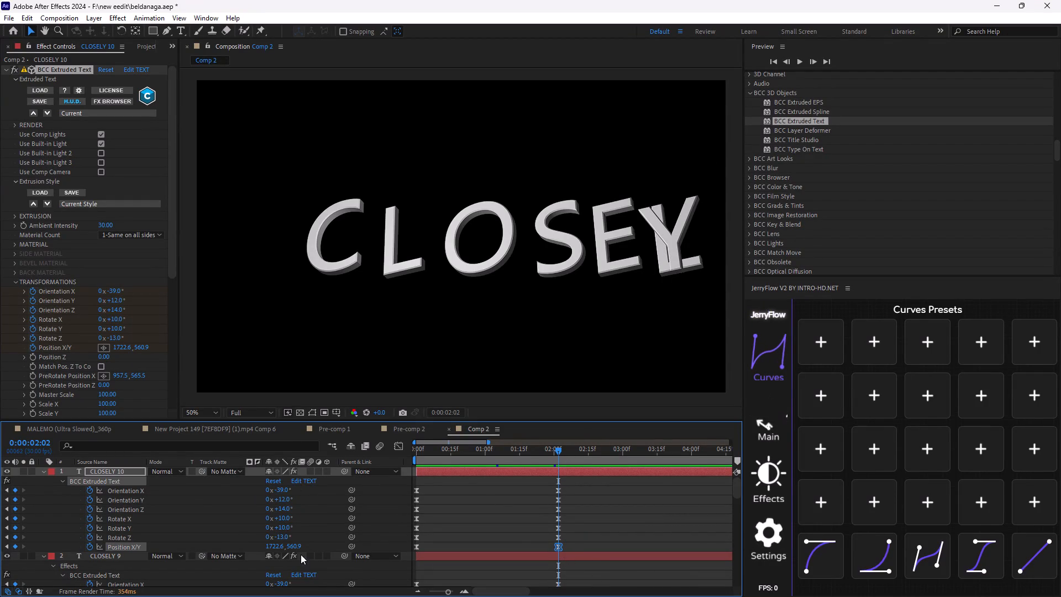
drag(274, 546, 338, 553)
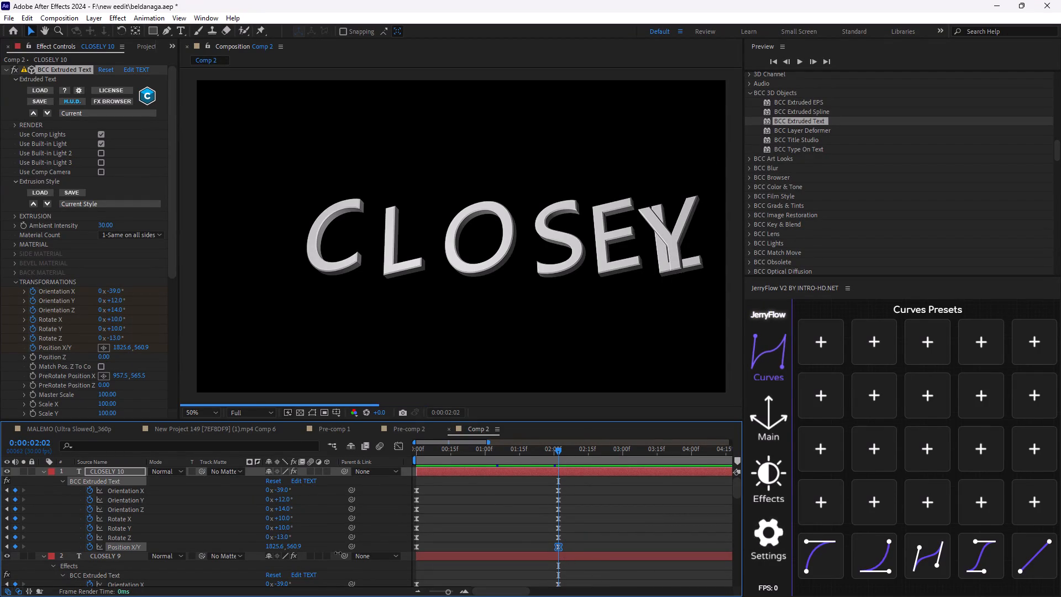
drag(338, 553, 246, 556)
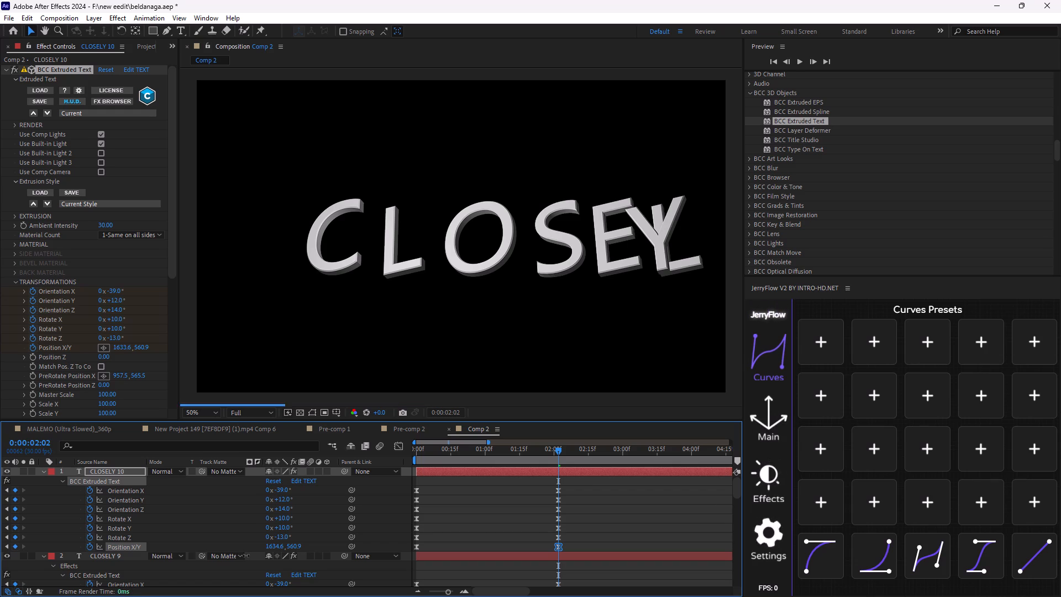
drag(246, 556, 412, 572)
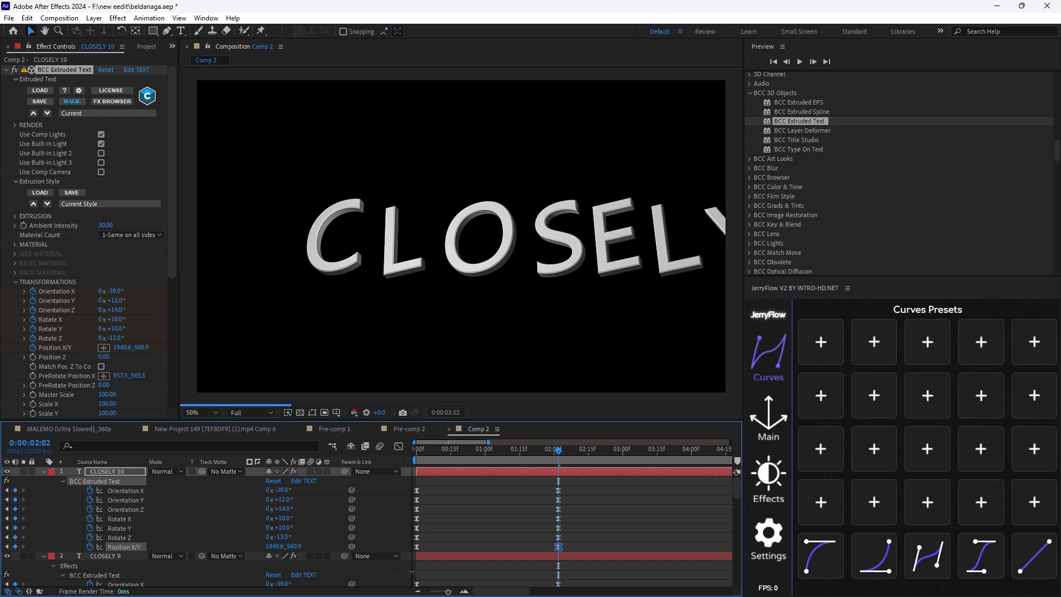
drag(412, 572, 413, 573)
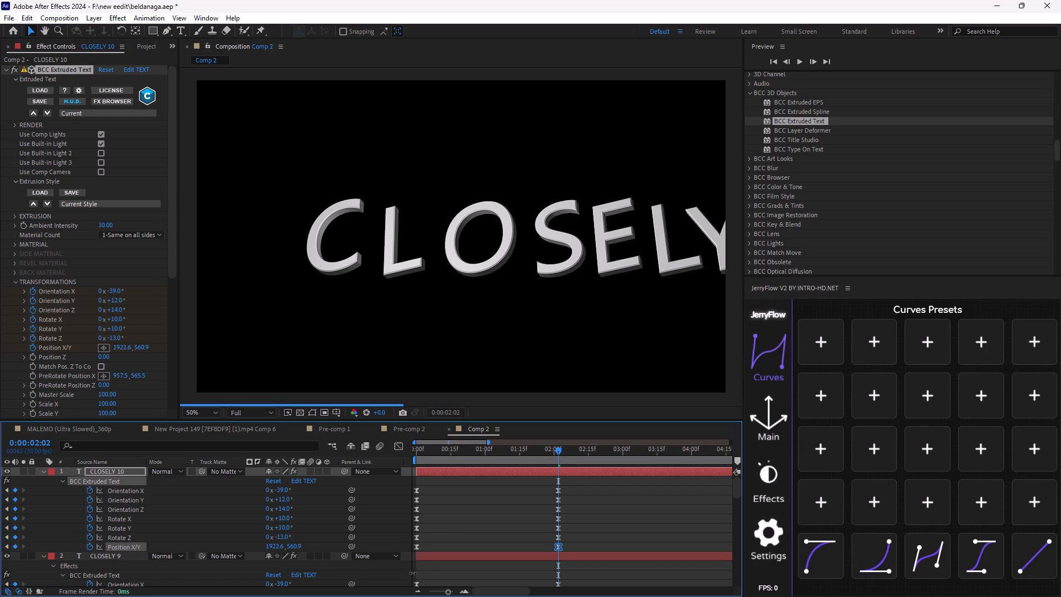
drag(413, 573, 414, 573)
Set CLOSELY 10's starting Position X/Y keyframe at 0:00:00:00 to about 1680, 457.7, separating the Y from the L.
drag(564, 449, 476, 473)
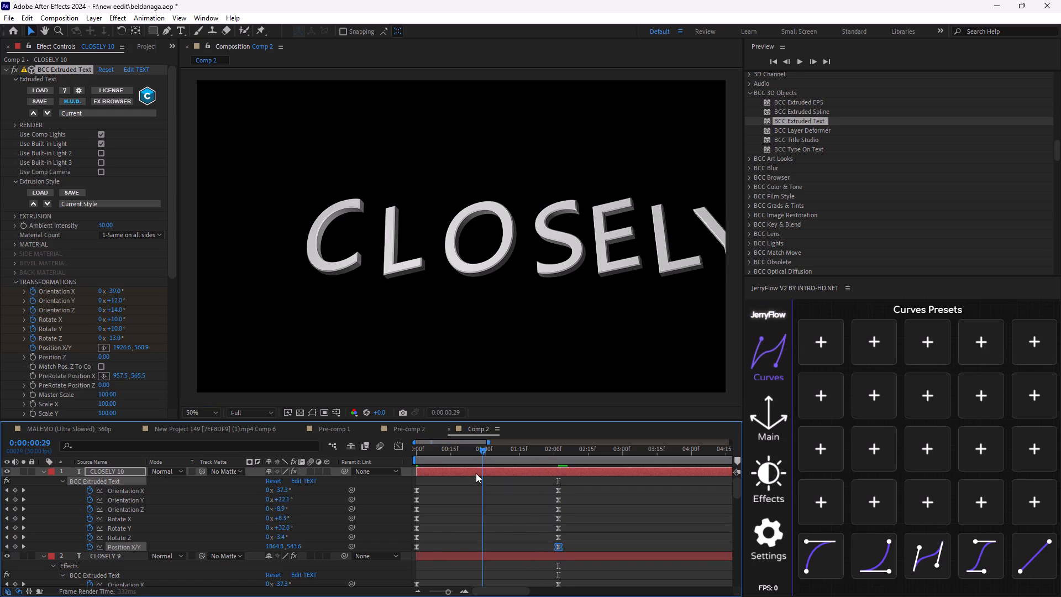
drag(476, 473, 408, 488)
key(space)
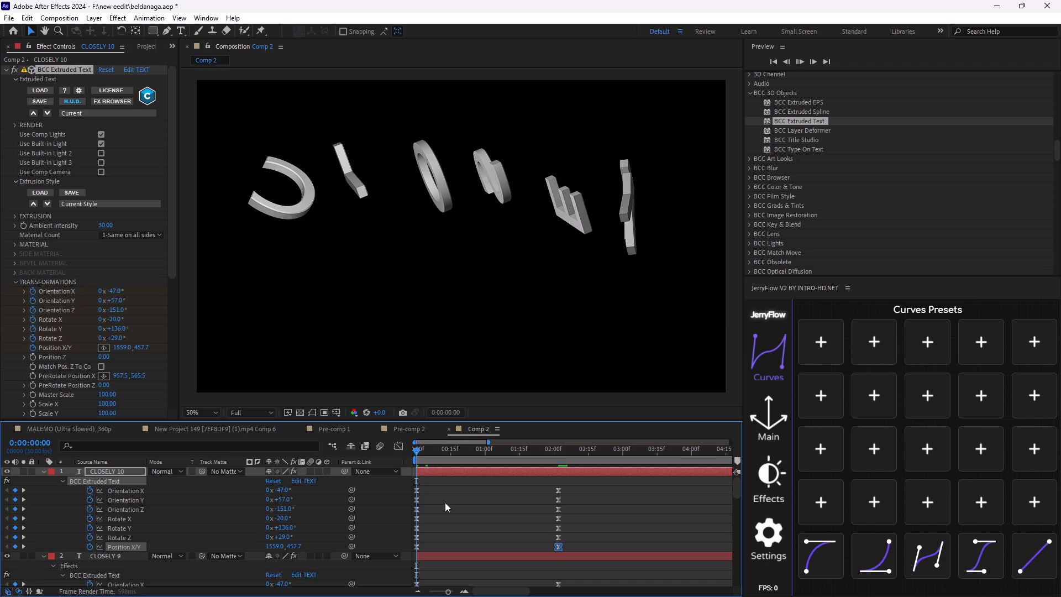
key(space)
drag(421, 451, 403, 465)
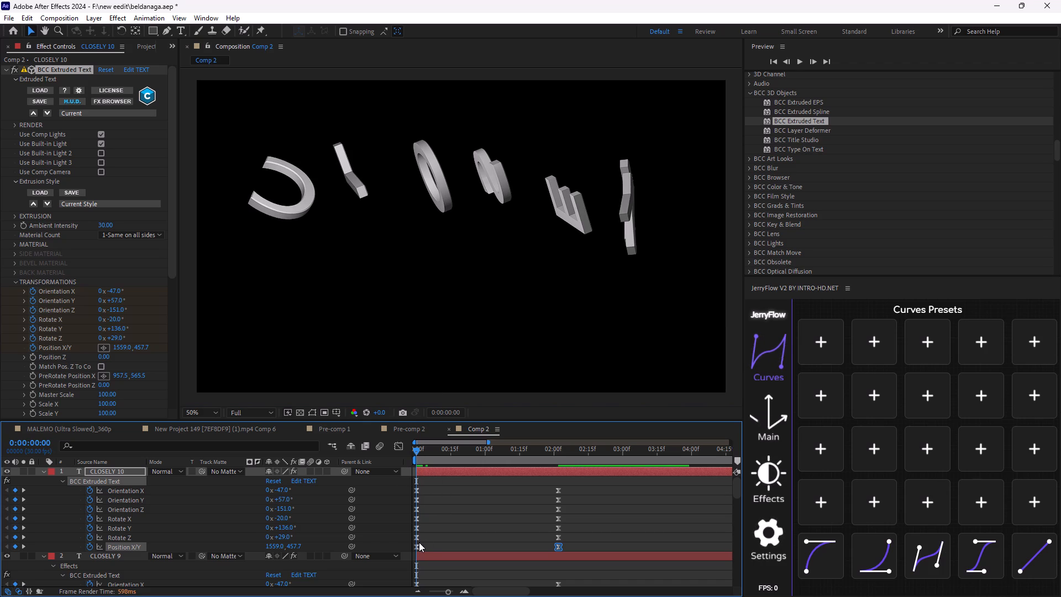
click(416, 546)
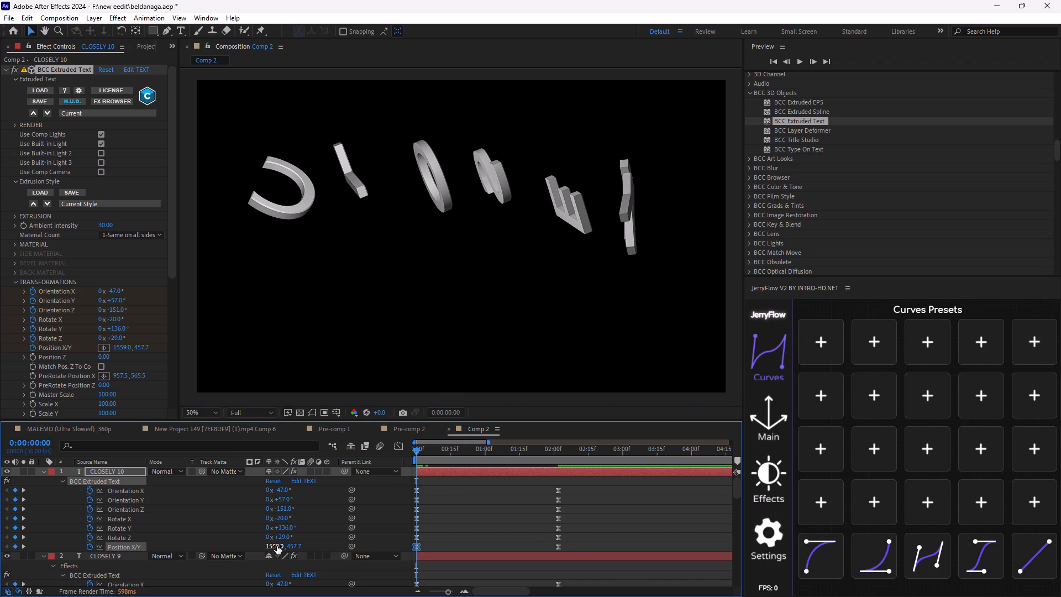
drag(277, 546, 313, 542)
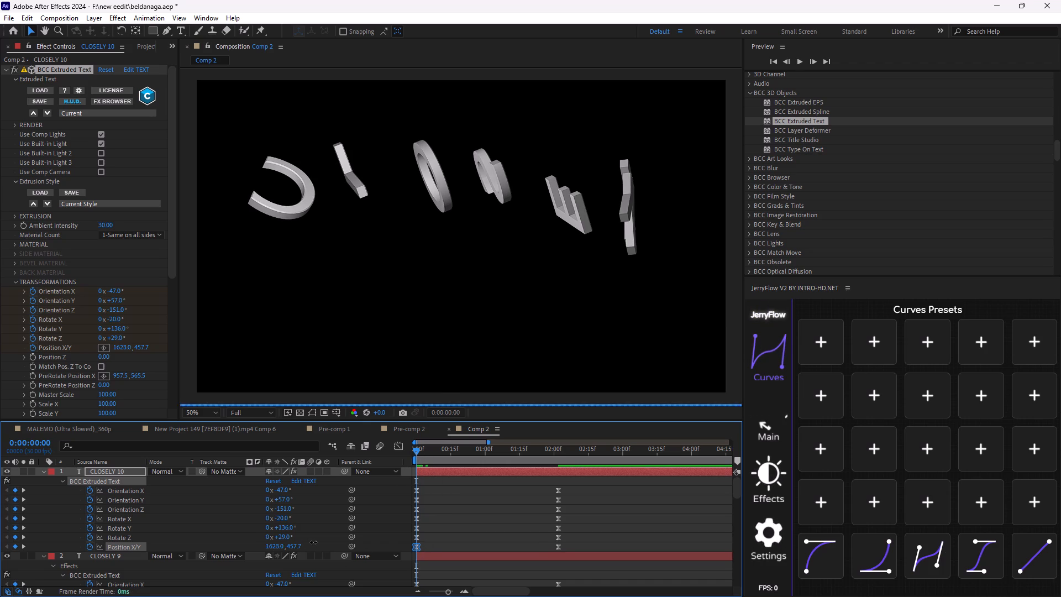
drag(313, 542, 350, 554)
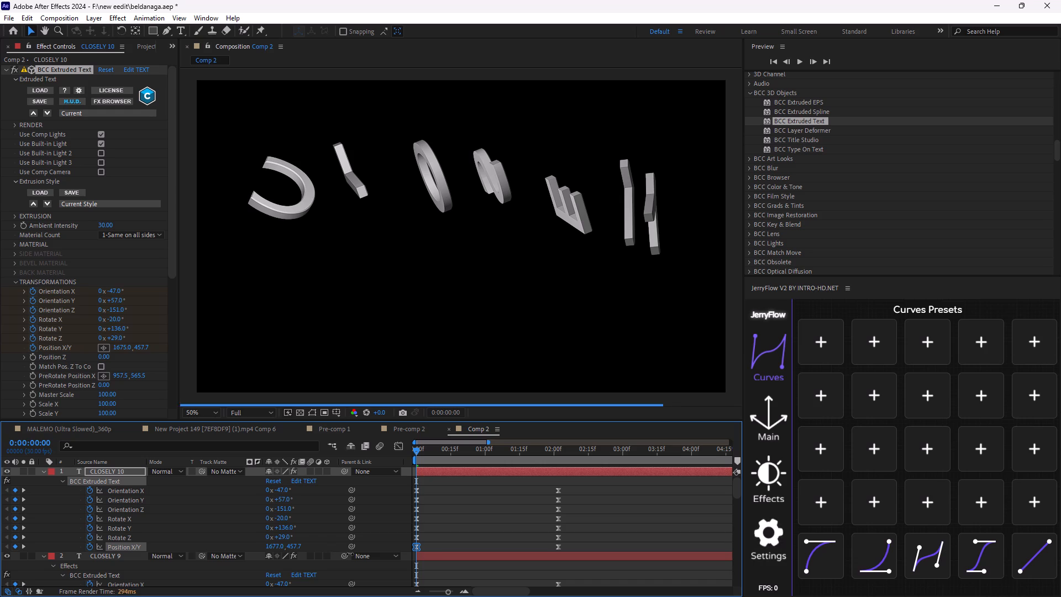
drag(350, 554, 352, 554)
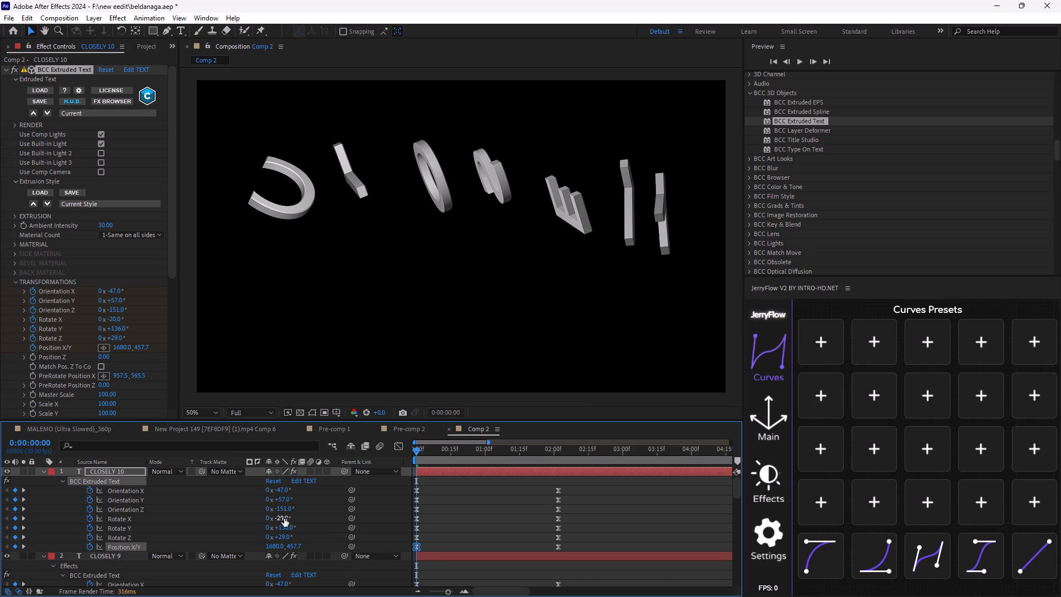
Set CLOSELY 10's Rotate X at the first frame to +5°.
drag(284, 519, 300, 520)
Preview the letter animation from the start and inspect the title's resting pose at 0:00:02:02.
key(space)
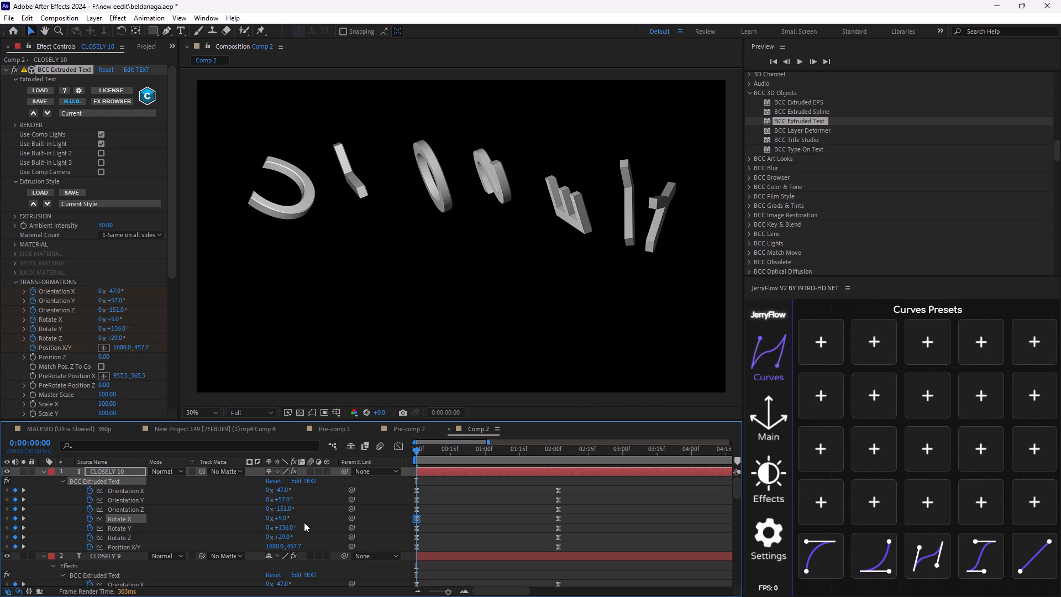
click(455, 527)
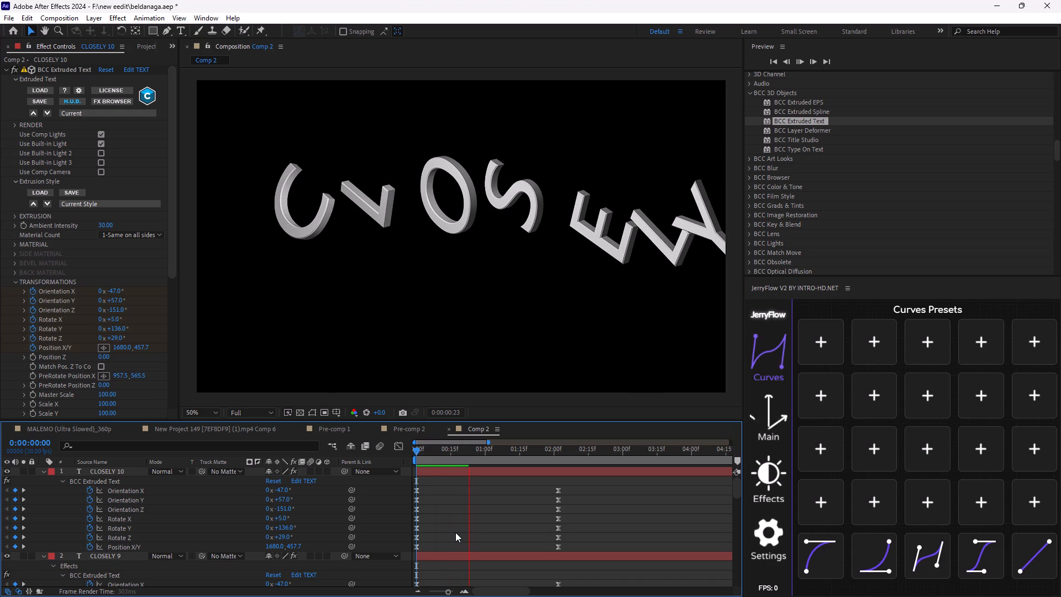
key(space)
scroll(524, 517, down, 5)
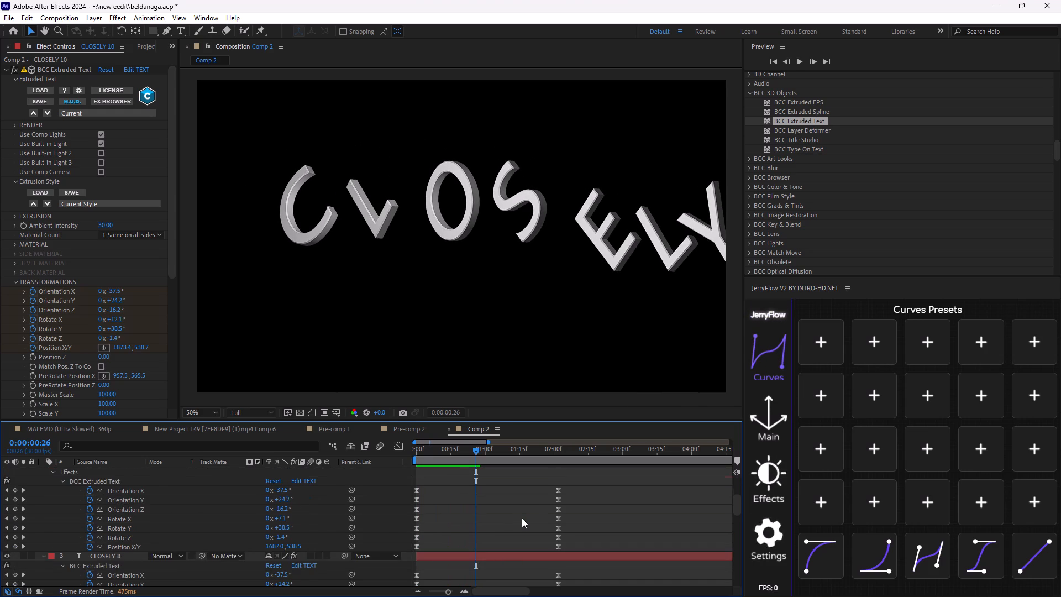
key(space)
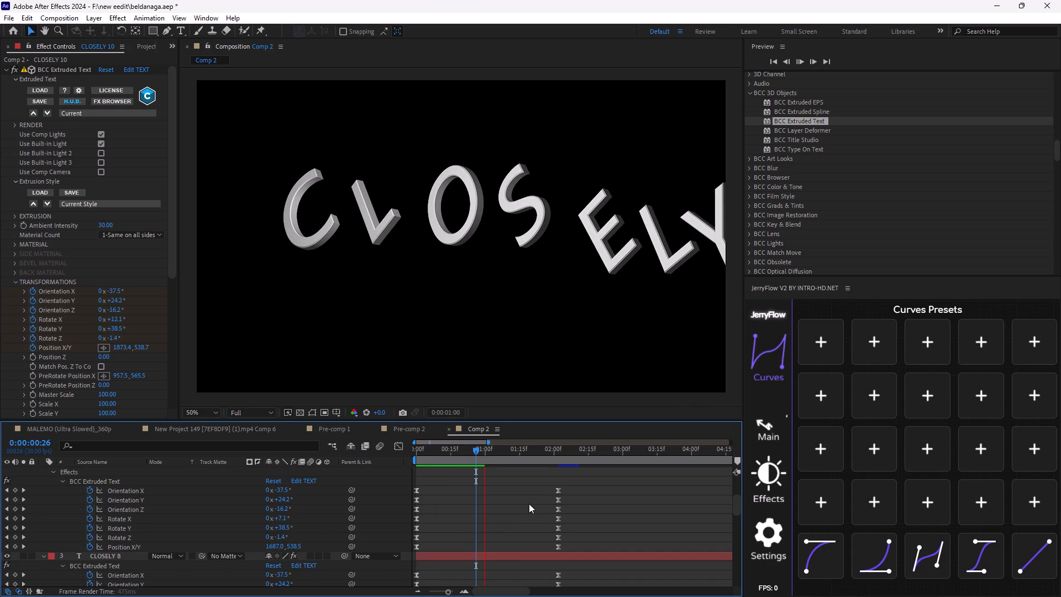
key(space)
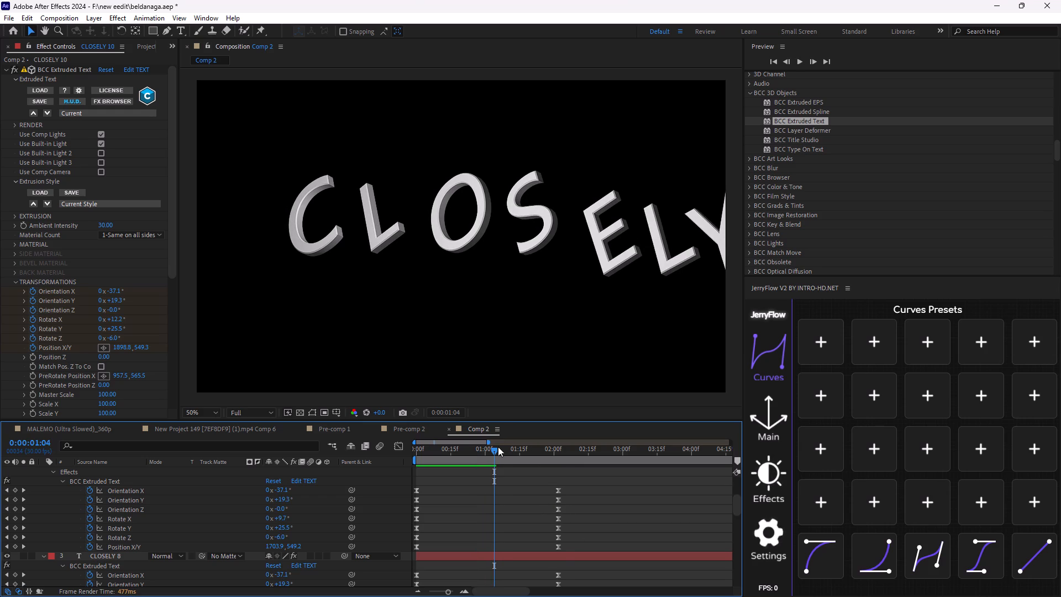
drag(497, 449, 560, 512)
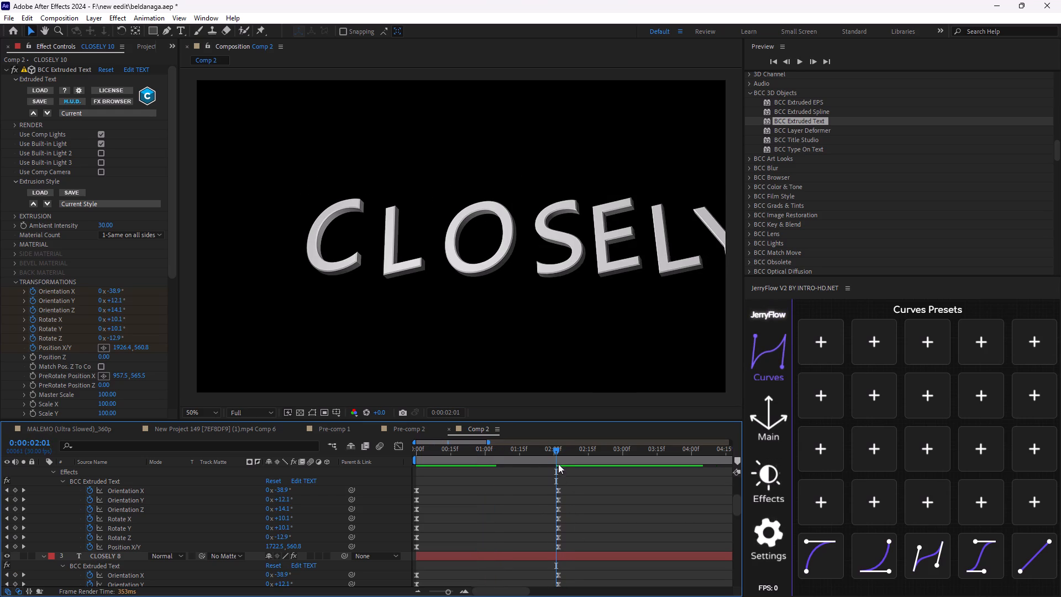
click(558, 450)
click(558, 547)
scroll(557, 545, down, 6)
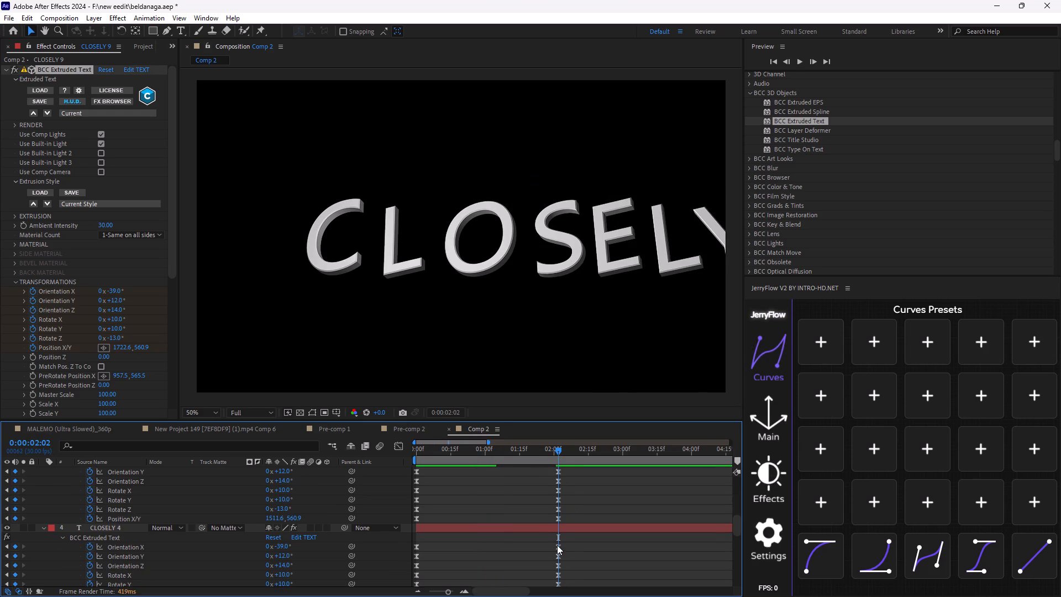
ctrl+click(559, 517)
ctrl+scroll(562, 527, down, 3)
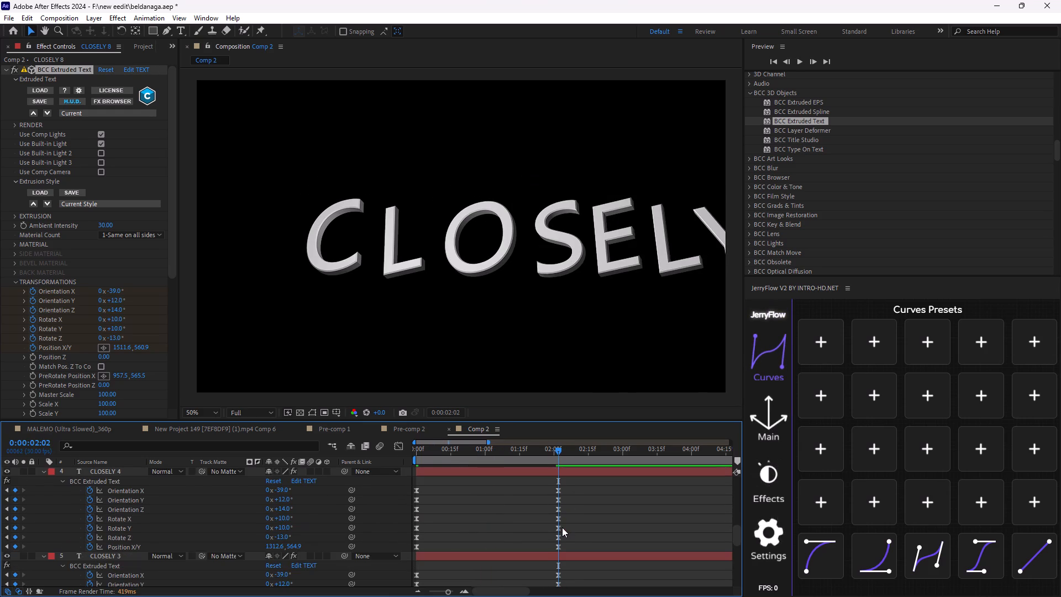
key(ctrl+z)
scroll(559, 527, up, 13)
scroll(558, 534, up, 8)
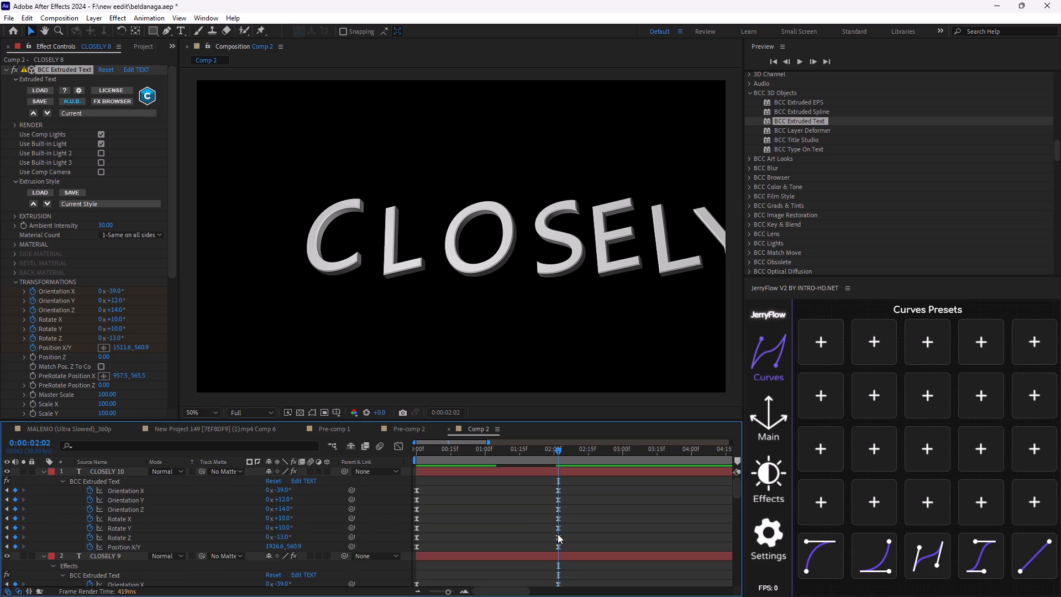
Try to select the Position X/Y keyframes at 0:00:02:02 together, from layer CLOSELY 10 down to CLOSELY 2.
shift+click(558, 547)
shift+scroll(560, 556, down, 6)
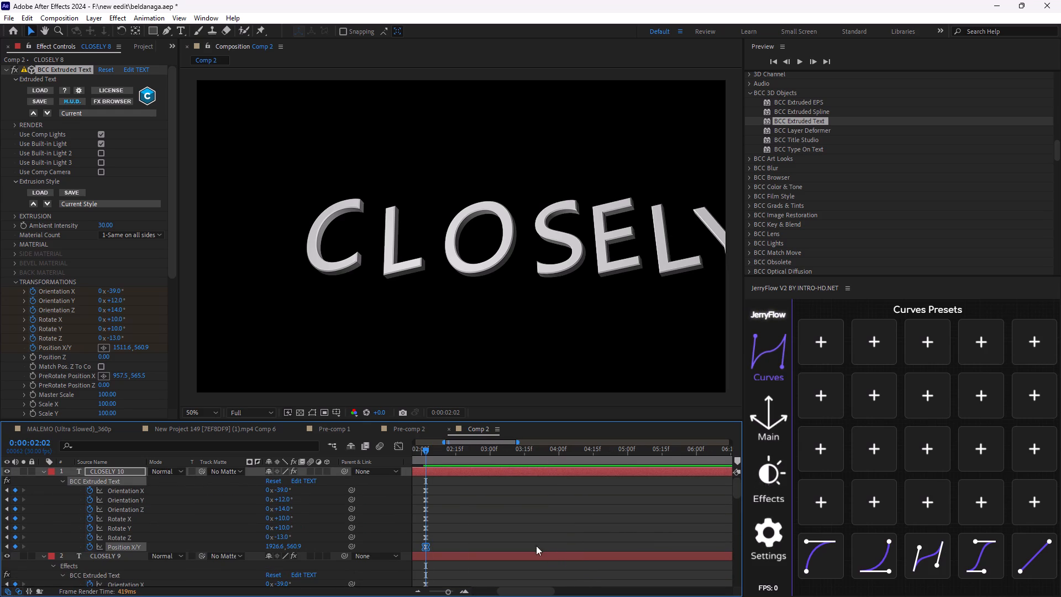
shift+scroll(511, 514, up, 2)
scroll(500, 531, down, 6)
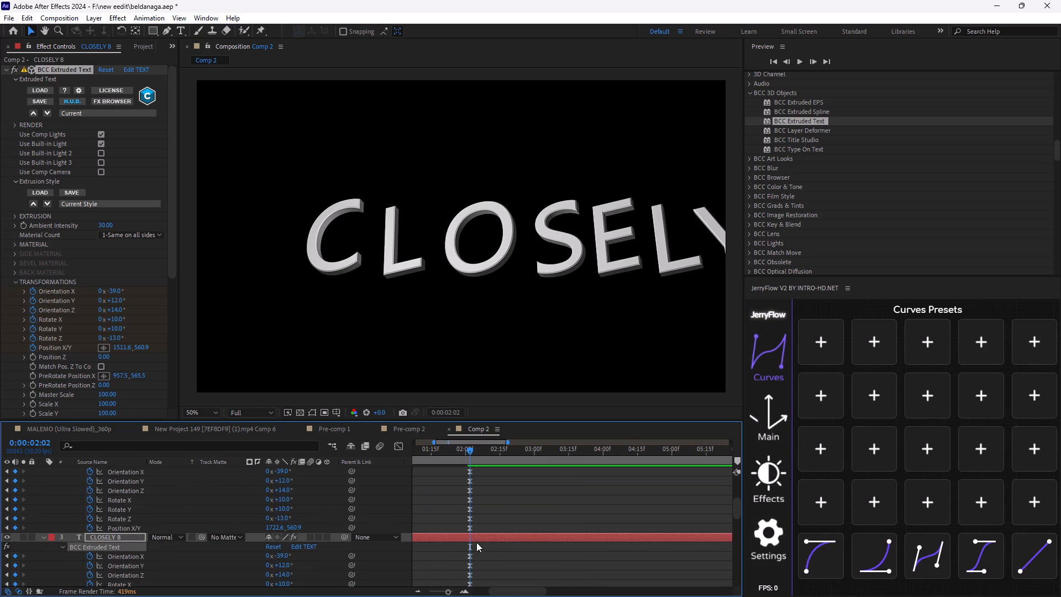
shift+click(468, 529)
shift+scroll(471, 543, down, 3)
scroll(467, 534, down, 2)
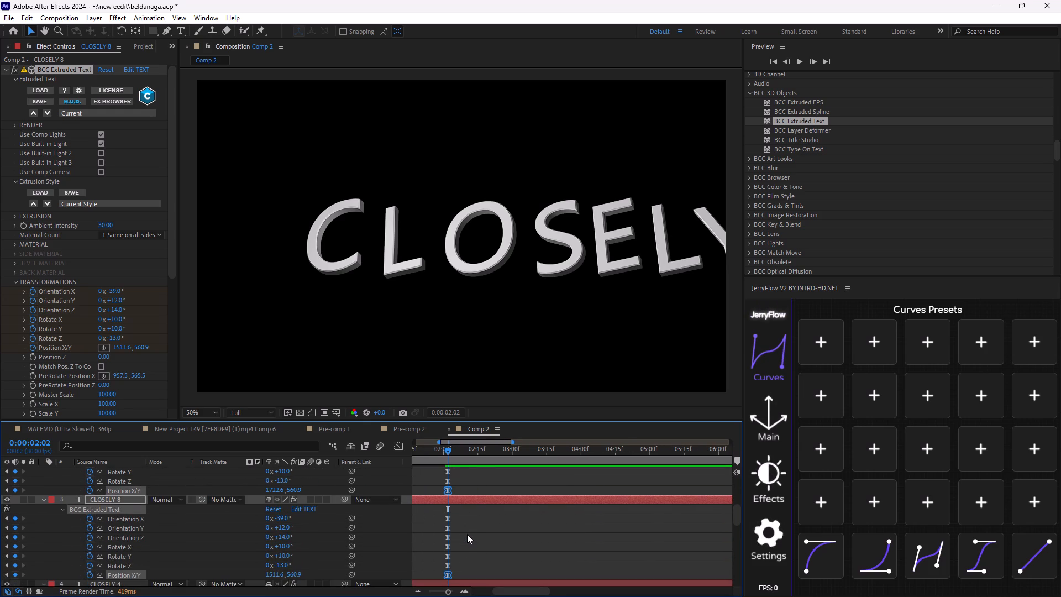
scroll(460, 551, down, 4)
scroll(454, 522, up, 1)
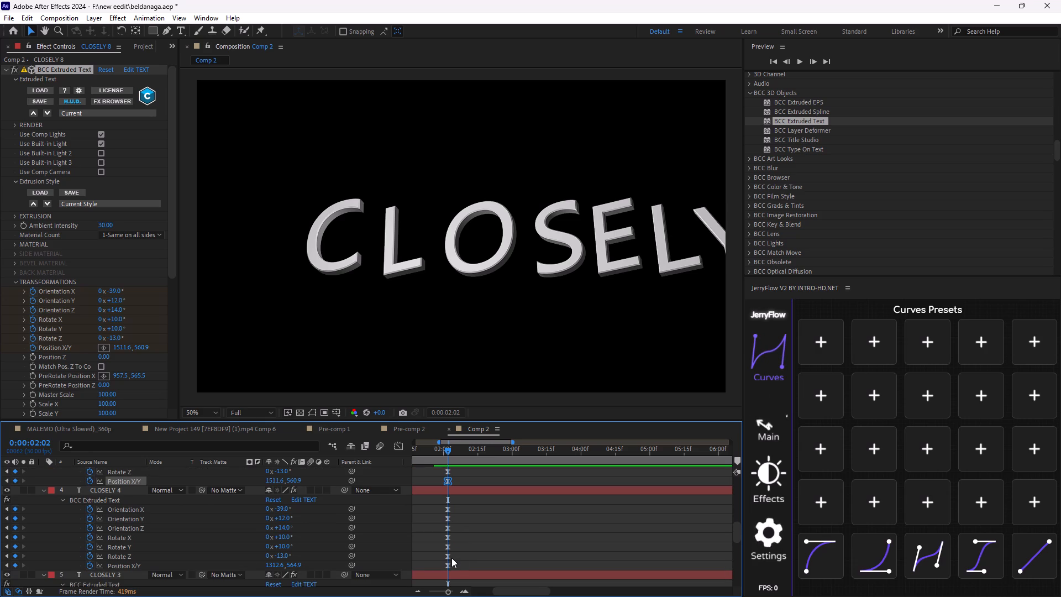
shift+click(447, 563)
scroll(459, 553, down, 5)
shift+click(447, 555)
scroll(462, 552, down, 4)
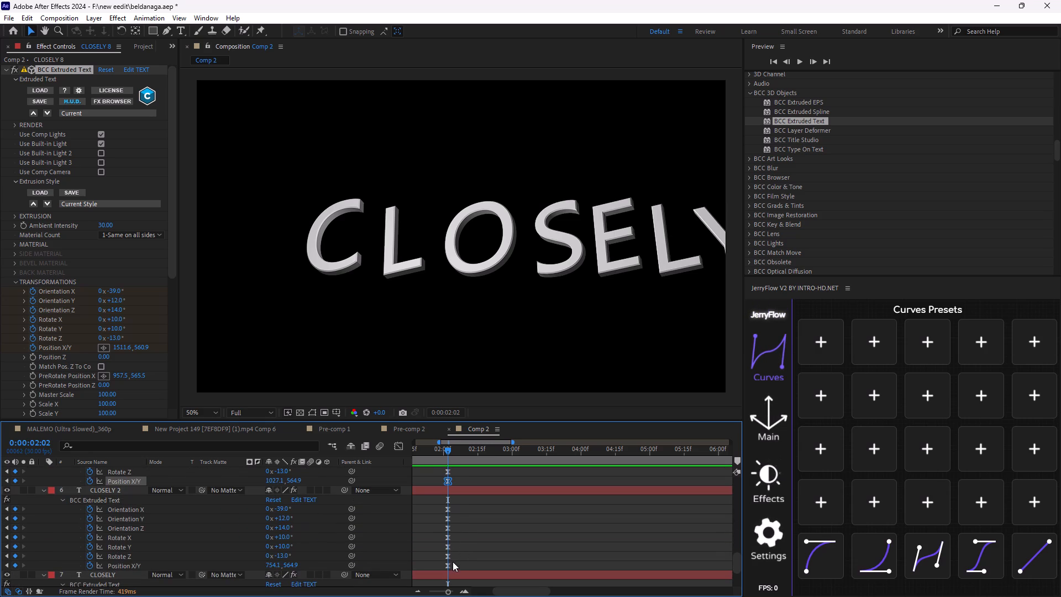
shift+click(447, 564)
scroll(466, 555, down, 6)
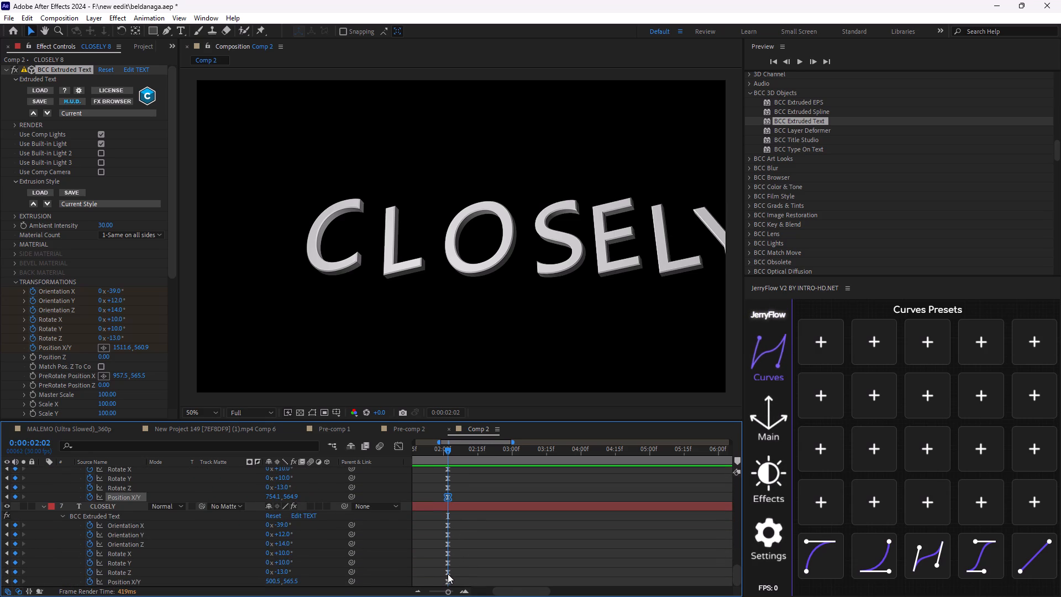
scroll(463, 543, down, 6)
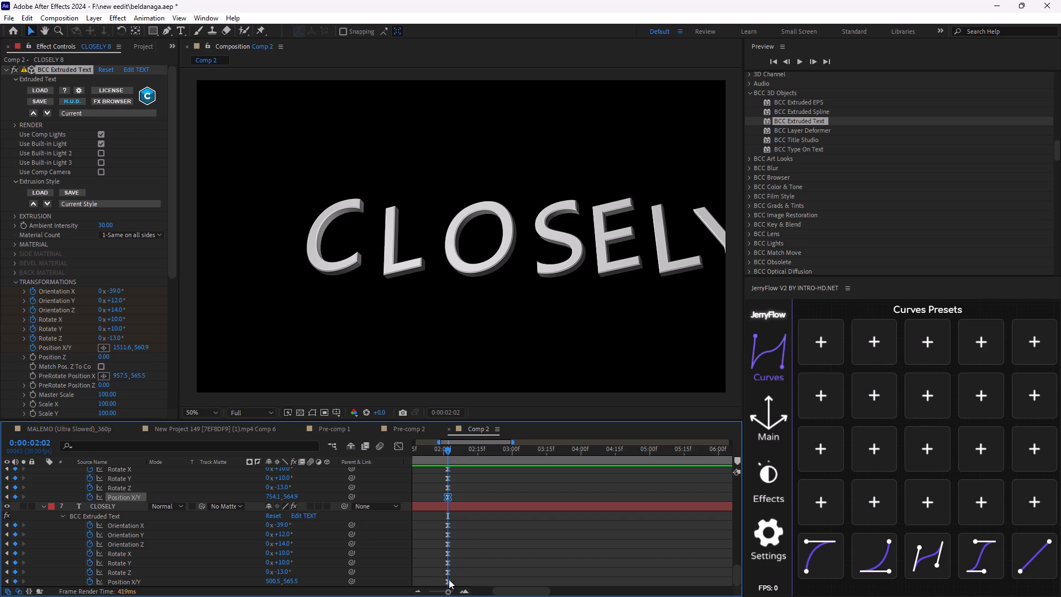
Shift all letters' Position X/Y keyframes at 0:00:02:02 together to centre the word, placing CLOSELY at about 194.5, 565.5 and CLOSELY 10 at 1620.6, 560.9.
click(449, 579)
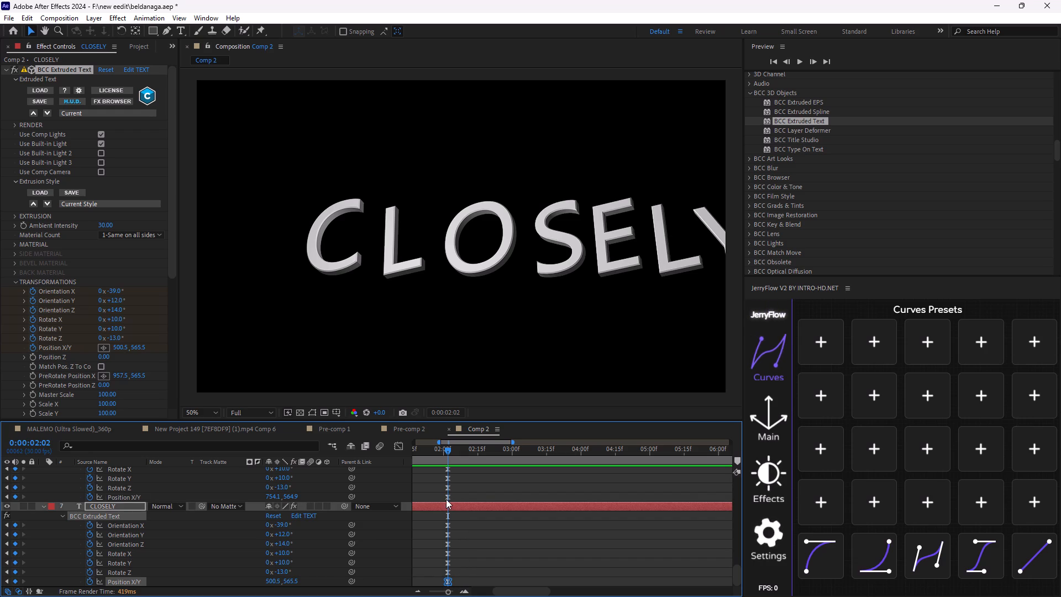
shift+click(445, 499)
scroll(455, 523, up, 5)
shift+click(449, 507)
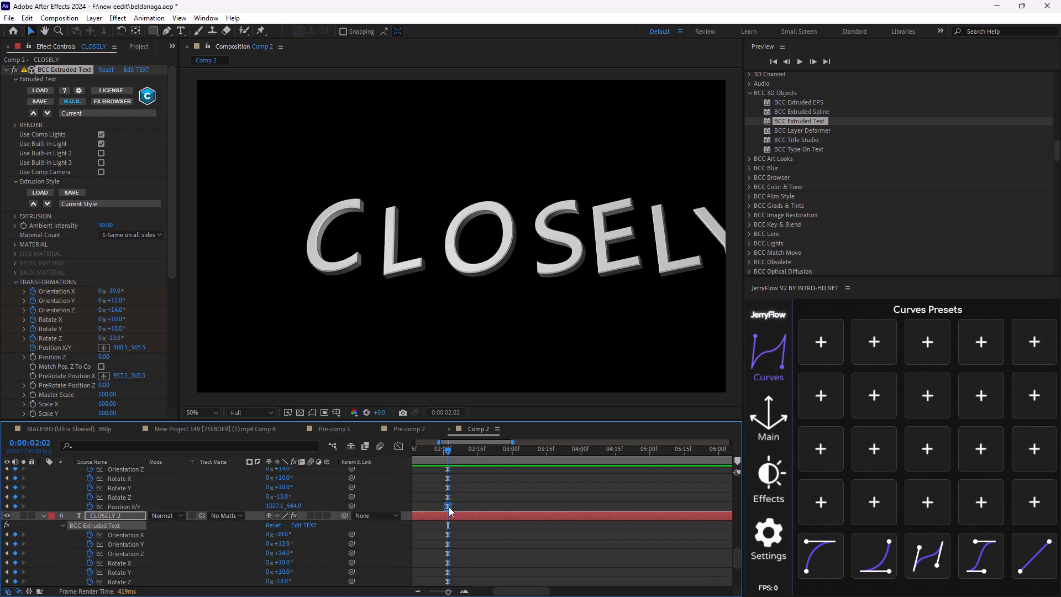
scroll(456, 521, up, 4)
shift+click(448, 498)
scroll(449, 527, up, 6)
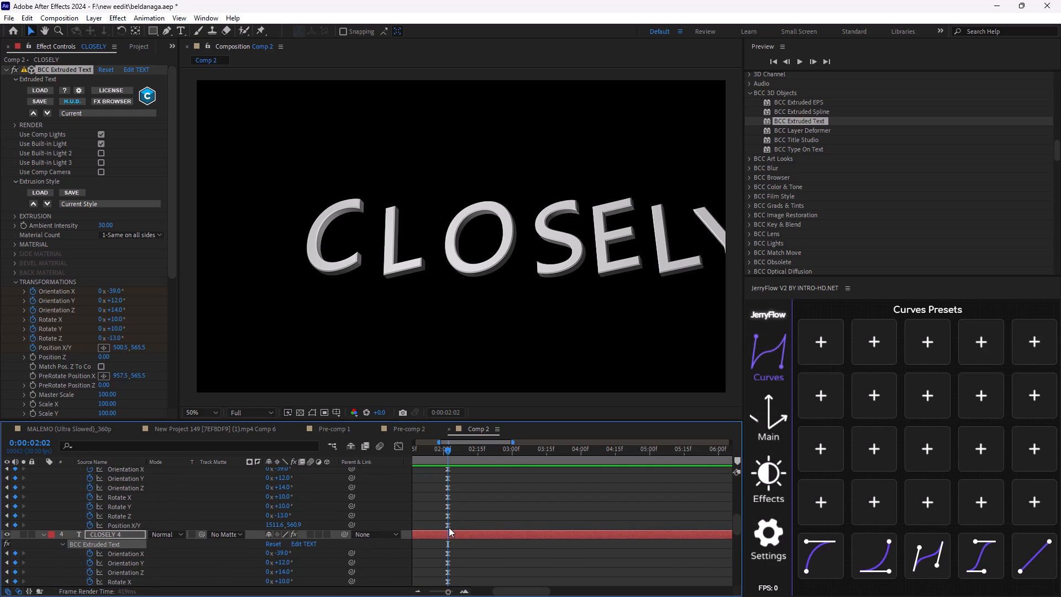
shift+click(447, 526)
scroll(452, 523, up, 6)
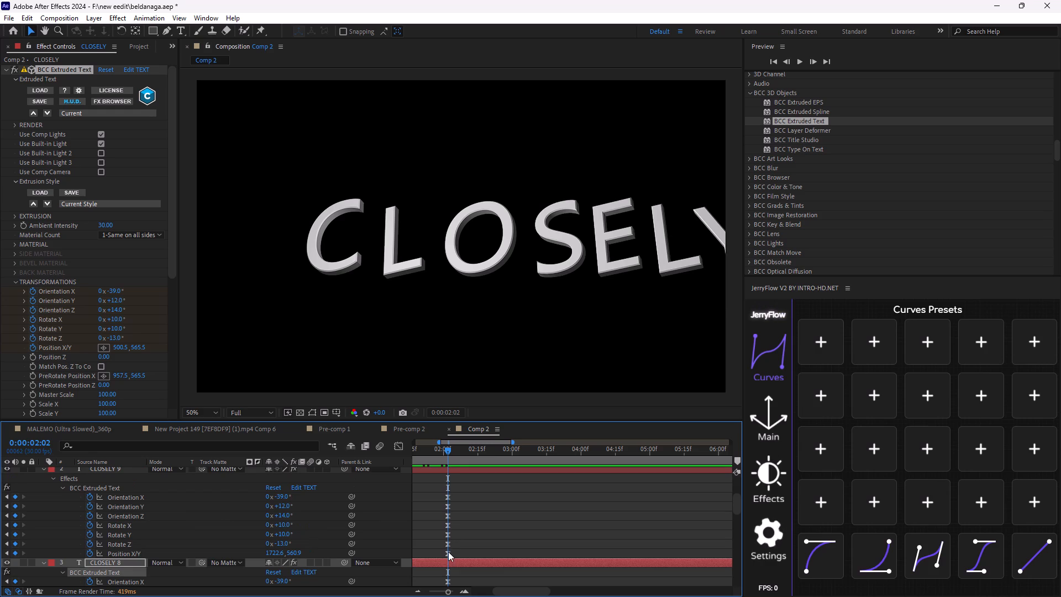
shift+click(448, 552)
scroll(451, 533, up, 5)
shift+click(447, 546)
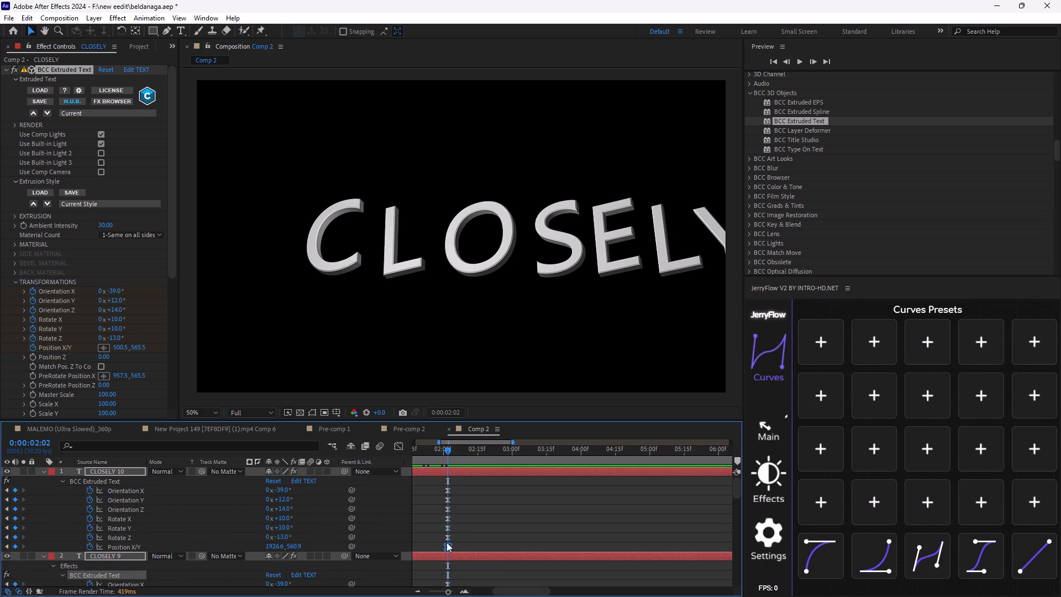
scroll(447, 542, up, 6)
drag(280, 548, 275, 549)
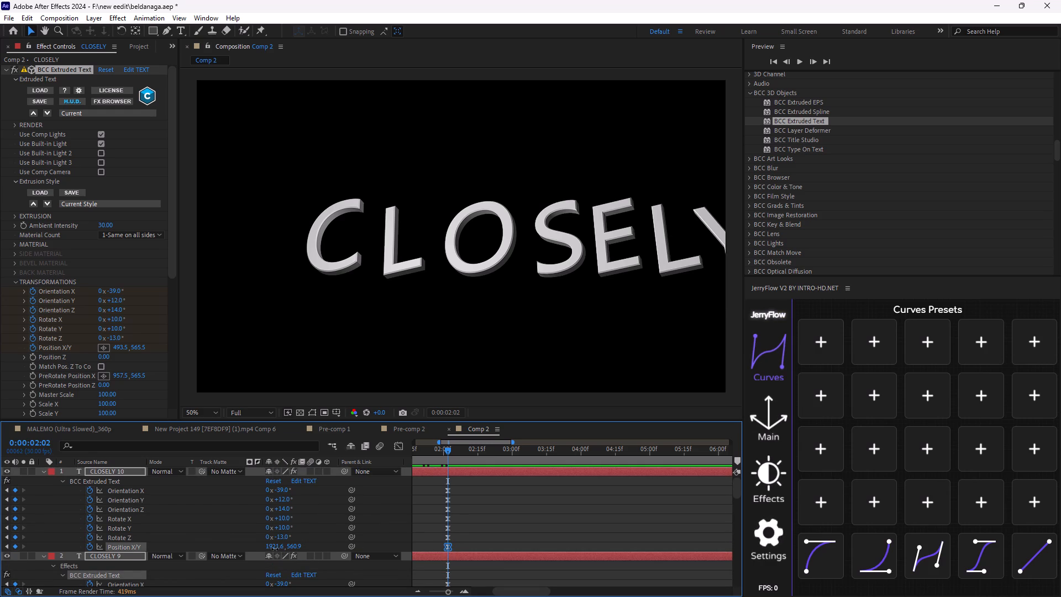
drag(275, 549, 220, 552)
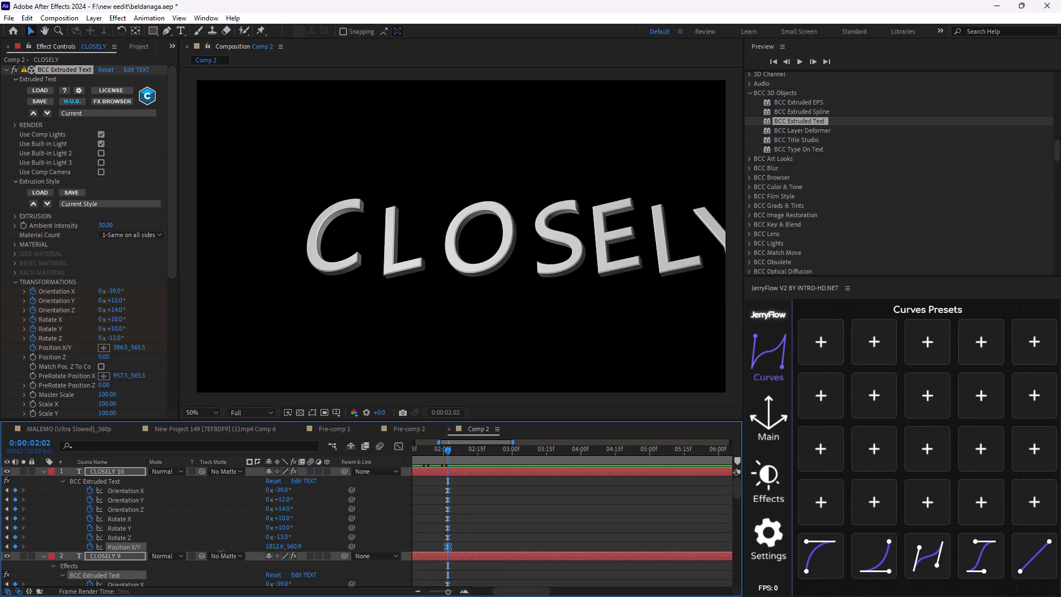
drag(220, 552, 138, 553)
drag(275, 546, 241, 549)
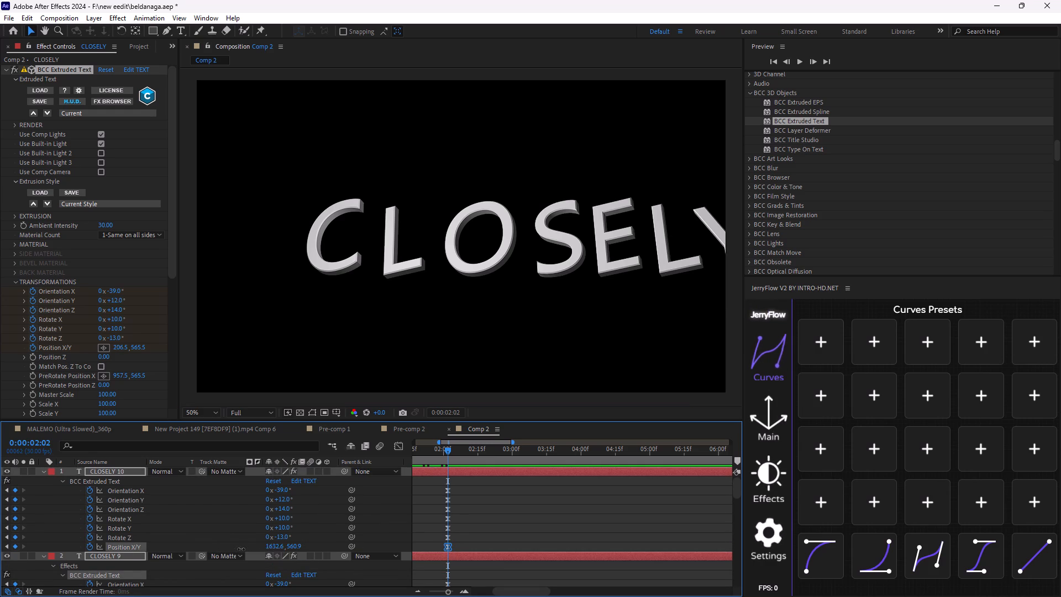
drag(241, 549, 252, 563)
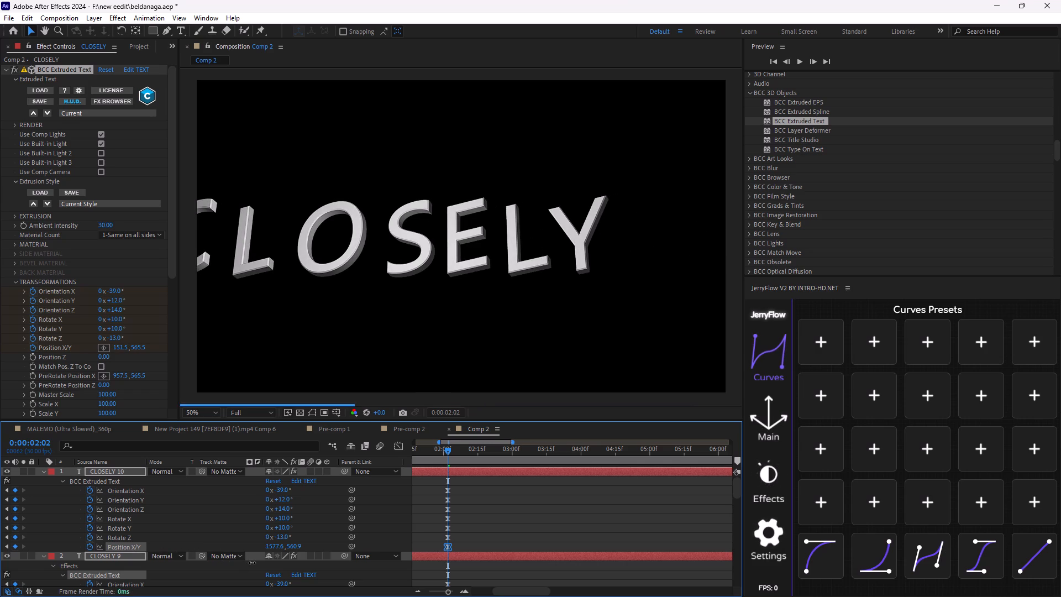
drag(252, 563, 267, 565)
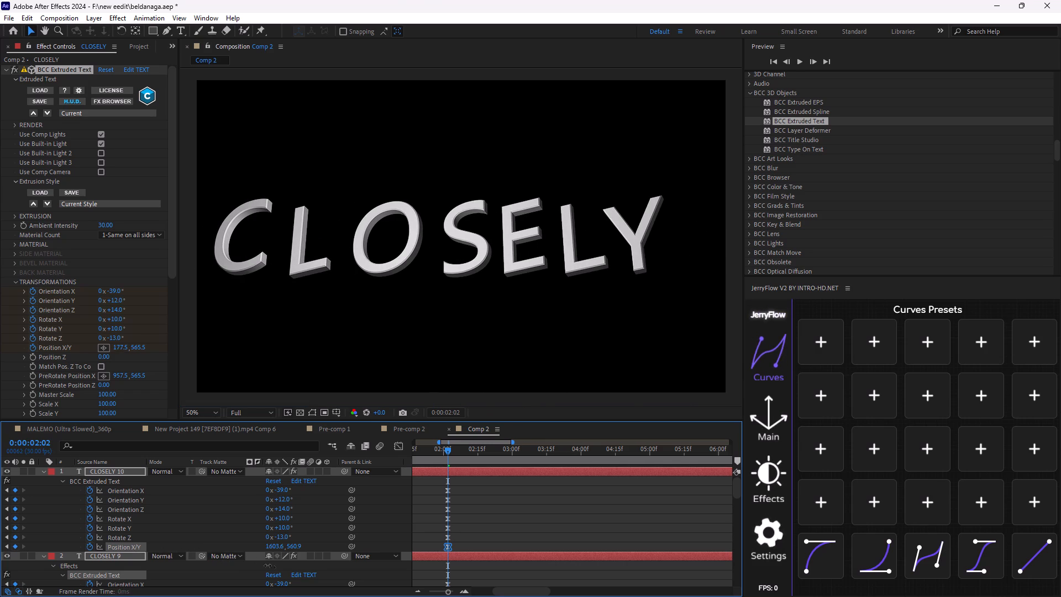
drag(267, 565, 275, 568)
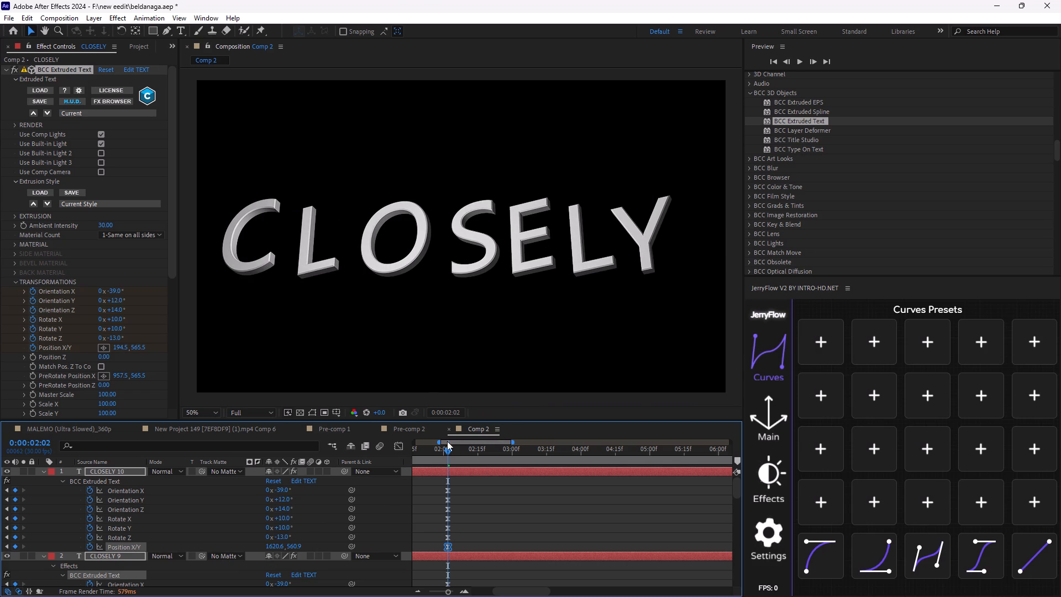
From the first frame, lengthen the incoming ease of all layers' 0:00:02:02 keyframes in the speed graph, extending their handles back to about 0:00:01:00 near zero speed.
drag(444, 448, 364, 465)
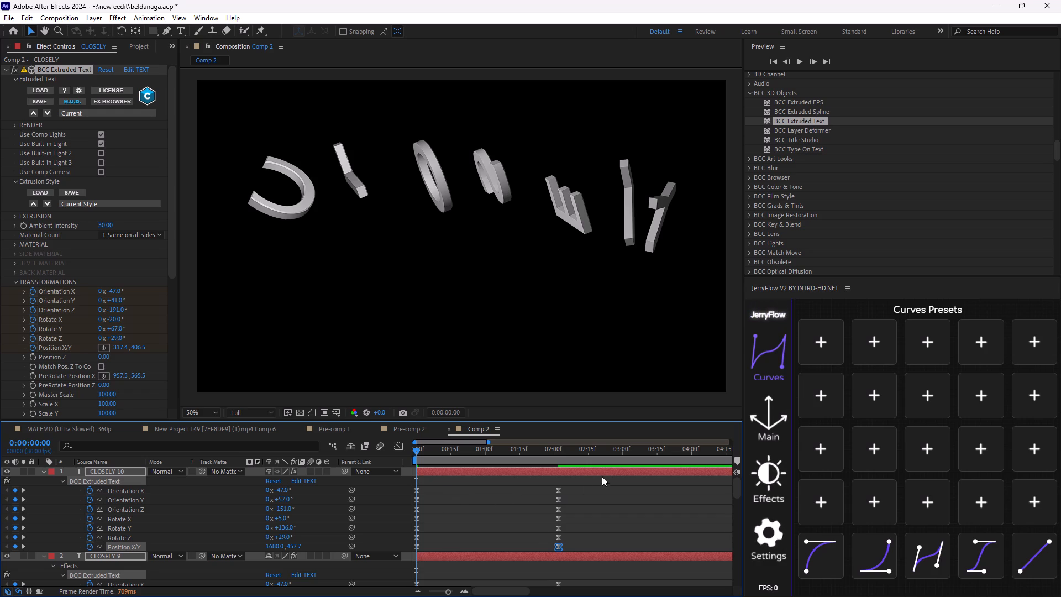
drag(602, 476, 386, 596)
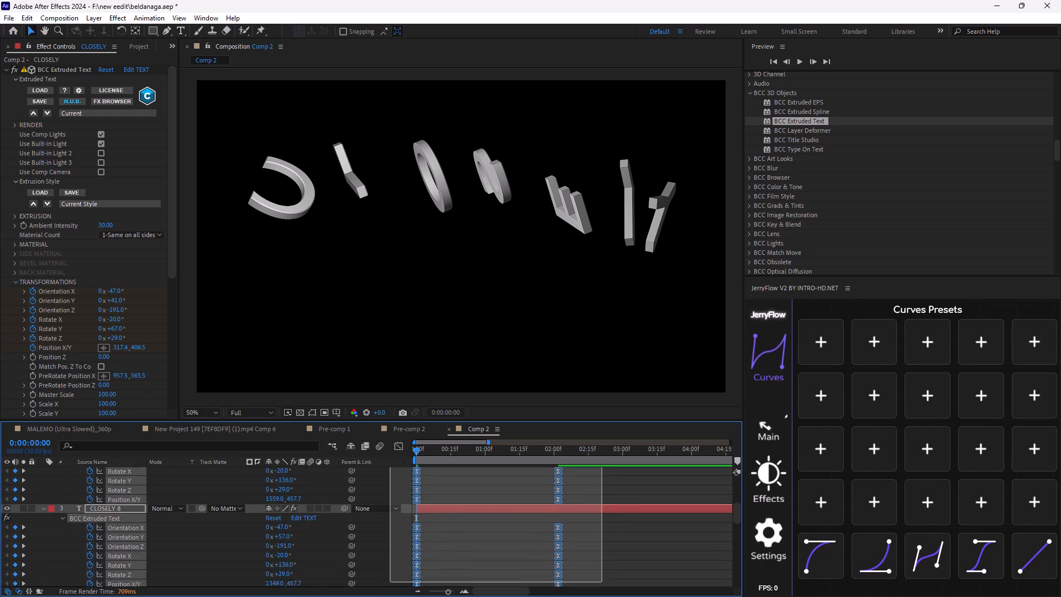
drag(386, 596, 392, 595)
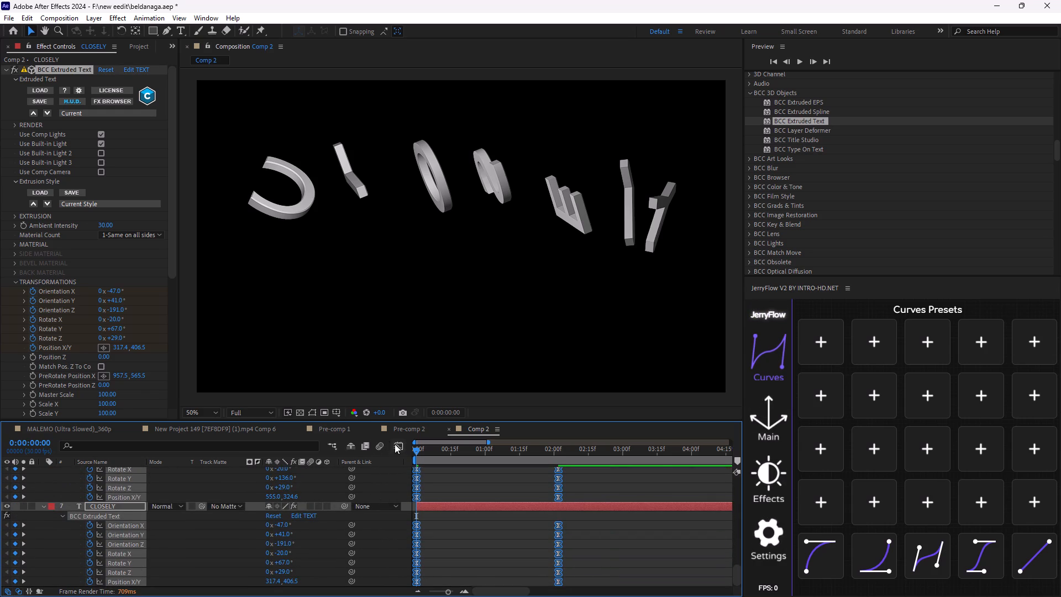
click(397, 446)
drag(543, 504, 494, 558)
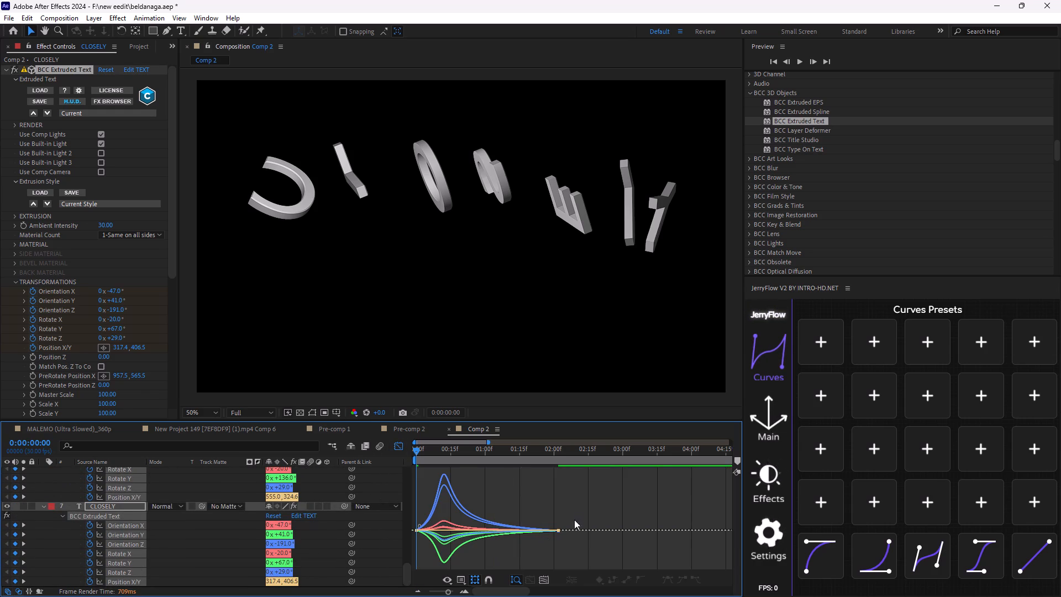
drag(575, 501, 447, 578)
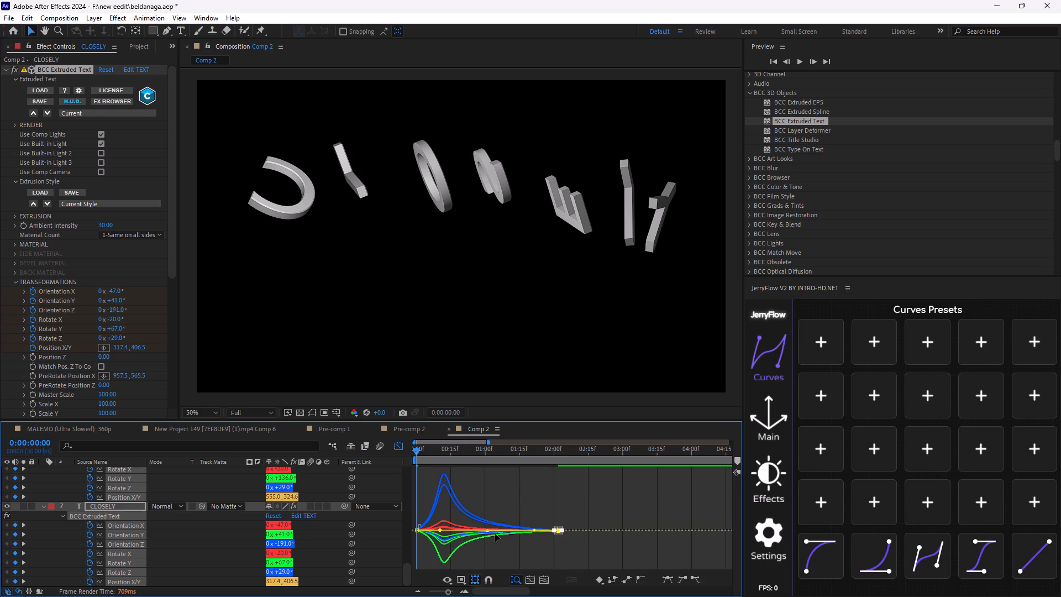
drag(490, 531, 461, 531)
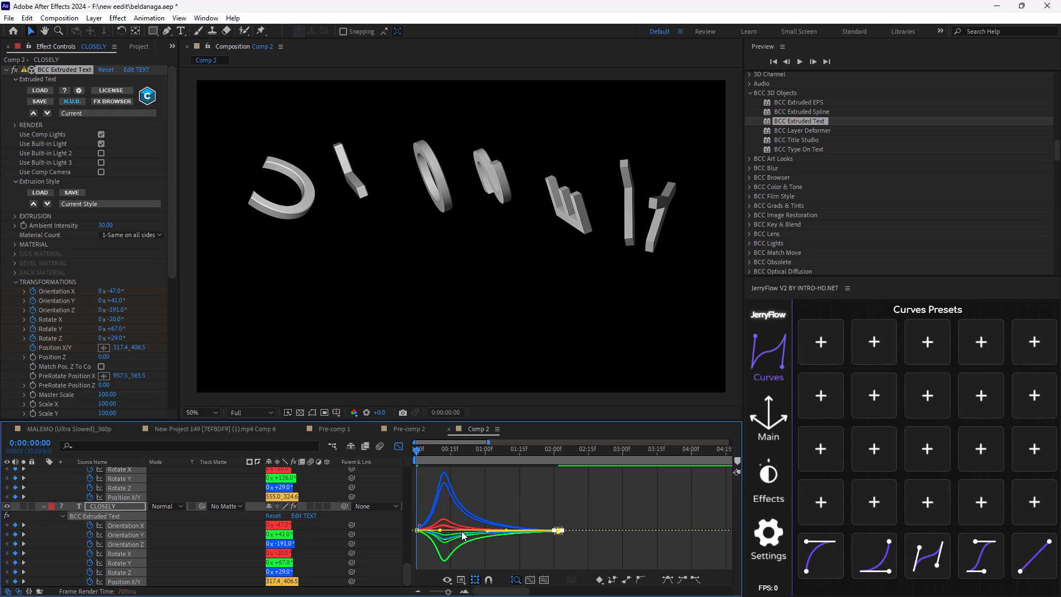
drag(461, 531, 463, 530)
drag(506, 528, 472, 533)
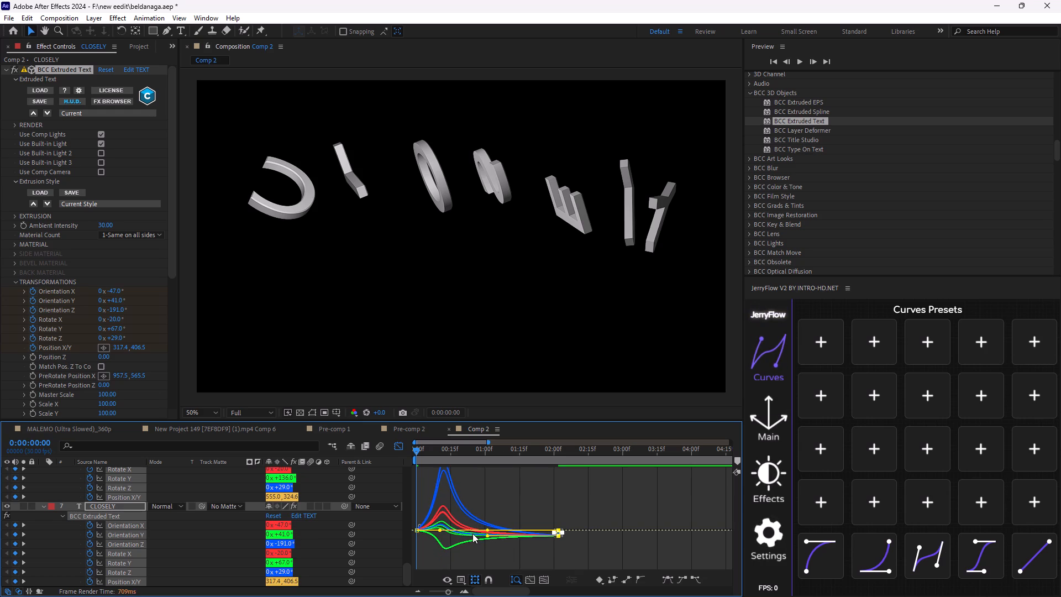
drag(472, 533, 477, 533)
drag(487, 552, 472, 546)
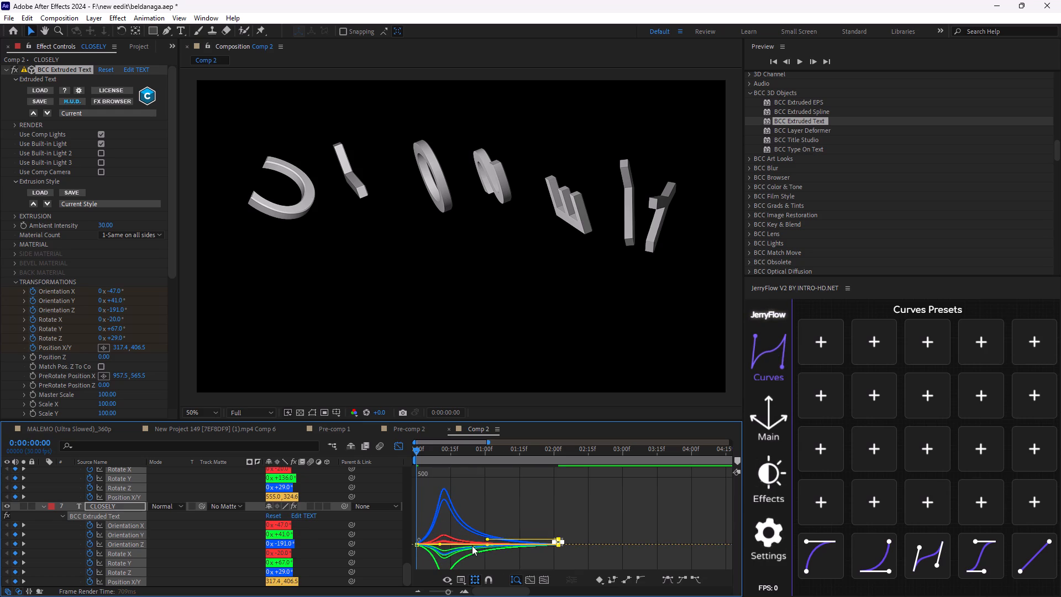
drag(472, 546, 491, 532)
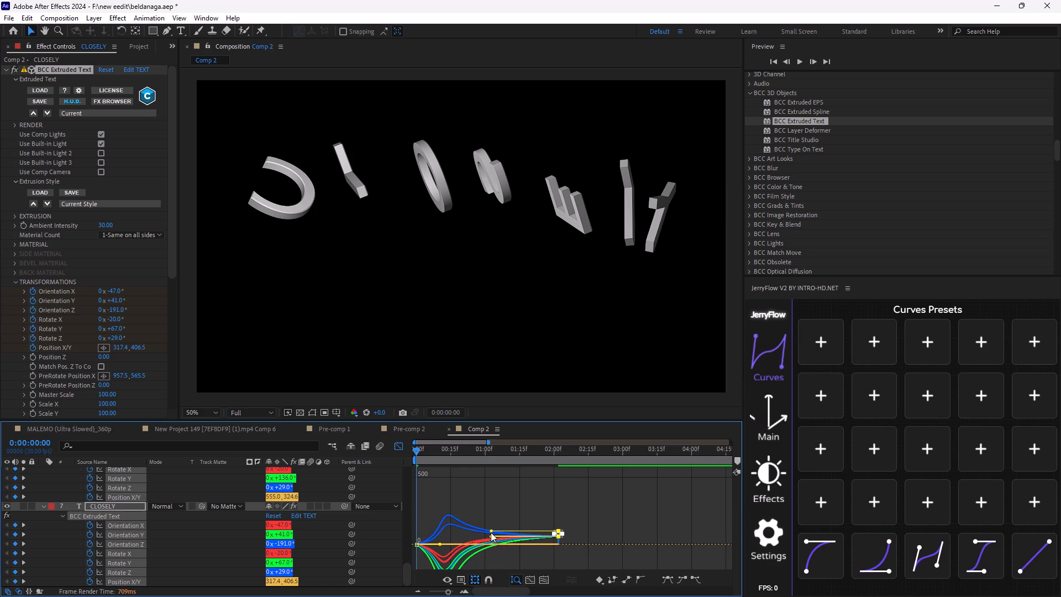
drag(491, 532, 474, 549)
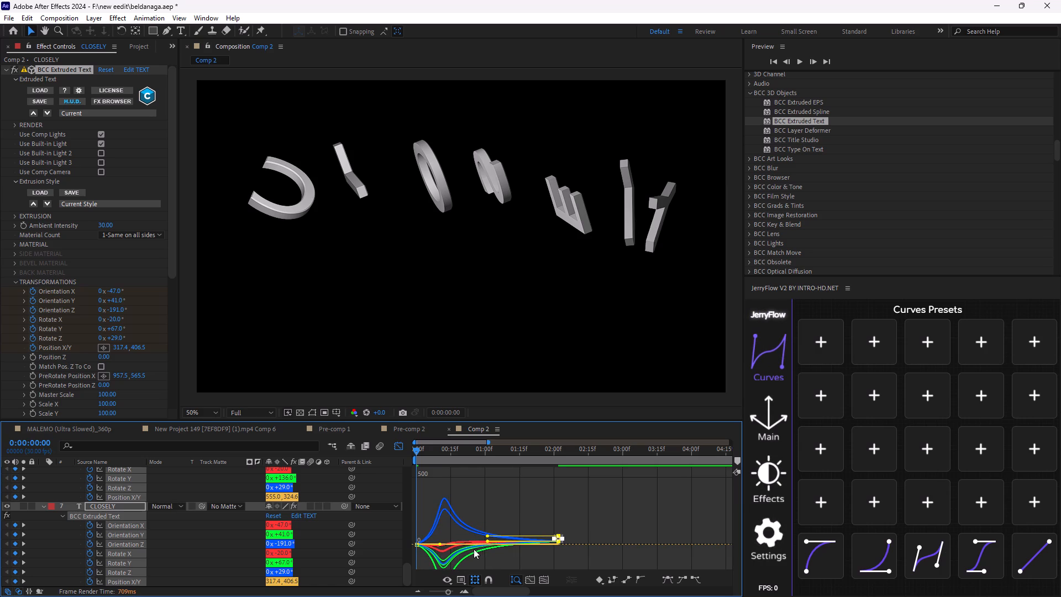
drag(474, 549, 471, 549)
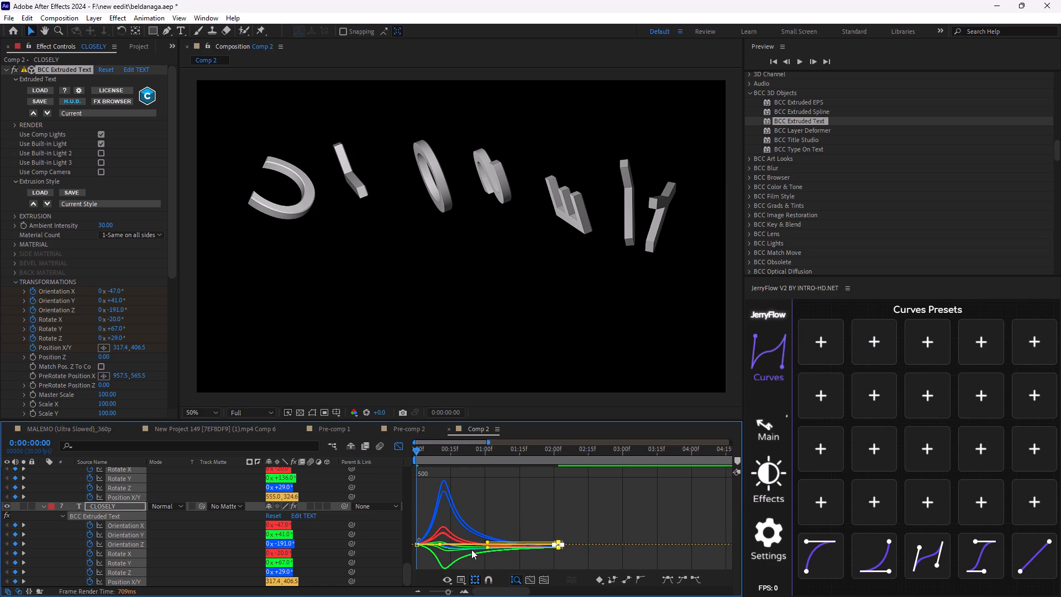
Preview the letter animation from the first frame to check the motion with the lengthened easing.
drag(471, 549, 469, 545)
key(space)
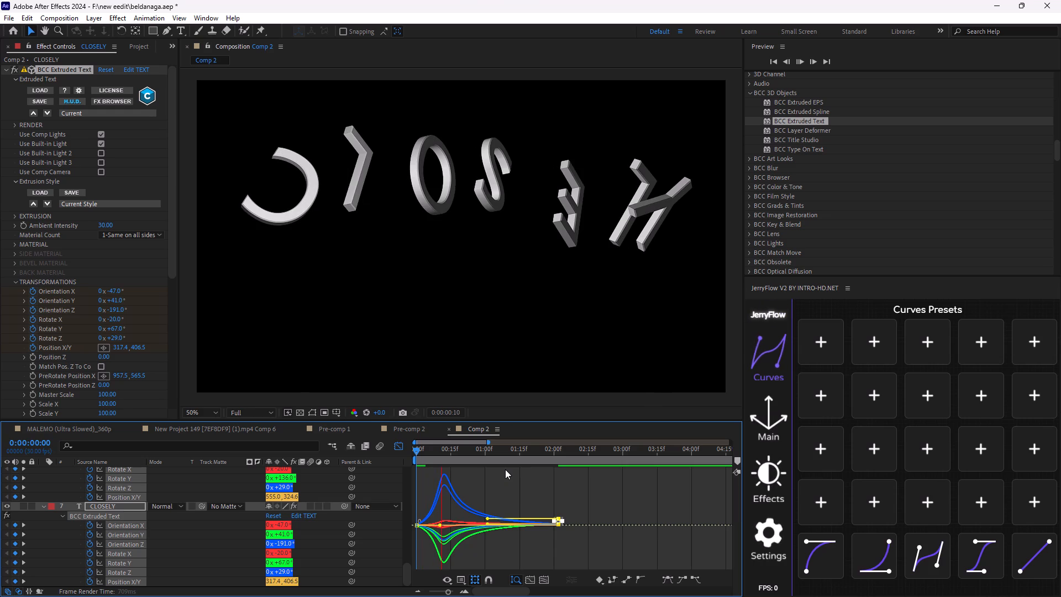
click(402, 443)
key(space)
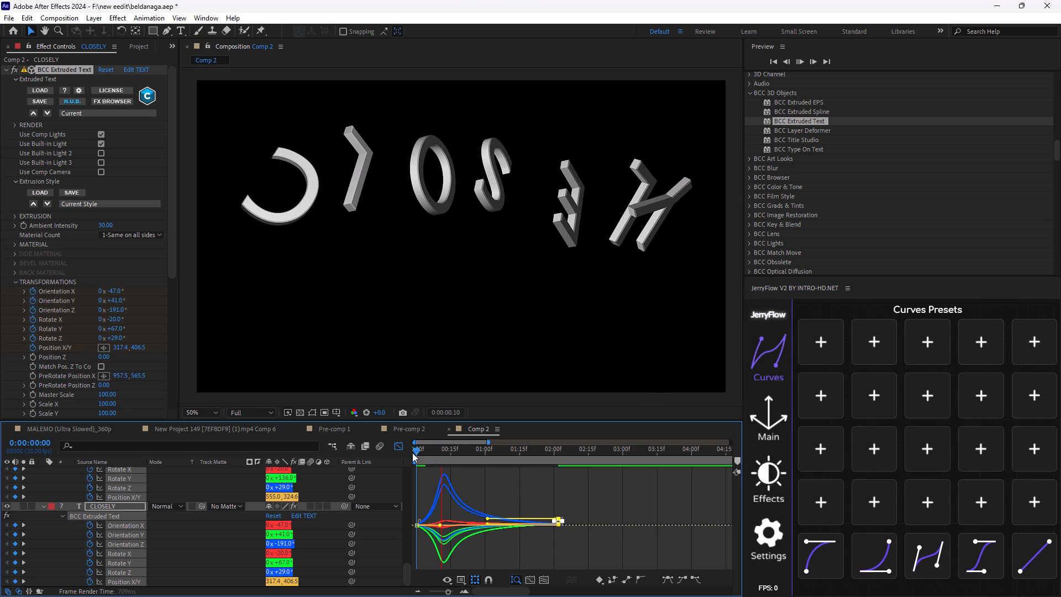
scroll(421, 463, down, 4)
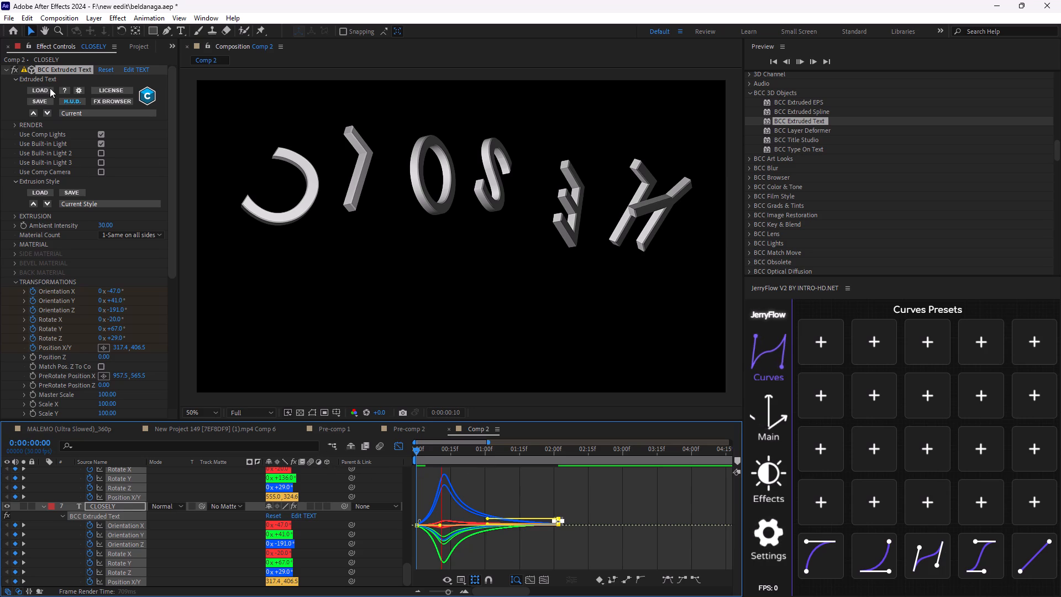
drag(413, 449, 430, 461)
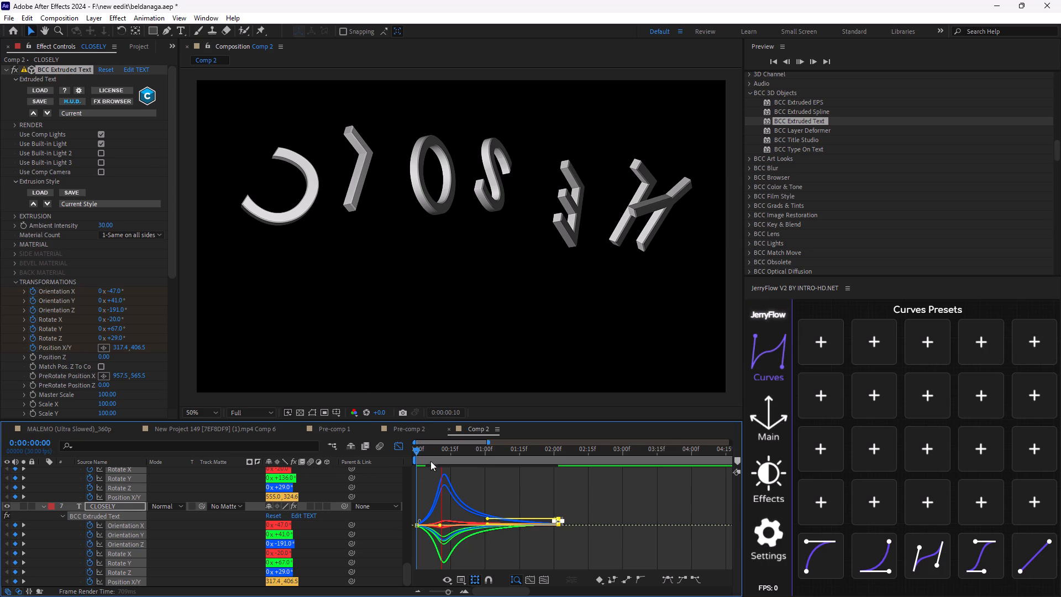
drag(430, 461, 430, 462)
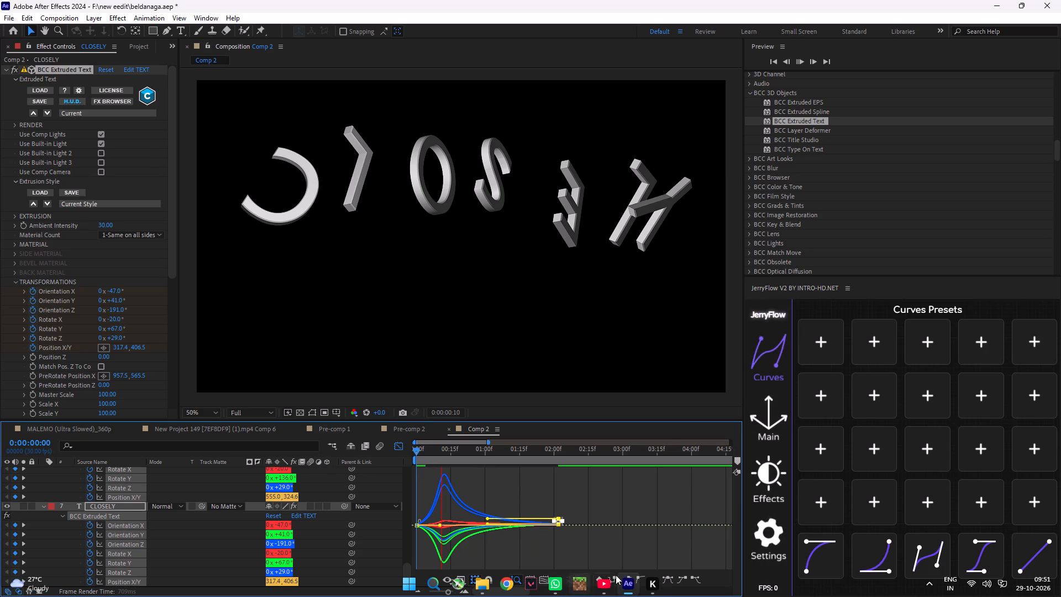
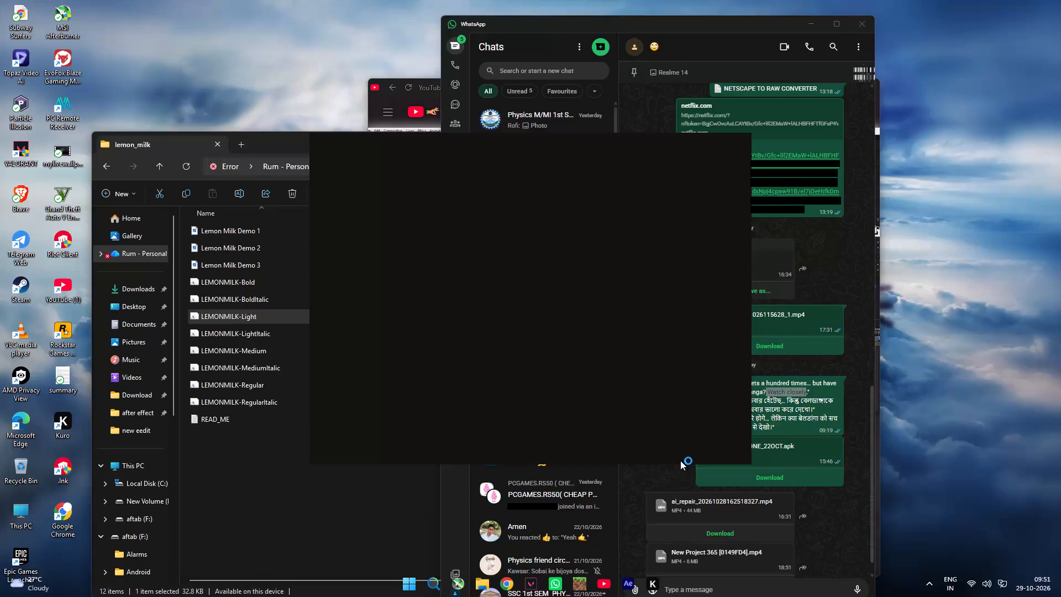
Close the lemon_milk font folder window.
click(269, 137)
click(715, 146)
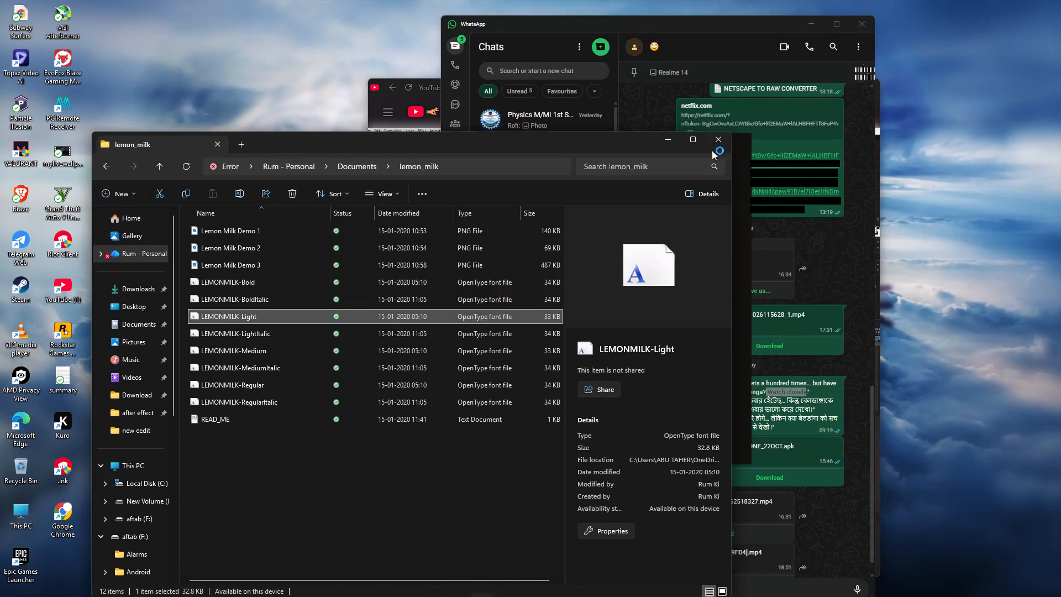
Switch to the YouTube text animation tutorial, resume it, and look through its expanded description and the related videos.
click(399, 511)
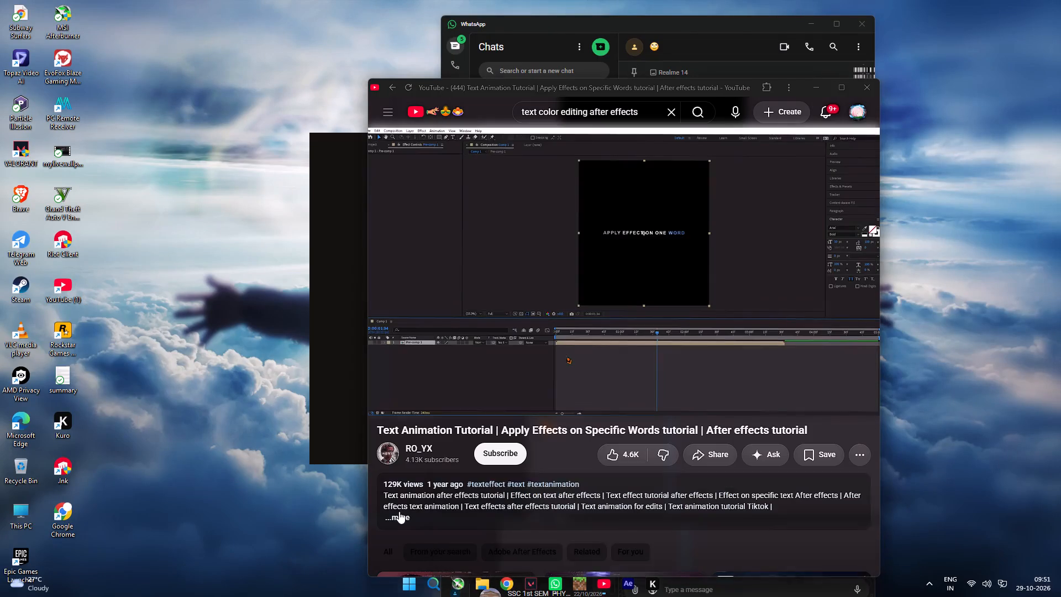
click(808, 217)
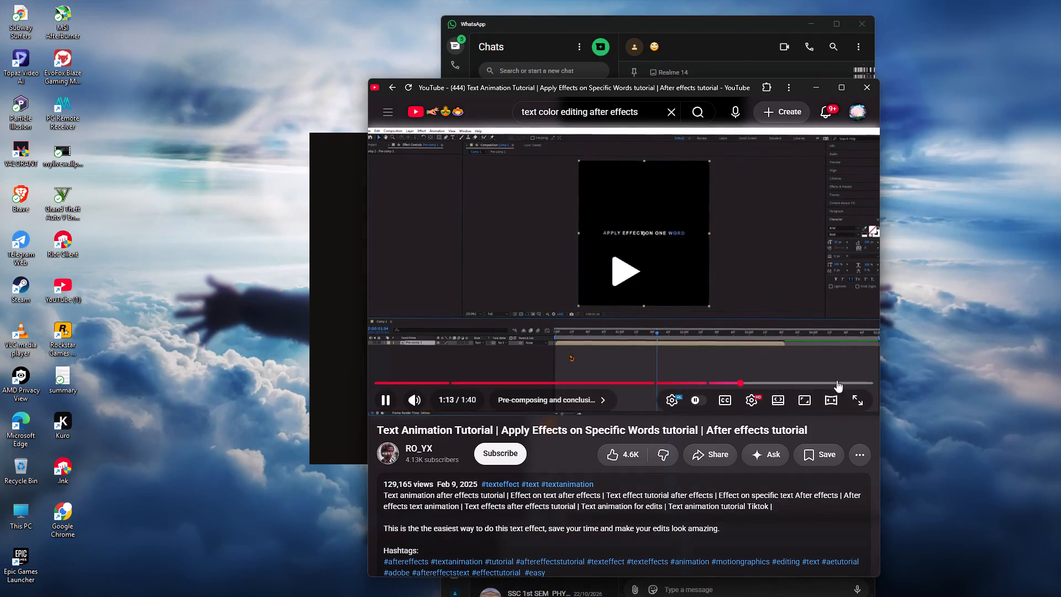
scroll(811, 448, down, 20)
scroll(811, 448, down, 1)
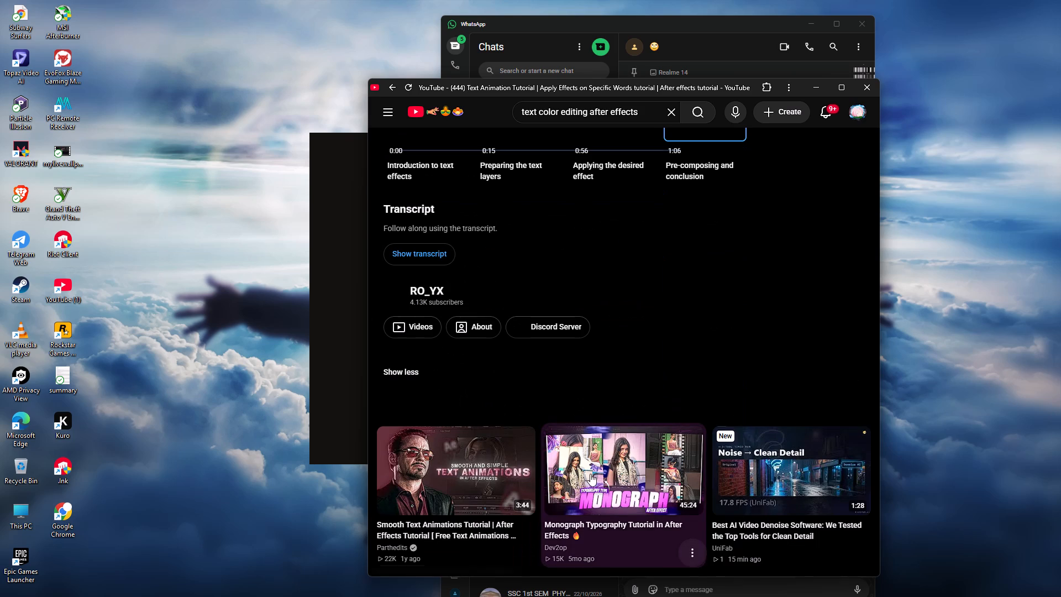
scroll(591, 473, down, 1)
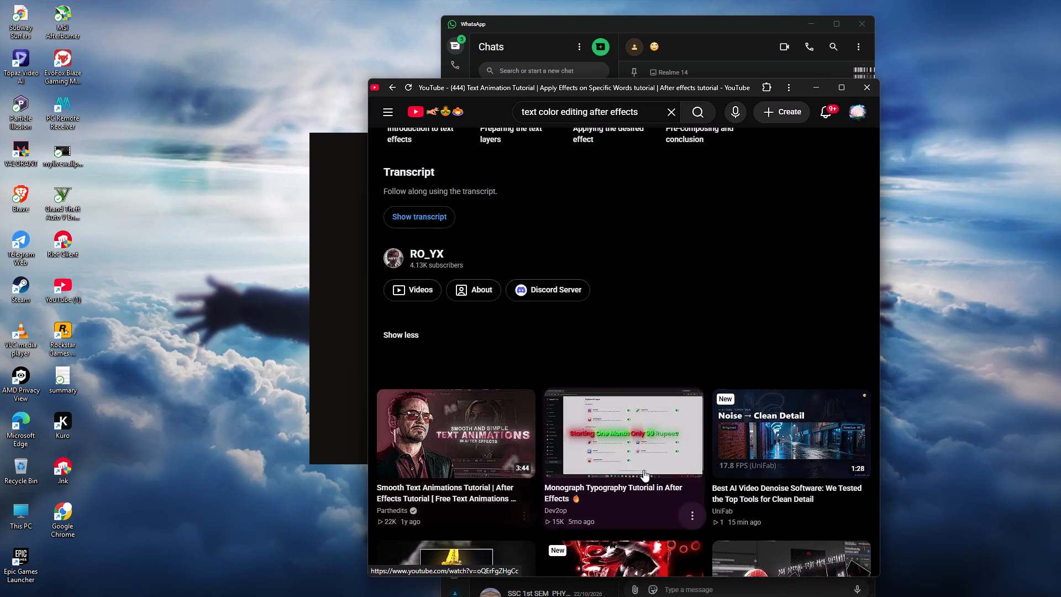